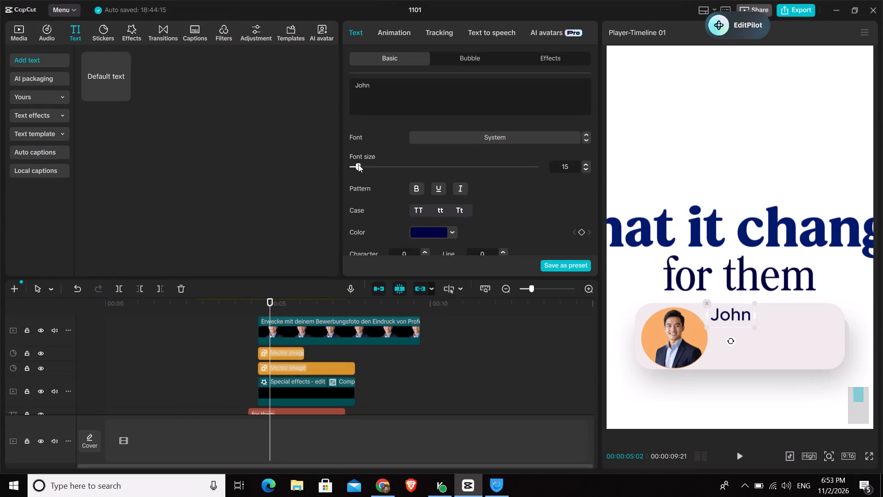
Nudge the "John" text on the card slightly closer to the portrait.
{"action": "left_click", "coordinate": [739, 317]}
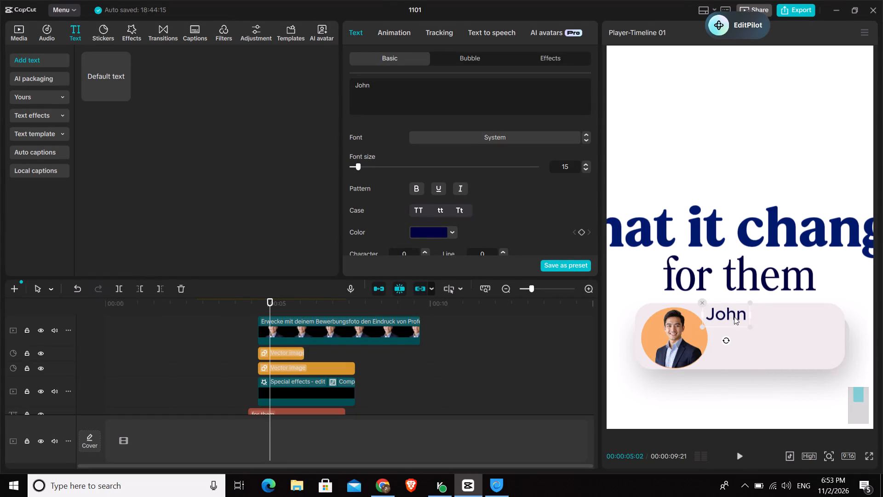
Add a circle shape on a new track above the "John" text clip, starting at 00:00:04:21.
{"action": "left_click_drag", "start_coordinate": [269, 306], "coordinate": [265, 306]}
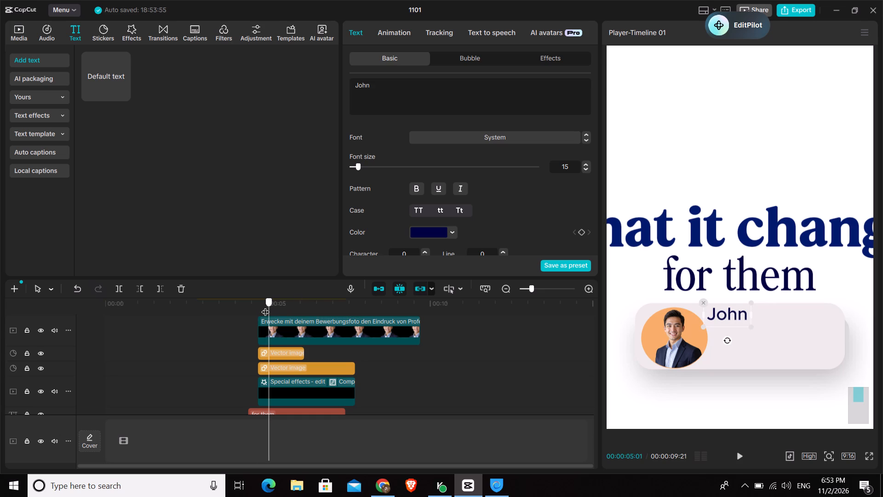
{"action": "left_click_drag", "start_coordinate": [265, 306], "coordinate": [256, 306]}
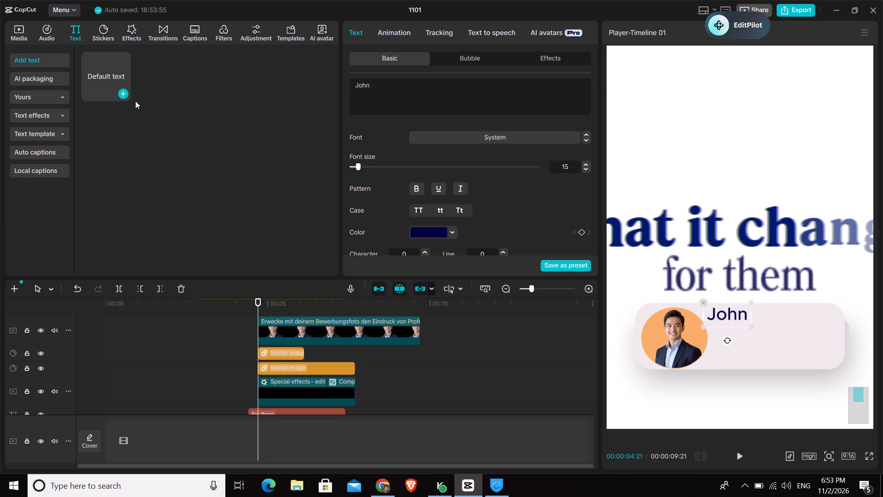
{"action": "left_click", "coordinate": [103, 39]}
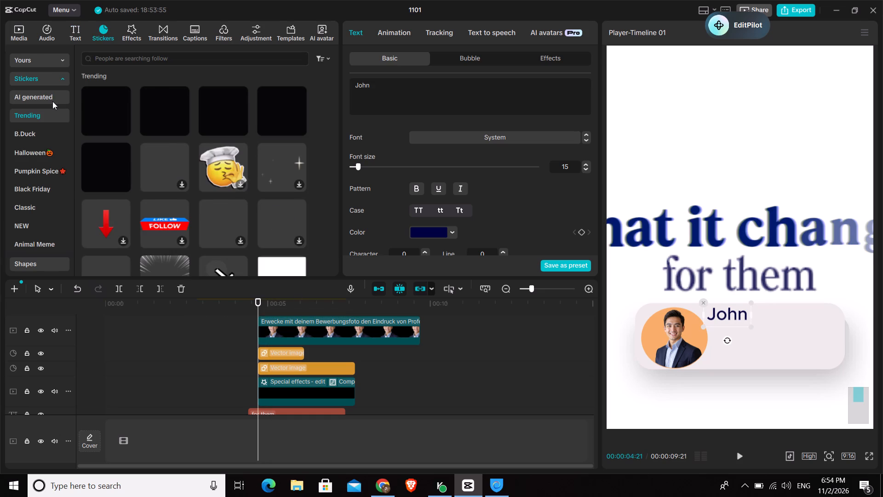
{"action": "left_click", "coordinate": [52, 101]}
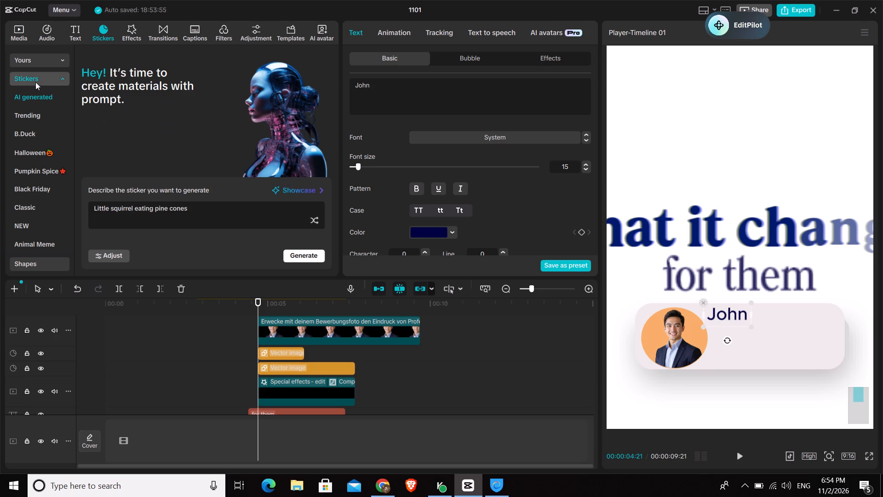
{"action": "left_click", "coordinate": [30, 260]}
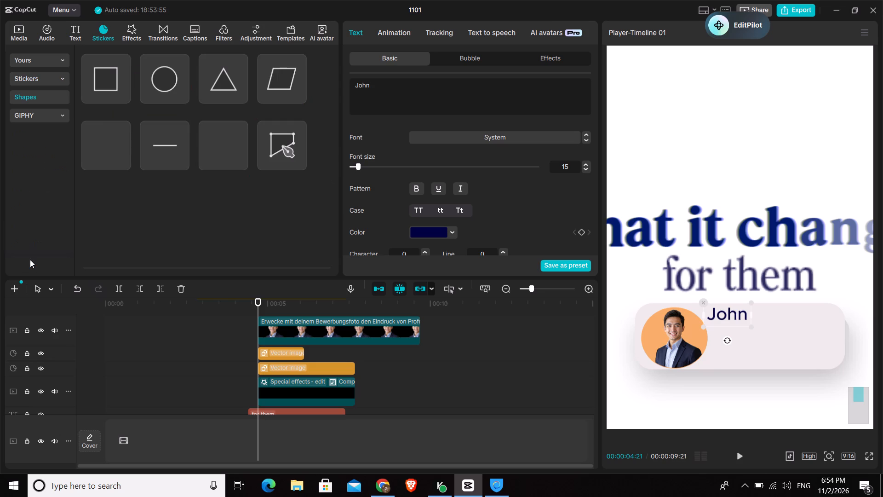
{"action": "left_click_drag", "start_coordinate": [154, 75], "coordinate": [225, 225]}
{"action": "left_click_drag", "start_coordinate": [225, 225], "coordinate": [263, 317]}
{"action": "scroll", "coordinate": [262, 335], "scroll_direction": "up", "scroll_amount": 4}
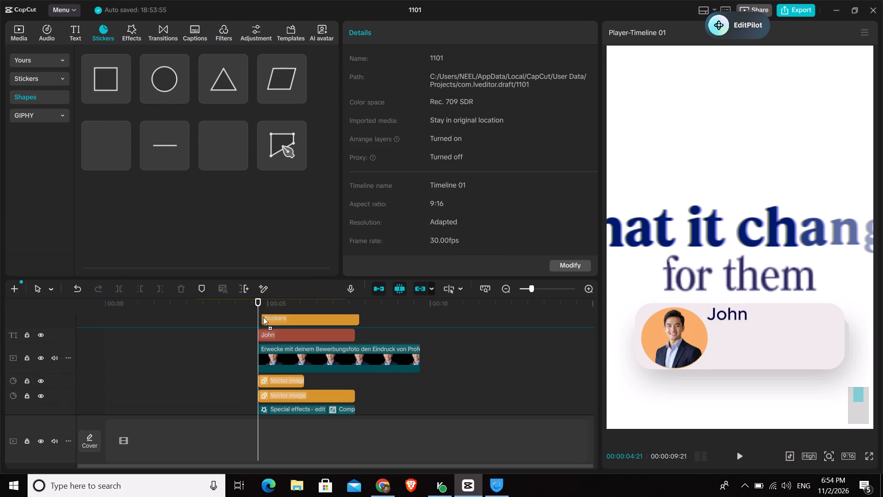
{"action": "left_click_drag", "start_coordinate": [263, 317], "coordinate": [258, 321]}
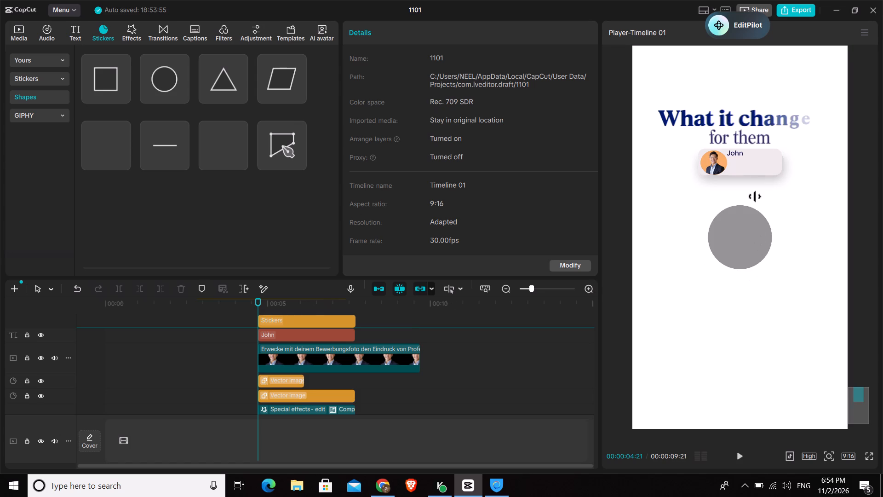
{"action": "left_click", "coordinate": [272, 326]}
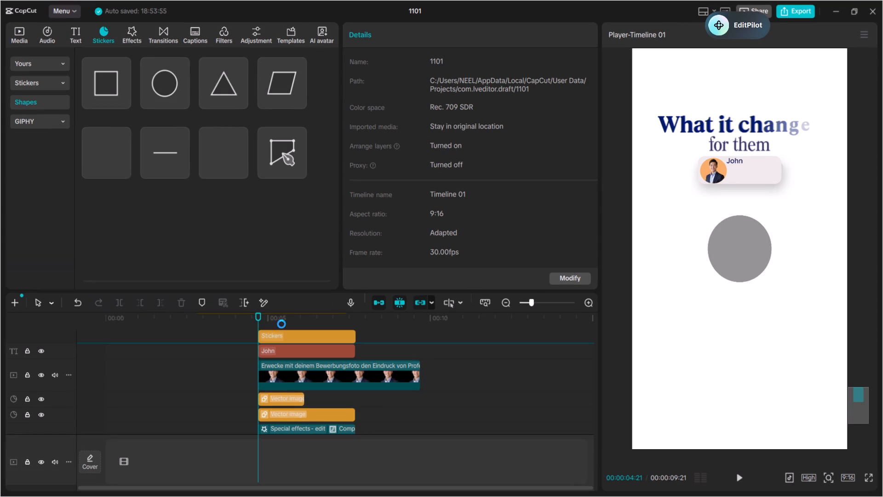
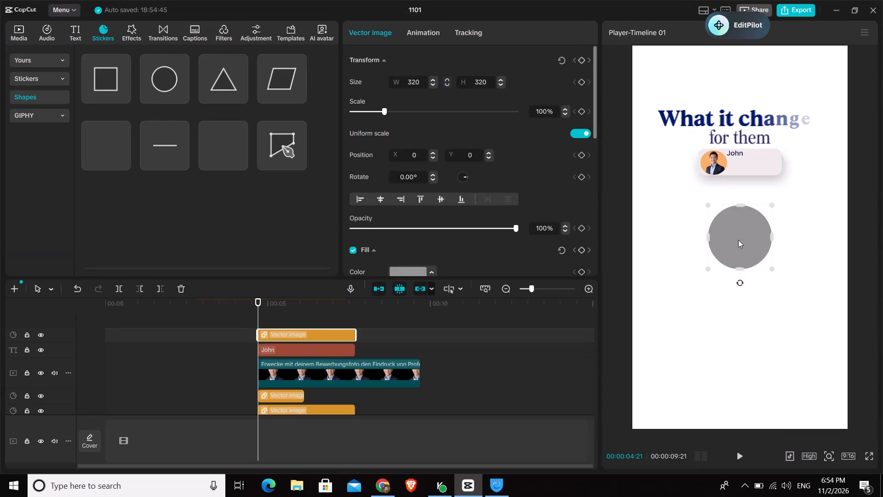
Set the circle's fill to yellow, hex FFED00.
{"action": "scroll", "coordinate": [484, 163], "scroll_direction": "down", "scroll_amount": 1}
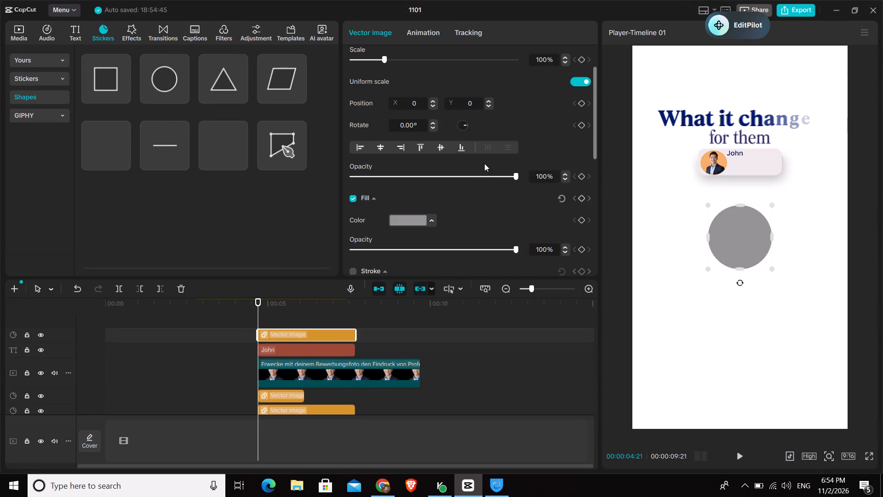
{"action": "left_click", "coordinate": [432, 216]}
{"action": "left_click", "coordinate": [413, 225]}
{"action": "double_click", "coordinate": [431, 331]}
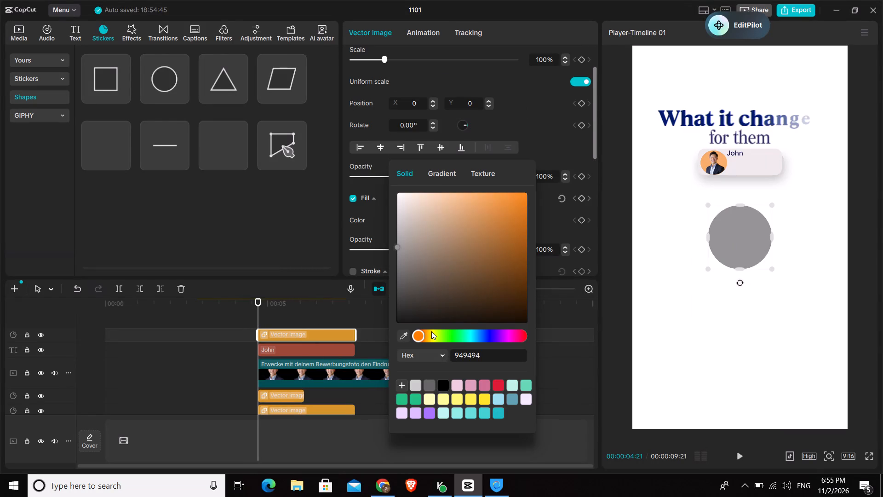
{"action": "left_click_drag", "start_coordinate": [432, 331], "coordinate": [438, 333]}
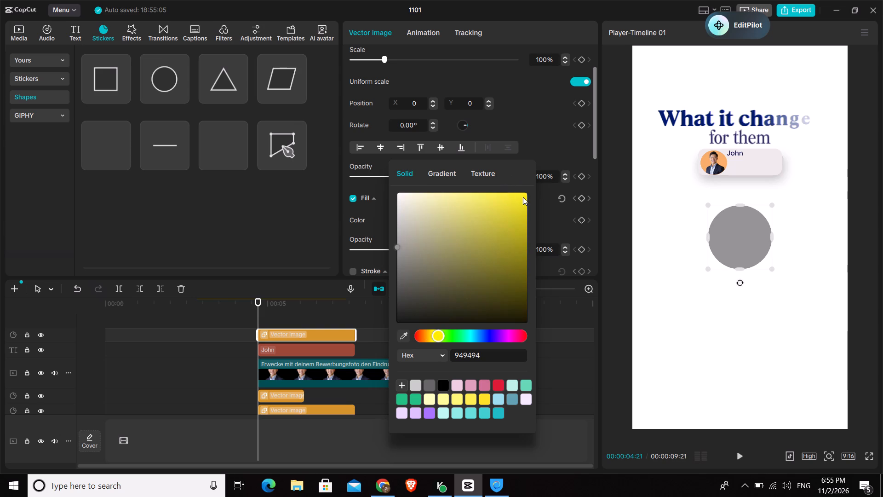
{"action": "left_click", "coordinate": [524, 202]}
{"action": "left_click_drag", "start_coordinate": [524, 202], "coordinate": [535, 169]}
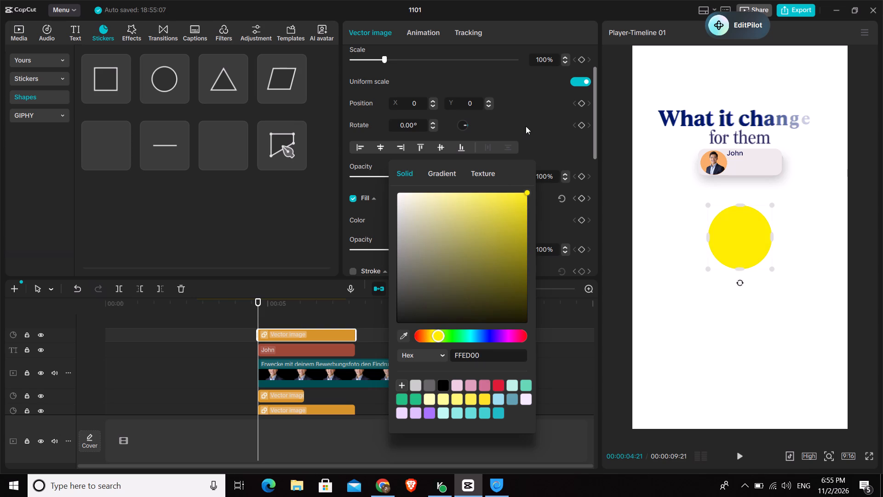
{"action": "left_click", "coordinate": [525, 118]}
Look through the circle's transform, fill, stroke, corner radius and shadow settings.
{"action": "scroll", "coordinate": [467, 138], "scroll_direction": "down", "scroll_amount": 5}
{"action": "scroll", "coordinate": [464, 157], "scroll_direction": "up", "scroll_amount": 9}
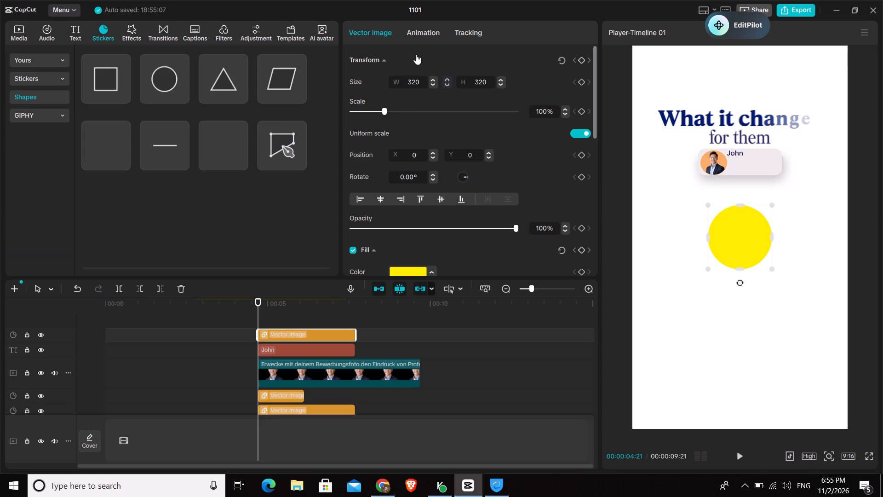
{"action": "scroll", "coordinate": [481, 148], "scroll_direction": "down", "scroll_amount": 7}
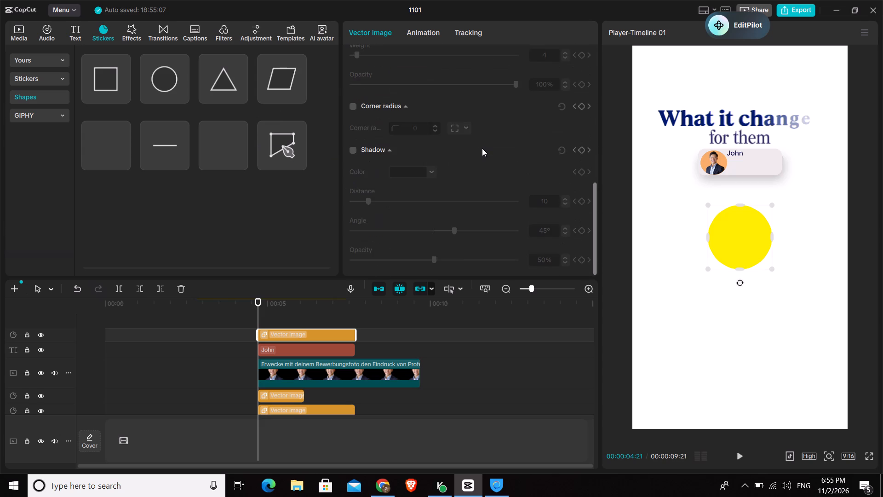
{"action": "scroll", "coordinate": [482, 148], "scroll_direction": "down", "scroll_amount": 2}
{"action": "scroll", "coordinate": [482, 148], "scroll_direction": "up", "scroll_amount": 1}
{"action": "scroll", "coordinate": [482, 148], "scroll_direction": "down", "scroll_amount": 1}
{"action": "scroll", "coordinate": [482, 148], "scroll_direction": "up", "scroll_amount": 1}
{"action": "scroll", "coordinate": [482, 148], "scroll_direction": "down", "scroll_amount": 1}
{"action": "scroll", "coordinate": [482, 148], "scroll_direction": "up", "scroll_amount": 4}
{"action": "scroll", "coordinate": [482, 148], "scroll_direction": "down", "scroll_amount": 4}
{"action": "scroll", "coordinate": [482, 148], "scroll_direction": "up", "scroll_amount": 1}
{"action": "scroll", "coordinate": [482, 148], "scroll_direction": "down", "scroll_amount": 1}
{"action": "scroll", "coordinate": [482, 148], "scroll_direction": "up", "scroll_amount": 1}
{"action": "scroll", "coordinate": [482, 148], "scroll_direction": "down", "scroll_amount": 5}
{"action": "scroll", "coordinate": [482, 148], "scroll_direction": "up", "scroll_amount": 7}
{"action": "scroll", "coordinate": [482, 148], "scroll_direction": "down", "scroll_amount": 1}
{"action": "scroll", "coordinate": [482, 148], "scroll_direction": "up", "scroll_amount": 8}
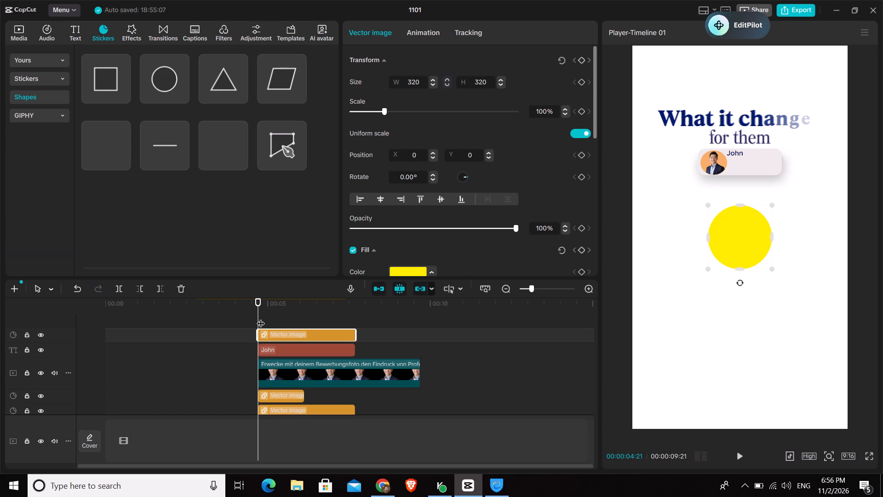
Convert the yellow circle clip into a compound clip.
{"action": "scroll", "coordinate": [261, 318], "scroll_direction": "up", "scroll_amount": 1}
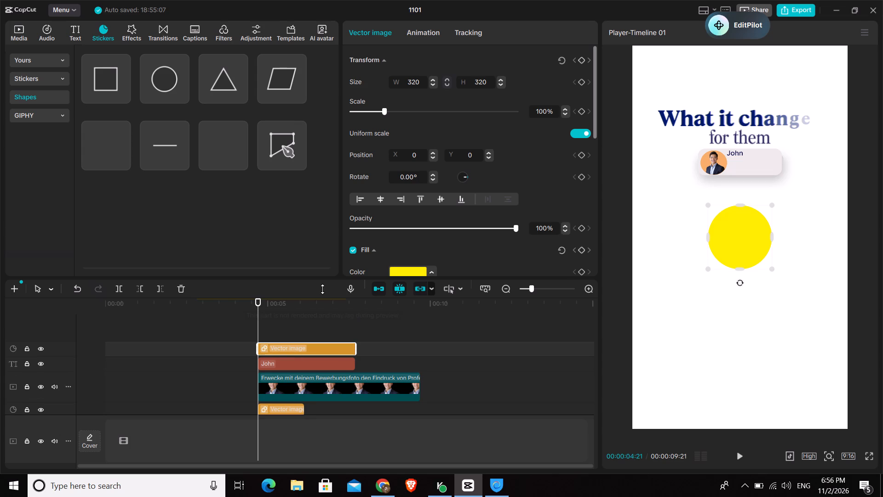
{"action": "key", "text": "alt+g"}
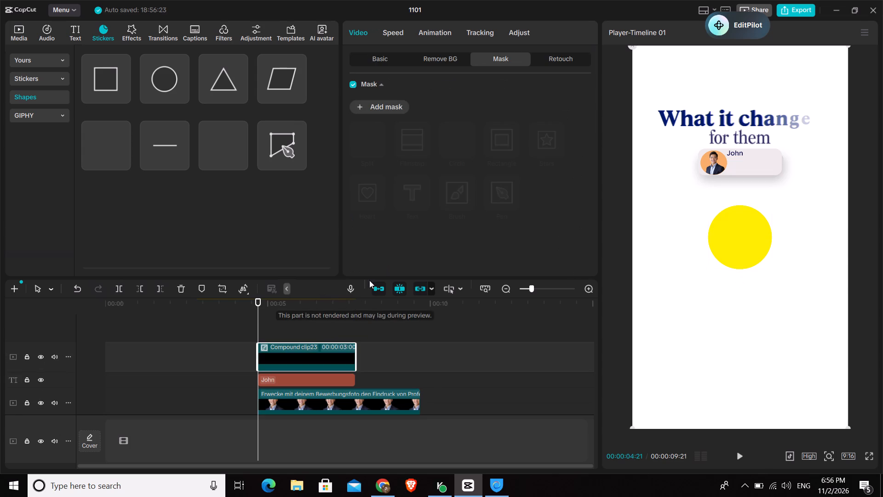
Apply a Stars mask to the yellow circle's compound clip, centred on the circle.
{"action": "left_click", "coordinate": [388, 108]}
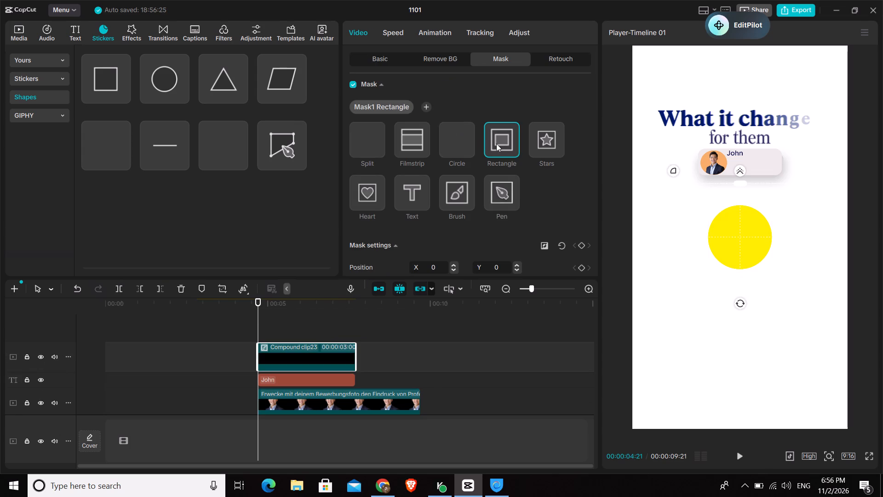
{"action": "left_click", "coordinate": [553, 147]}
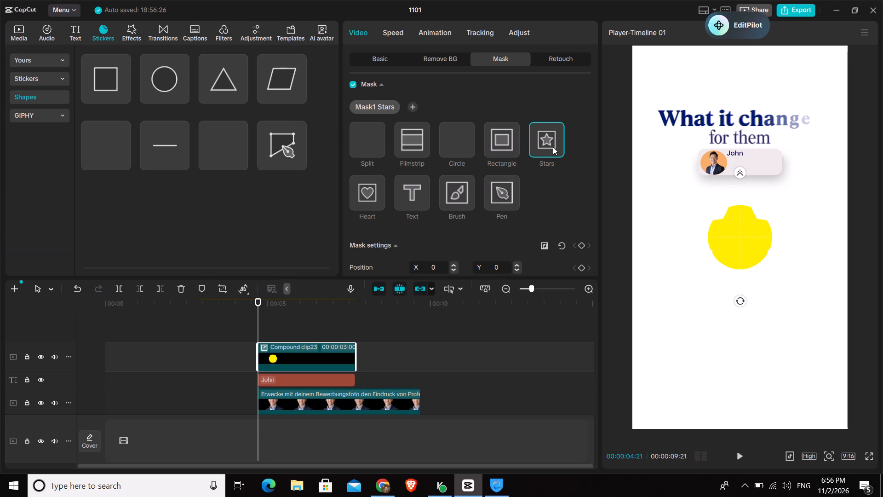
{"action": "left_click", "coordinate": [741, 254]}
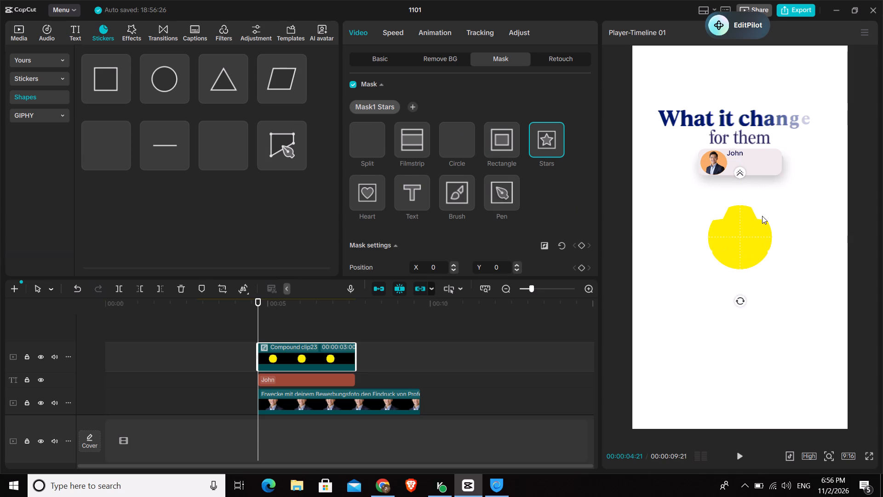
{"action": "left_click_drag", "start_coordinate": [764, 212], "coordinate": [761, 222]}
{"action": "left_click_drag", "start_coordinate": [765, 209], "coordinate": [754, 219]}
{"action": "left_click_drag", "start_coordinate": [734, 238], "coordinate": [747, 221]}
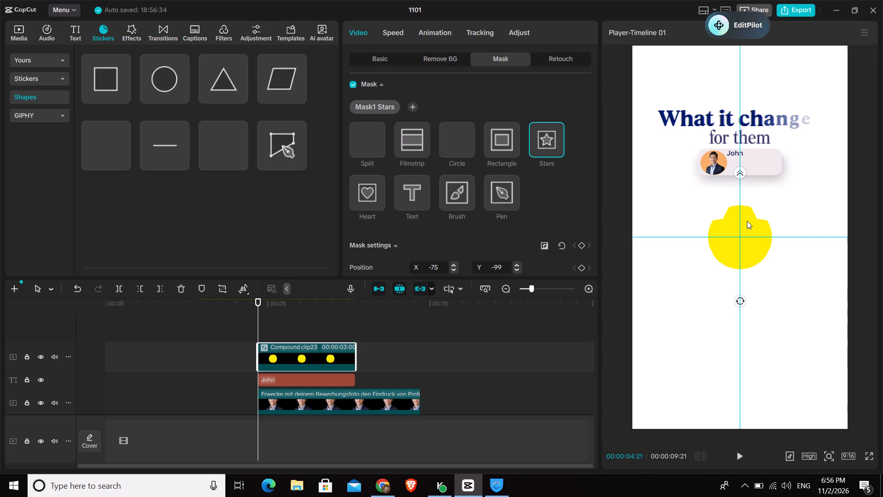
Move the masked yellow circle up onto the profile card, at about X 43, Y 712.
{"action": "left_click", "coordinate": [378, 56]}
{"action": "left_click_drag", "start_coordinate": [747, 245], "coordinate": [749, 207]}
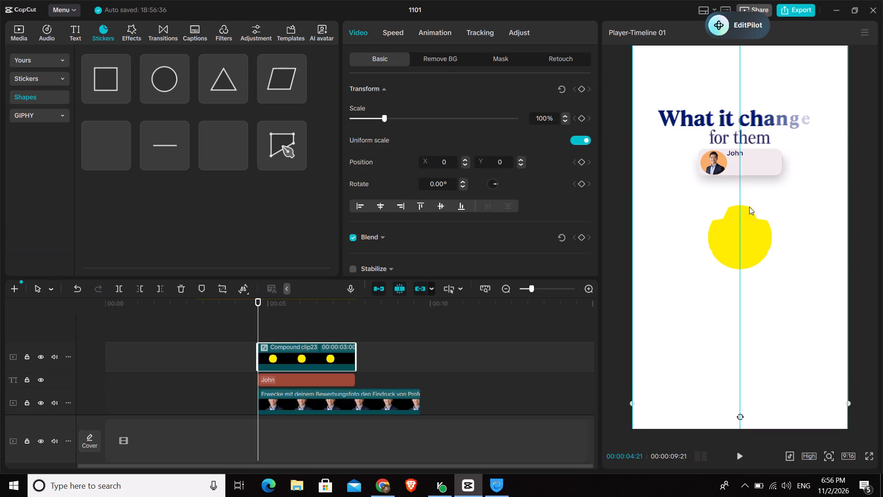
{"action": "left_click_drag", "start_coordinate": [749, 207], "coordinate": [751, 174]}
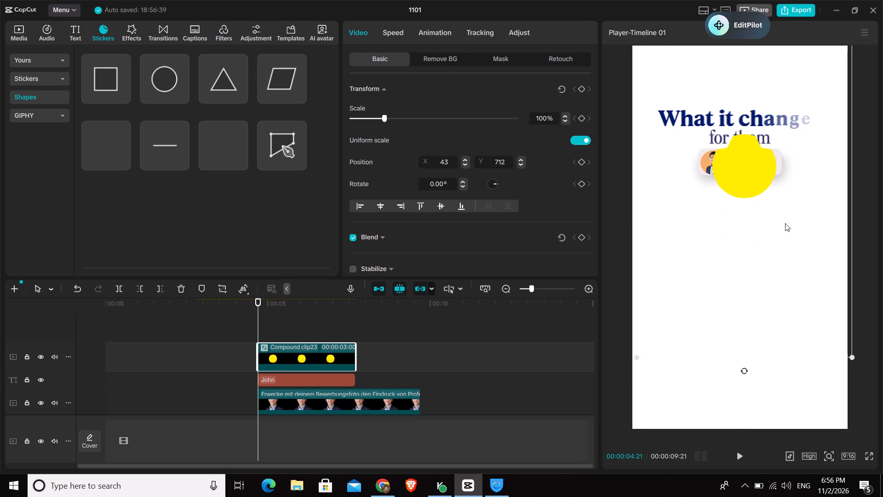
Reposition the Stars mask over the yellow circle to about X -10, Y -39.
{"action": "scroll", "coordinate": [785, 223], "scroll_direction": "up", "scroll_amount": 8, "text": "ctrl"}
{"action": "scroll", "coordinate": [789, 222], "scroll_direction": "up", "scroll_amount": 4}
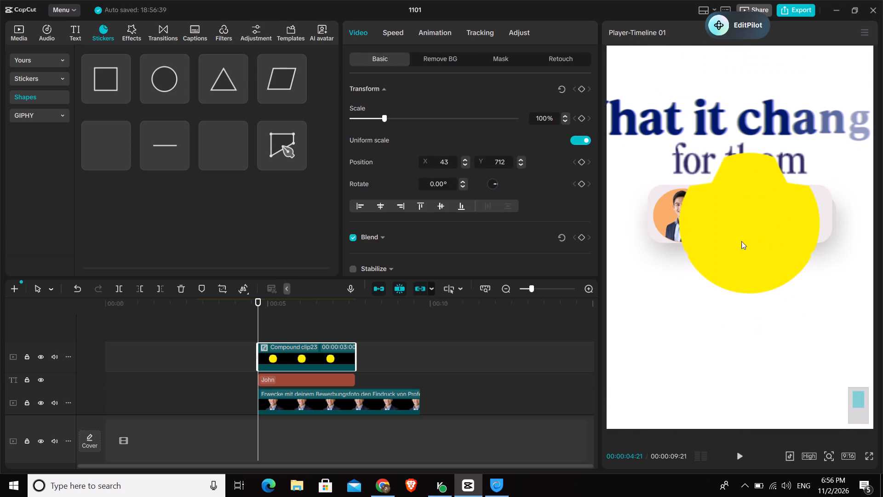
{"action": "left_click", "coordinate": [739, 225]}
{"action": "left_click", "coordinate": [500, 56]}
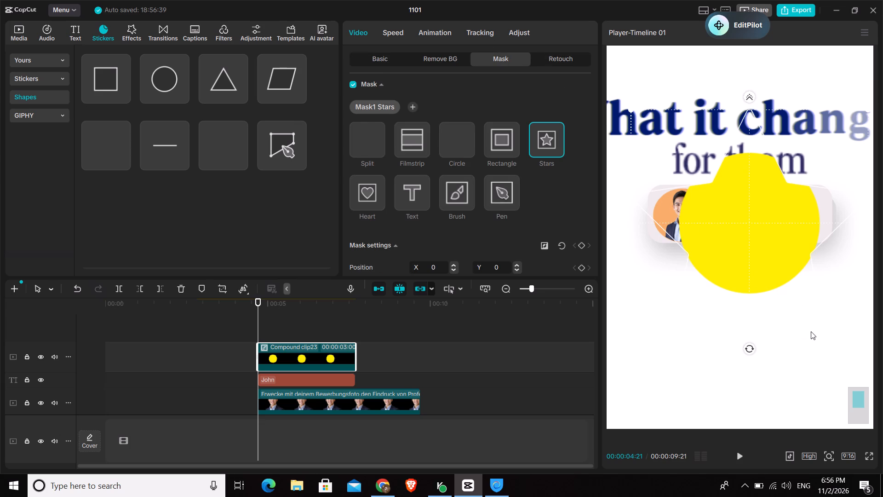
{"action": "left_click_drag", "start_coordinate": [813, 325], "coordinate": [783, 285]}
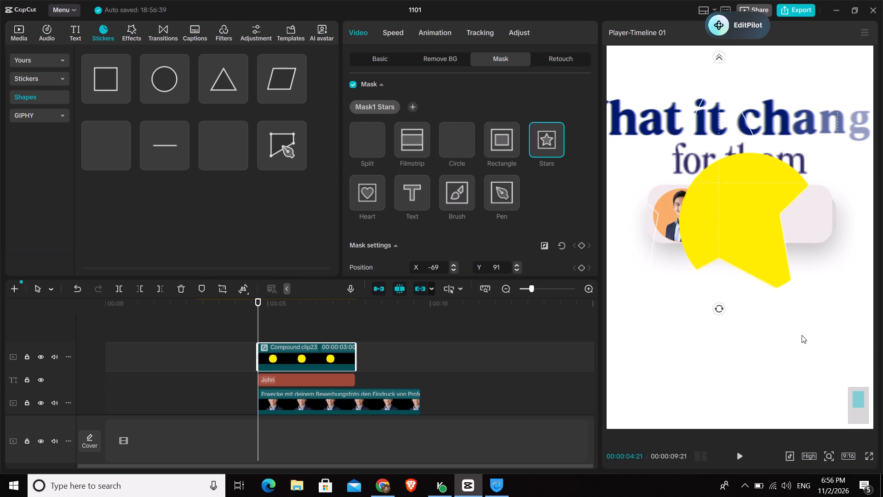
{"action": "left_click_drag", "start_coordinate": [726, 204], "coordinate": [735, 248]}
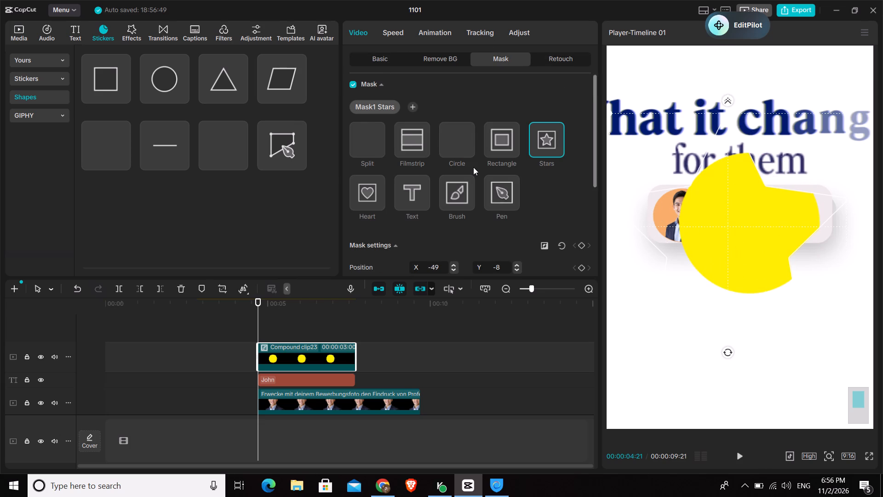
{"action": "scroll", "coordinate": [473, 167], "scroll_direction": "down", "scroll_amount": 3}
{"action": "scroll", "coordinate": [442, 168], "scroll_direction": "up", "scroll_amount": 4}
{"action": "scroll", "coordinate": [442, 168], "scroll_direction": "down", "scroll_amount": 2}
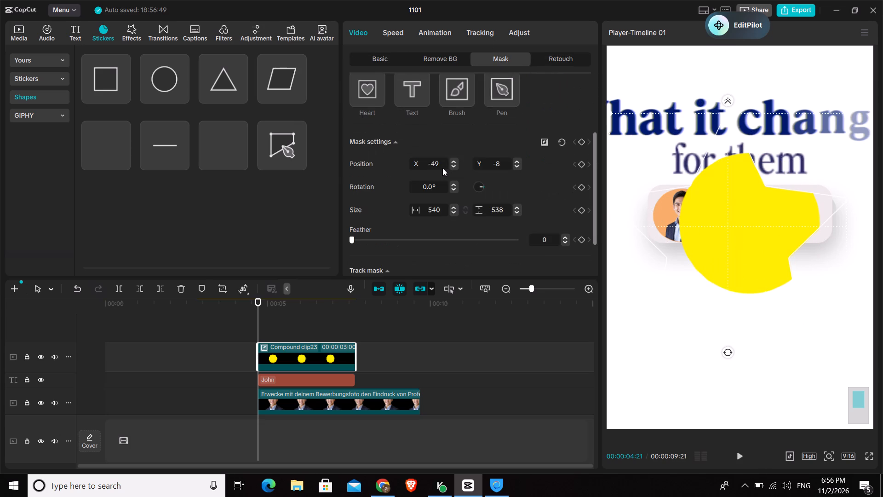
{"action": "scroll", "coordinate": [442, 168], "scroll_direction": "down", "scroll_amount": 3}
{"action": "scroll", "coordinate": [442, 168], "scroll_direction": "up", "scroll_amount": 1}
{"action": "scroll", "coordinate": [442, 168], "scroll_direction": "down", "scroll_amount": 2}
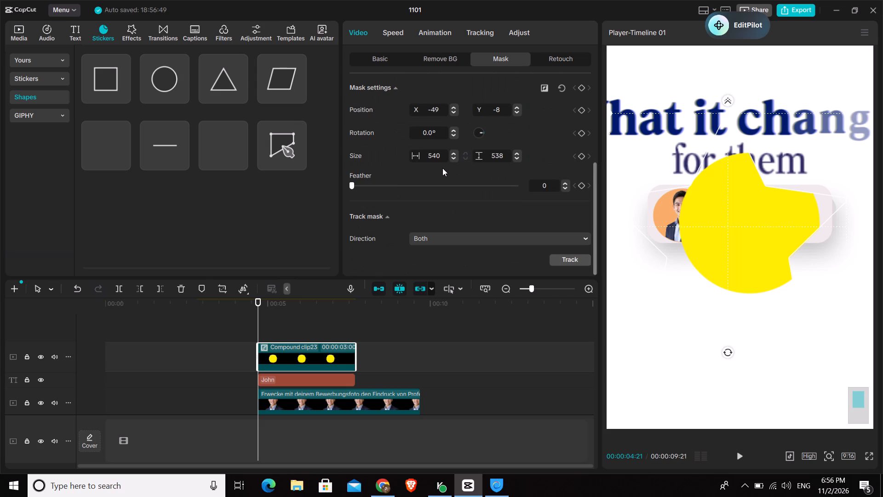
{"action": "scroll", "coordinate": [442, 168], "scroll_direction": "up", "scroll_amount": 2}
{"action": "left_click_drag", "start_coordinate": [759, 242], "coordinate": [777, 260]}
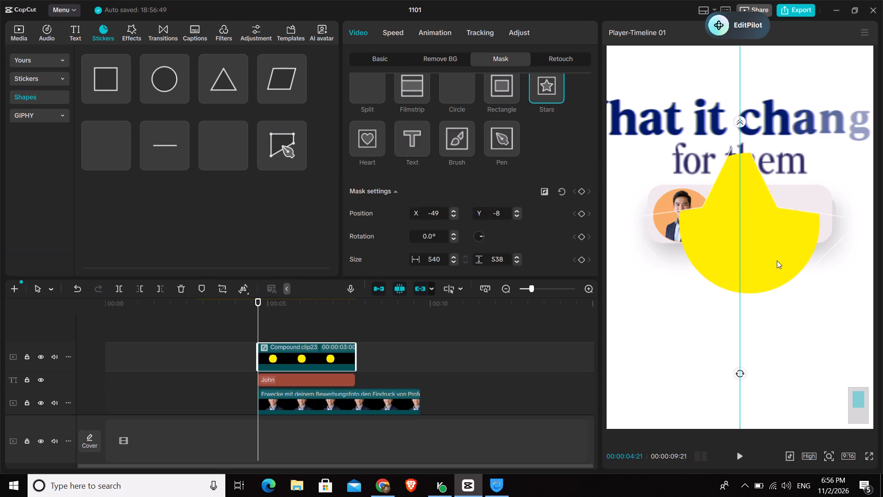
{"action": "left_click_drag", "start_coordinate": [777, 260], "coordinate": [776, 255]}
Turn off the mask and scale the yellow circle's compound clip down to 15%.
{"action": "left_click", "coordinate": [382, 62]}
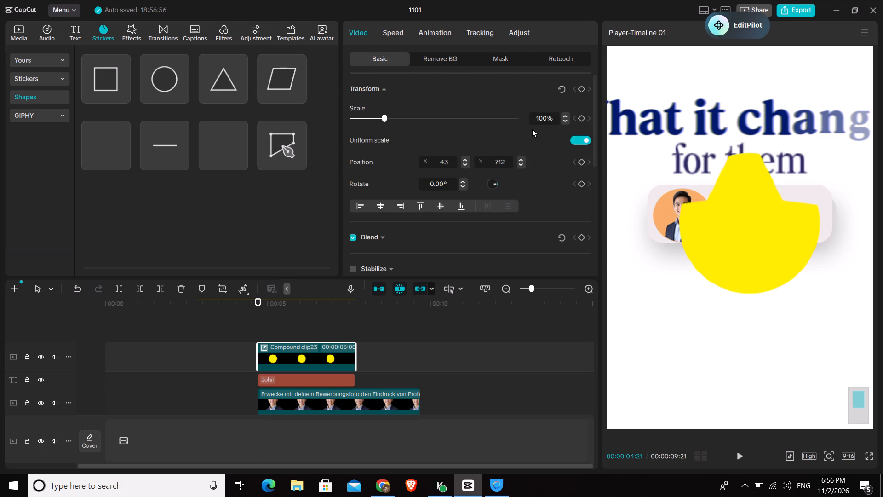
{"action": "left_click_drag", "start_coordinate": [383, 117], "coordinate": [373, 122]}
{"action": "left_click", "coordinate": [487, 63]}
{"action": "left_click", "coordinate": [353, 85]}
{"action": "left_click", "coordinate": [384, 63]}
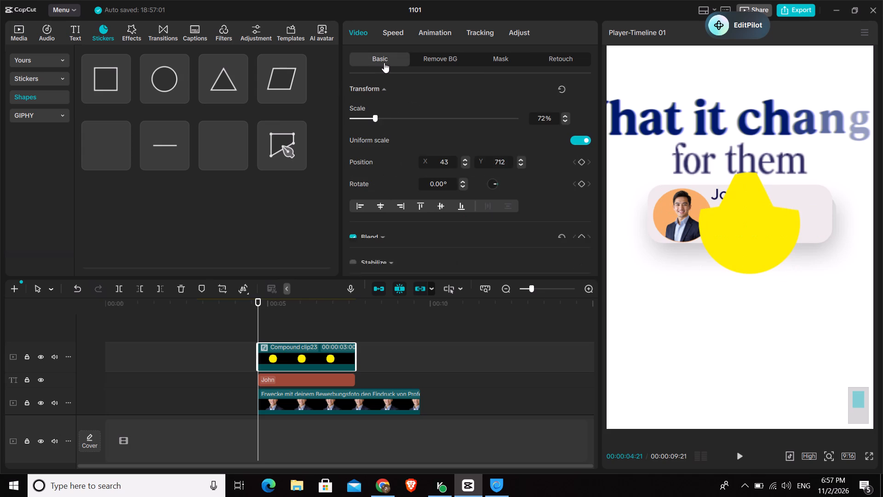
{"action": "left_click", "coordinate": [489, 64]}
{"action": "left_click", "coordinate": [387, 60]}
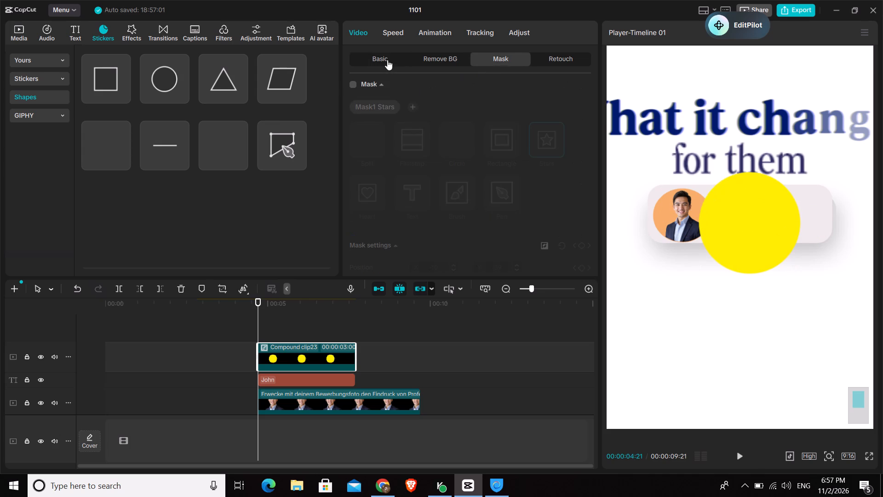
{"action": "left_click_drag", "start_coordinate": [373, 119], "coordinate": [360, 116]}
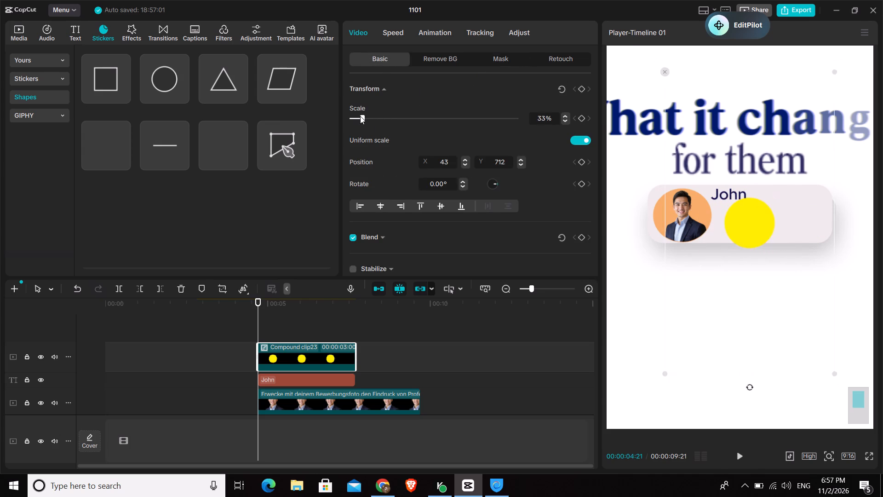
{"action": "left_click_drag", "start_coordinate": [360, 116], "coordinate": [355, 119]}
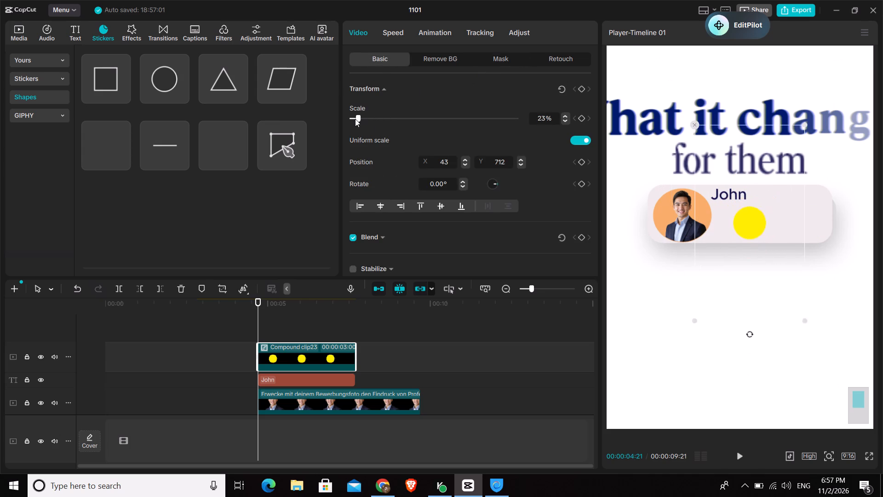
{"action": "left_click_drag", "start_coordinate": [355, 119], "coordinate": [354, 119]}
Turn the Stars mask back on and shrink it until it cuts the yellow circle into a full five-pointed star.
{"action": "left_click", "coordinate": [501, 58]}
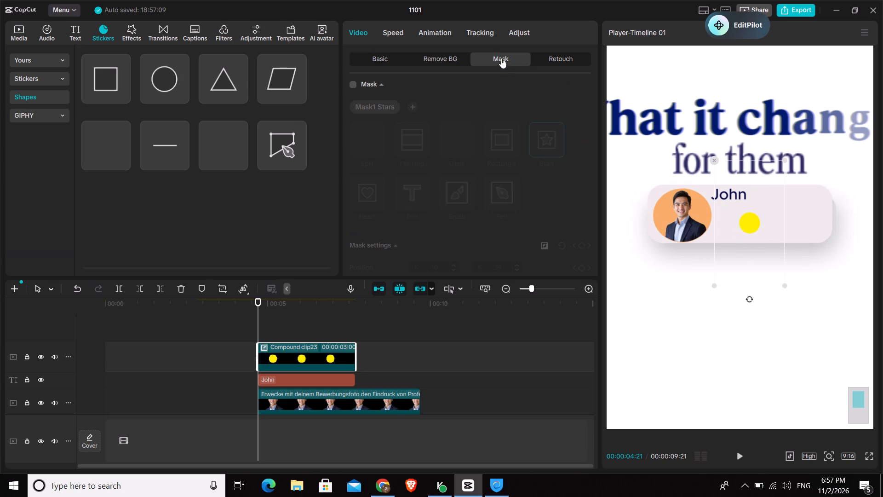
{"action": "left_click", "coordinate": [352, 86]}
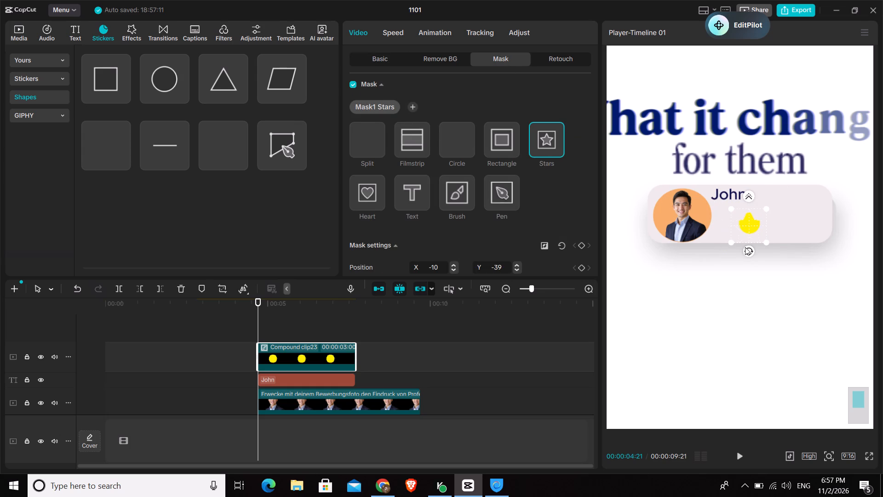
{"action": "left_click_drag", "start_coordinate": [767, 245], "coordinate": [843, 290]}
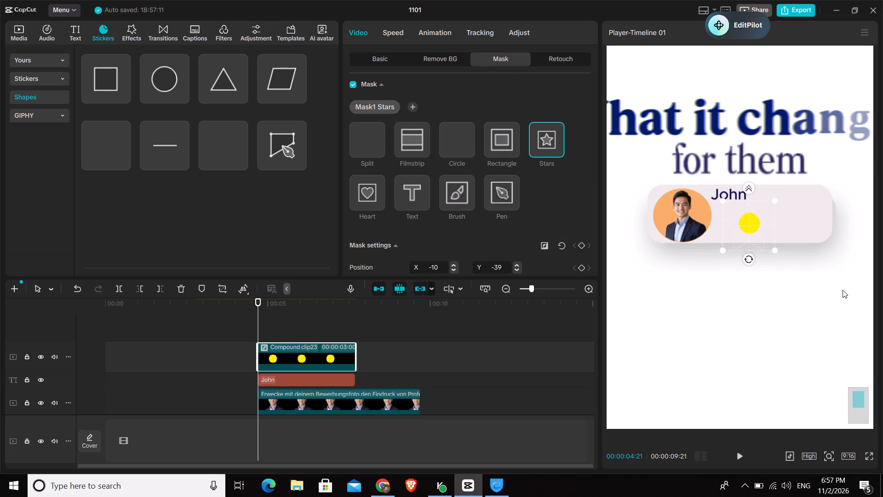
{"action": "left_click_drag", "start_coordinate": [843, 290], "coordinate": [711, 241]}
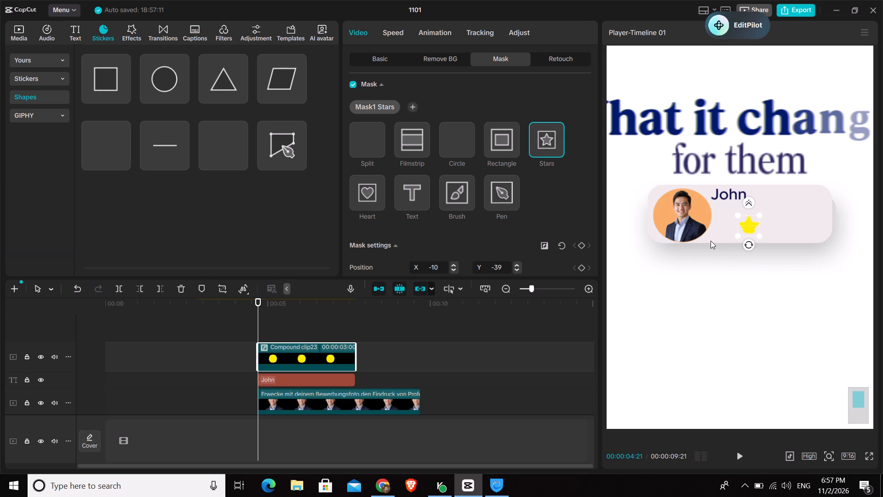
{"action": "left_click_drag", "start_coordinate": [711, 241], "coordinate": [702, 237]}
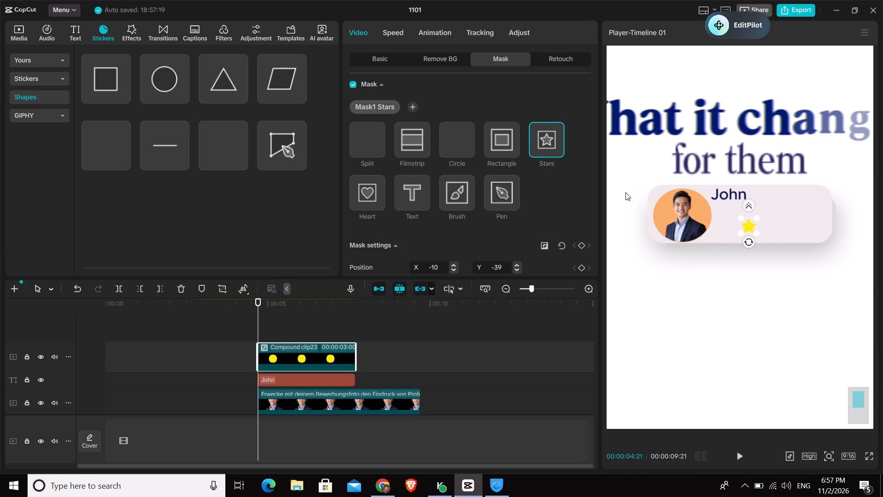
Align the yellow star beneath the name John beside the portrait, with the star at about X -85, Y 691.
{"action": "left_click", "coordinate": [378, 62]}
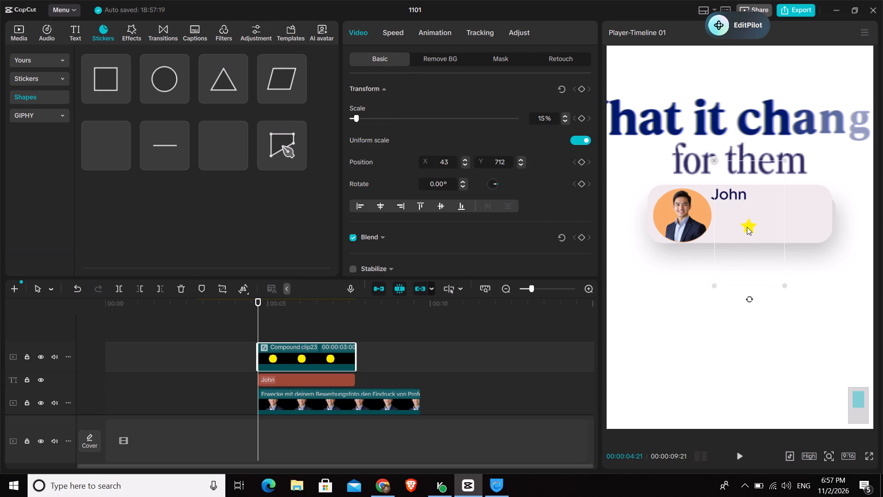
{"action": "left_click_drag", "start_coordinate": [748, 227], "coordinate": [721, 231]}
{"action": "left_click", "coordinate": [722, 198]}
{"action": "left_click", "coordinate": [292, 380]}
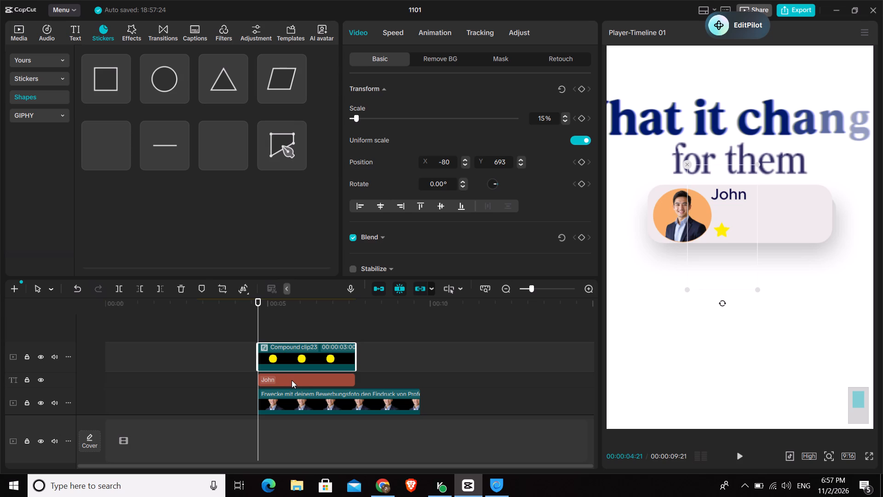
{"action": "left_click", "coordinate": [735, 191]}
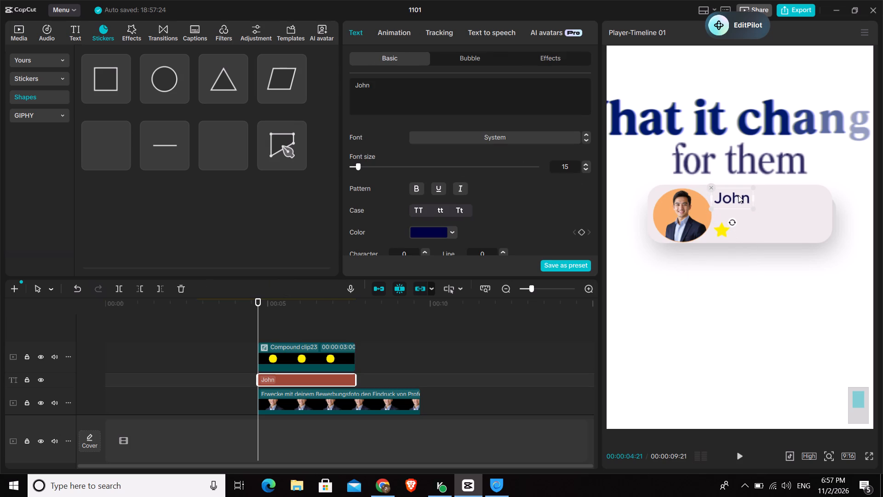
{"action": "left_click", "coordinate": [722, 230]}
{"action": "left_click", "coordinate": [722, 230]}
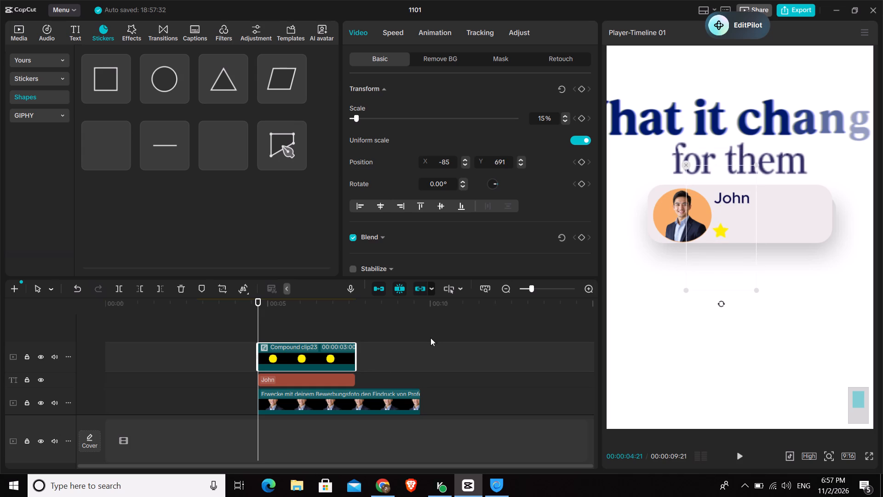
{"action": "left_click", "coordinate": [337, 374]}
{"action": "left_click", "coordinate": [733, 202]}
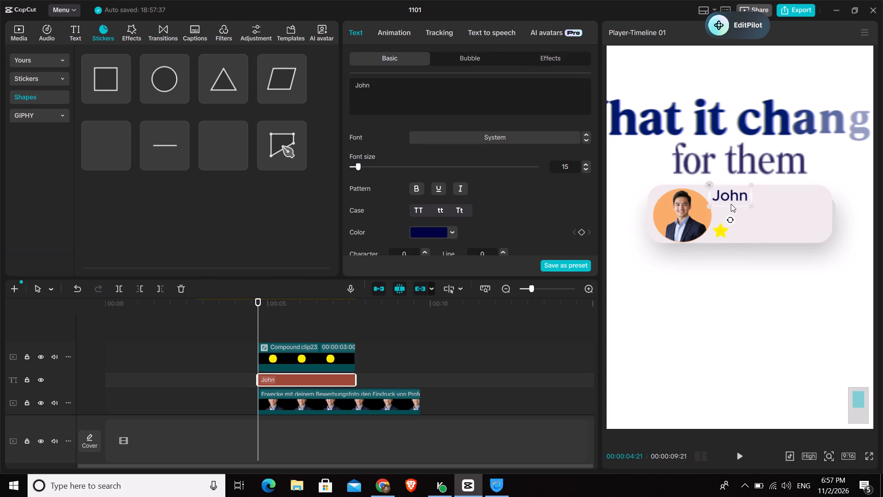
Duplicate the yellow star and place the copy beside the first one at about X 0, Y 693.
{"action": "left_click", "coordinate": [285, 351]}
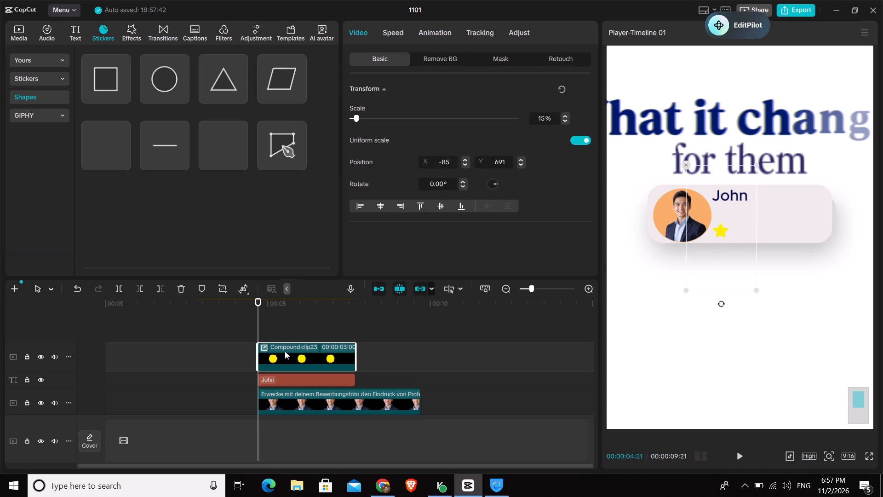
{"action": "key", "text": "ctrl+c"}
{"action": "key", "text": "ctrl+v"}
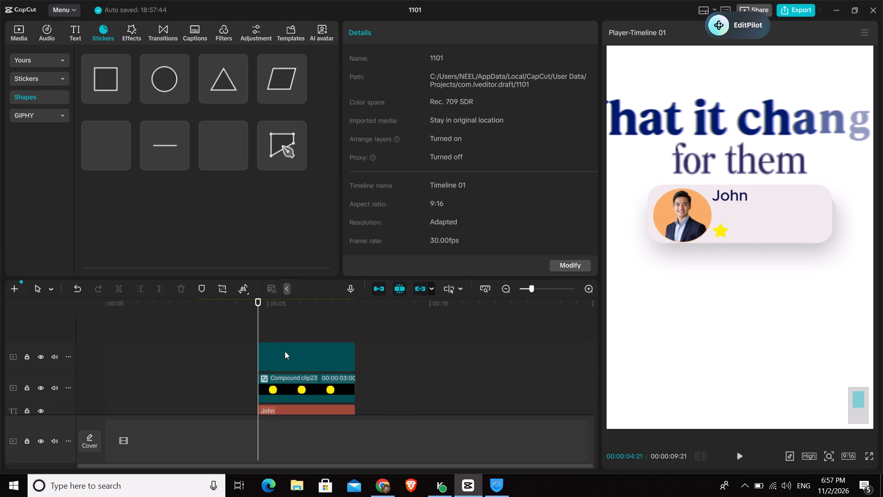
{"action": "left_click_drag", "start_coordinate": [718, 236], "coordinate": [739, 236]}
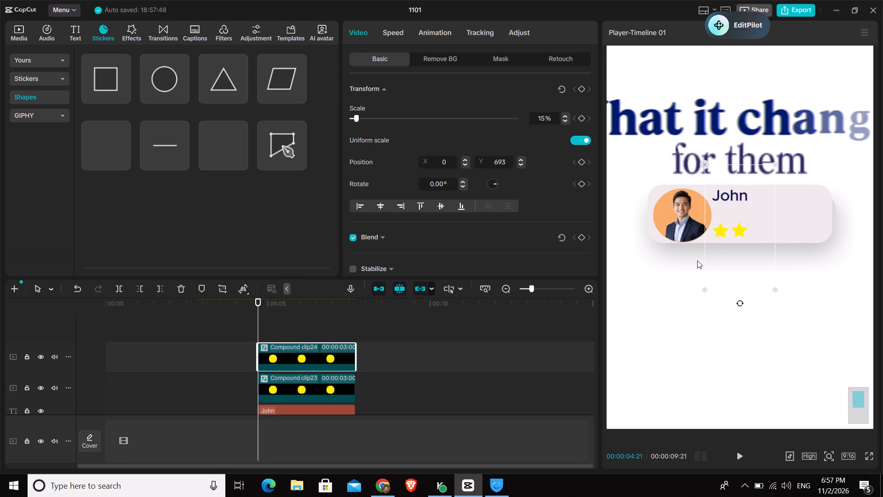
Duplicate the second star and place the copy as the third in the row at about X 97, Y 691.
{"action": "key", "text": "ctrl+c"}
{"action": "key", "text": "ctrl+v"}
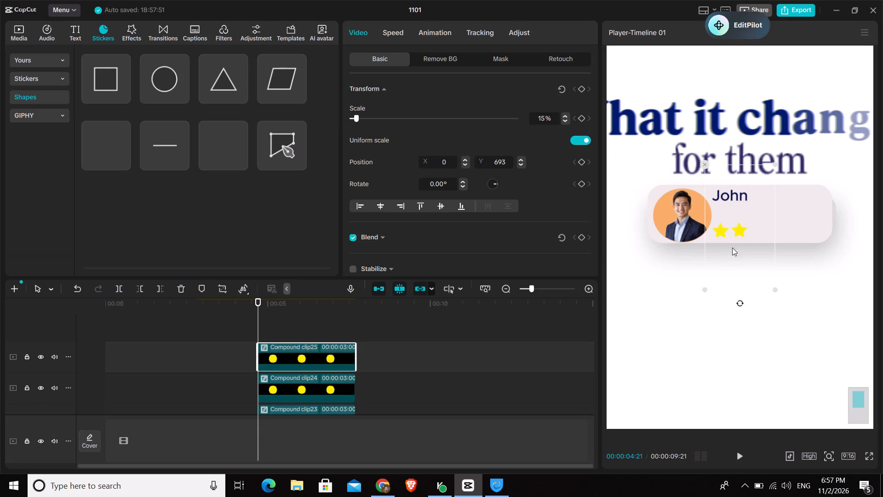
{"action": "left_click_drag", "start_coordinate": [737, 240], "coordinate": [757, 240]}
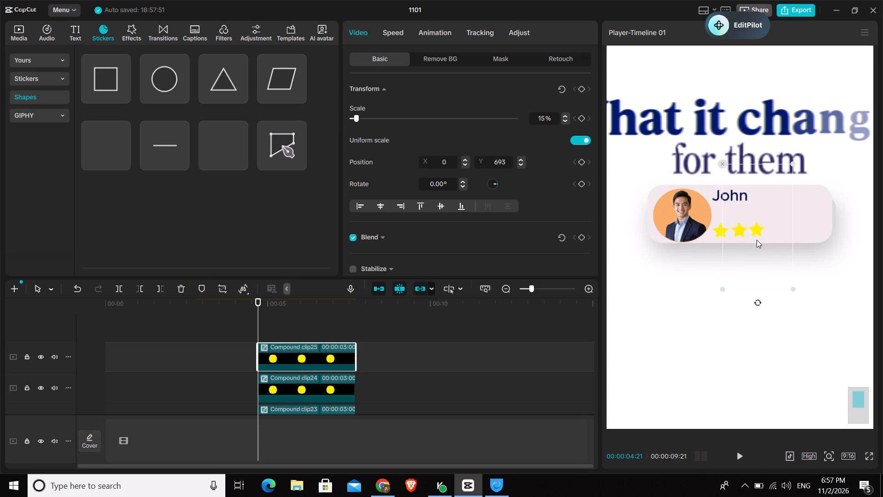
{"action": "left_click_drag", "start_coordinate": [757, 240], "coordinate": [757, 240]}
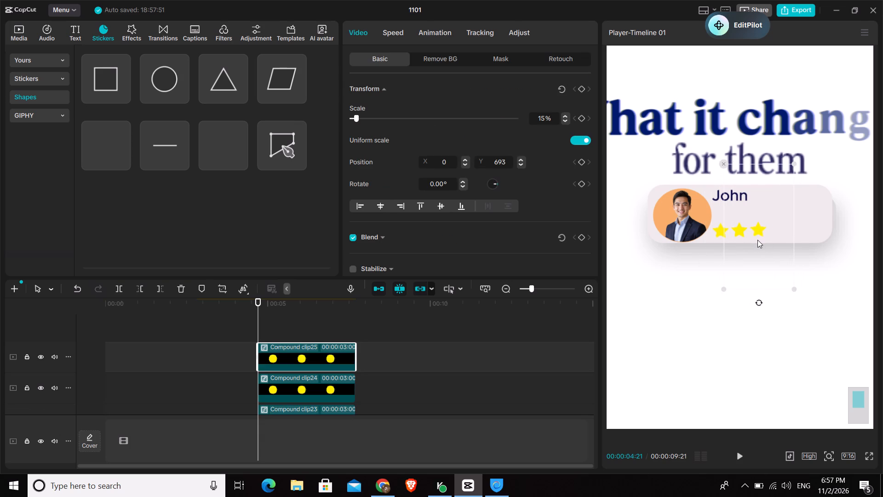
{"action": "left_click_drag", "start_coordinate": [757, 240], "coordinate": [758, 240]}
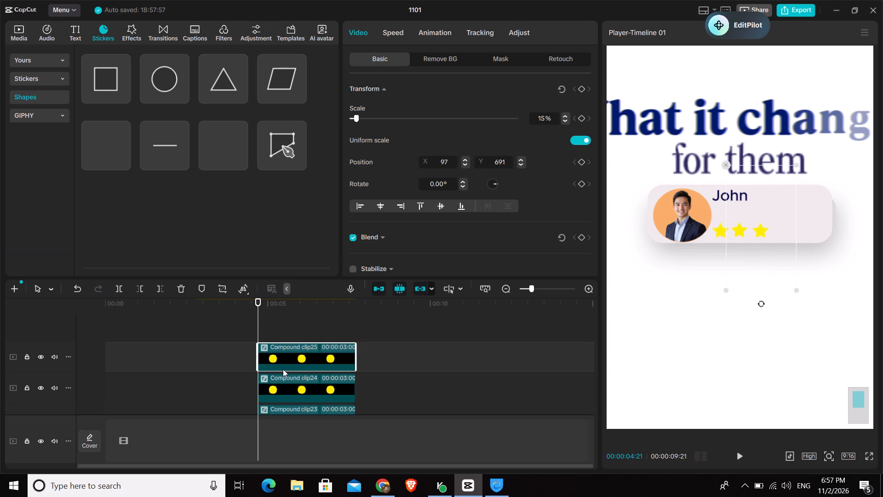
Move the name text John down the card so it sits just above the row of stars.
{"action": "scroll", "coordinate": [283, 369], "scroll_direction": "down", "scroll_amount": 4}
{"action": "left_click", "coordinate": [299, 388]}
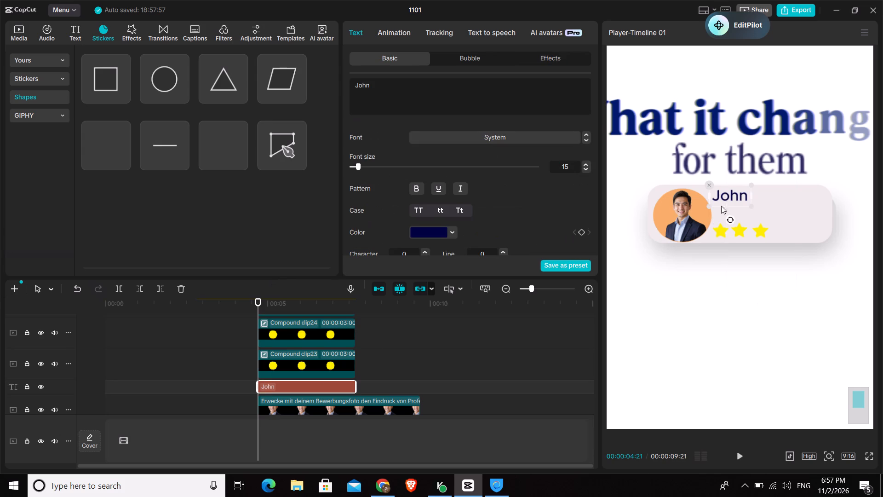
{"action": "left_click_drag", "start_coordinate": [729, 196], "coordinate": [731, 216]}
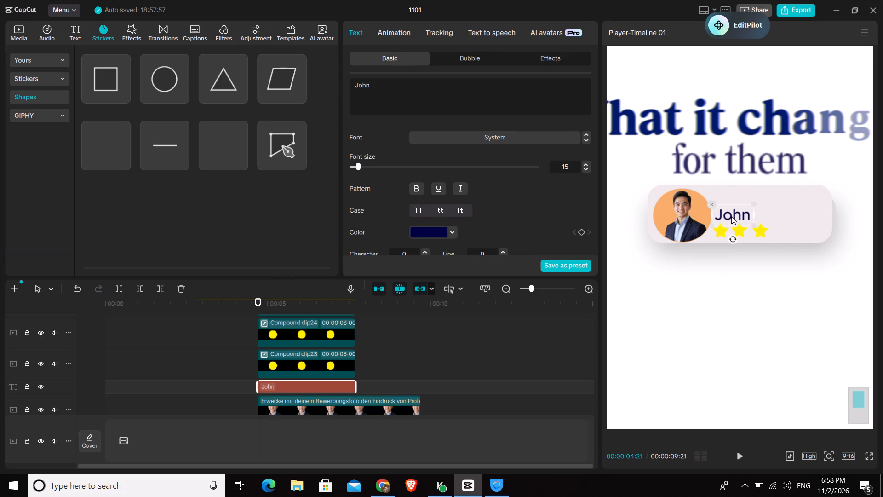
{"action": "left_click_drag", "start_coordinate": [731, 216], "coordinate": [731, 215]}
Combine all profile card layers, from the three stars, name and portrait down to the vector images and special-effects clip, into one compound clip.
{"action": "scroll", "coordinate": [373, 348], "scroll_direction": "up", "scroll_amount": 4}
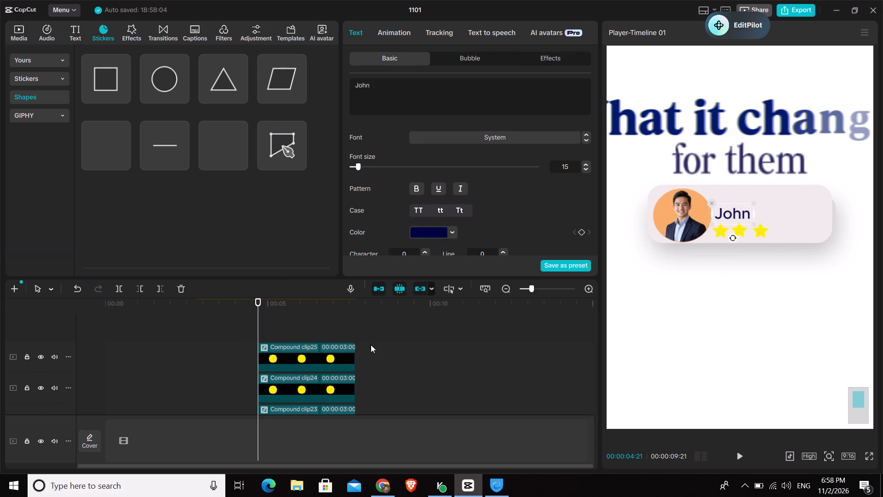
{"action": "left_click_drag", "start_coordinate": [342, 329], "coordinate": [371, 386]}
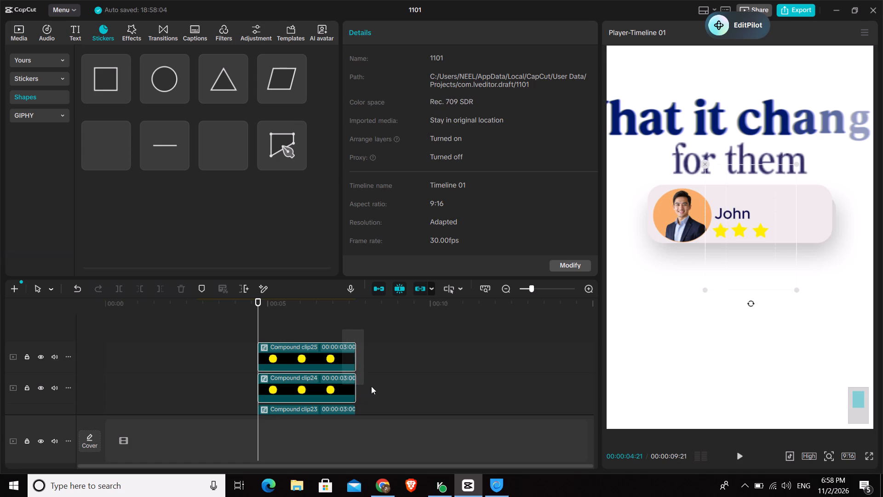
{"action": "left_click_drag", "start_coordinate": [371, 386], "coordinate": [351, 393]}
{"action": "scroll", "coordinate": [356, 394], "scroll_direction": "down", "scroll_amount": 6}
{"action": "left_click", "coordinate": [343, 392]}
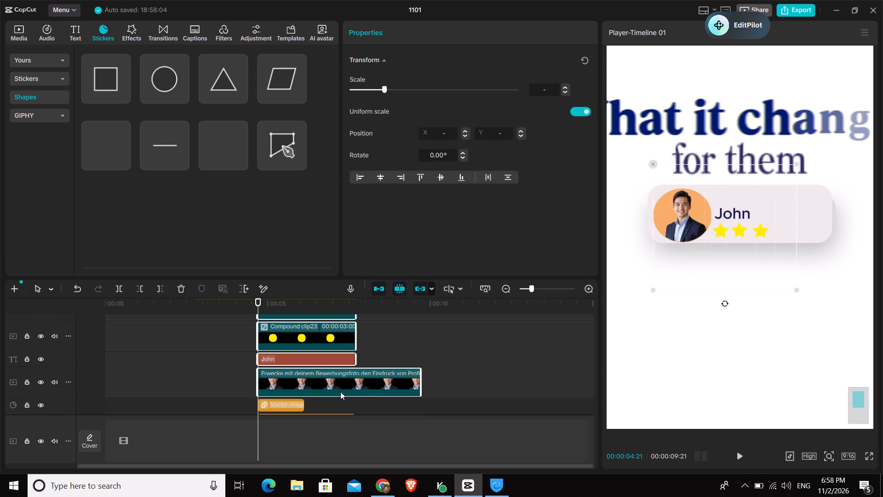
{"action": "scroll", "coordinate": [390, 353], "scroll_direction": "up", "scroll_amount": 6}
{"action": "left_click_drag", "start_coordinate": [336, 333], "coordinate": [332, 375]}
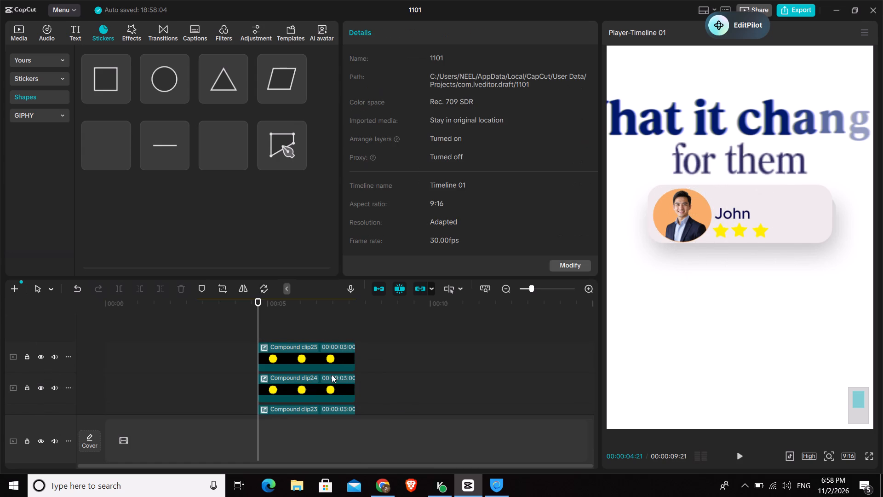
{"action": "left_click_drag", "start_coordinate": [332, 375], "coordinate": [333, 400]}
{"action": "scroll", "coordinate": [337, 391], "scroll_direction": "down", "scroll_amount": 5}
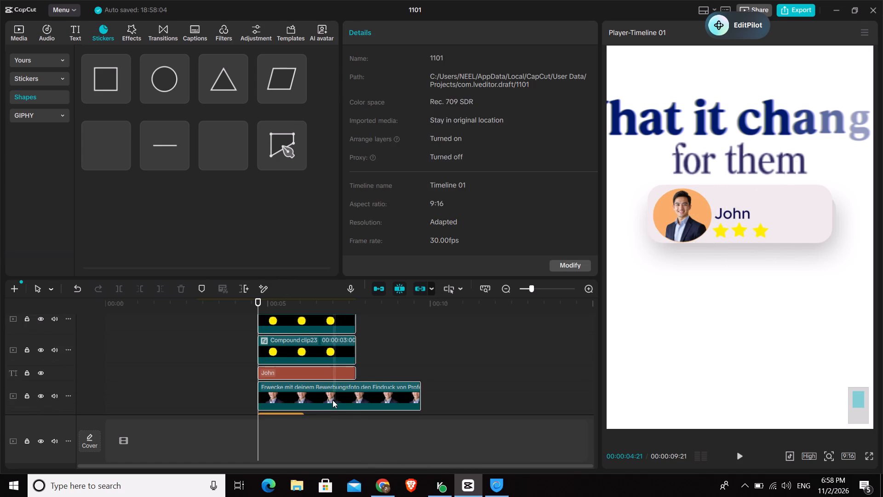
{"action": "left_click_drag", "start_coordinate": [333, 400], "coordinate": [296, 398]}
{"action": "scroll", "coordinate": [333, 400], "scroll_direction": "down", "scroll_amount": 2}
{"action": "scroll", "coordinate": [293, 399], "scroll_direction": "down", "scroll_amount": 2}
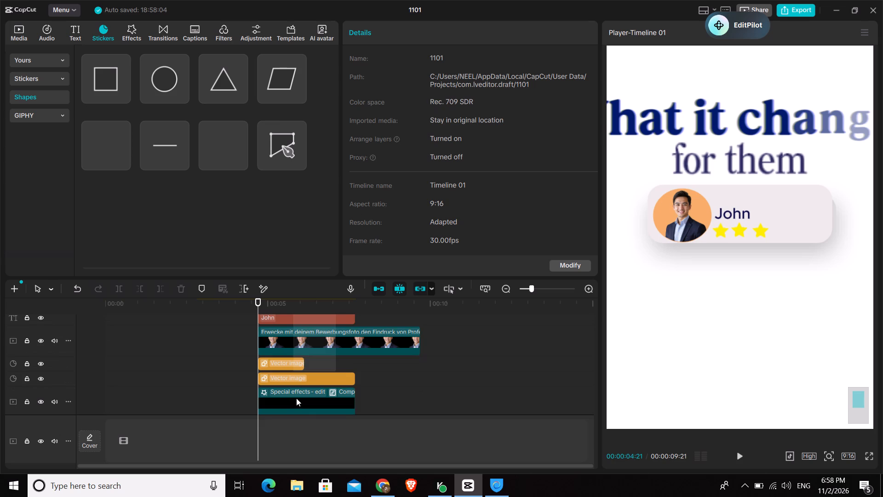
{"action": "left_click_drag", "start_coordinate": [296, 398], "coordinate": [297, 386]}
{"action": "scroll", "coordinate": [301, 397], "scroll_direction": "down", "scroll_amount": 3}
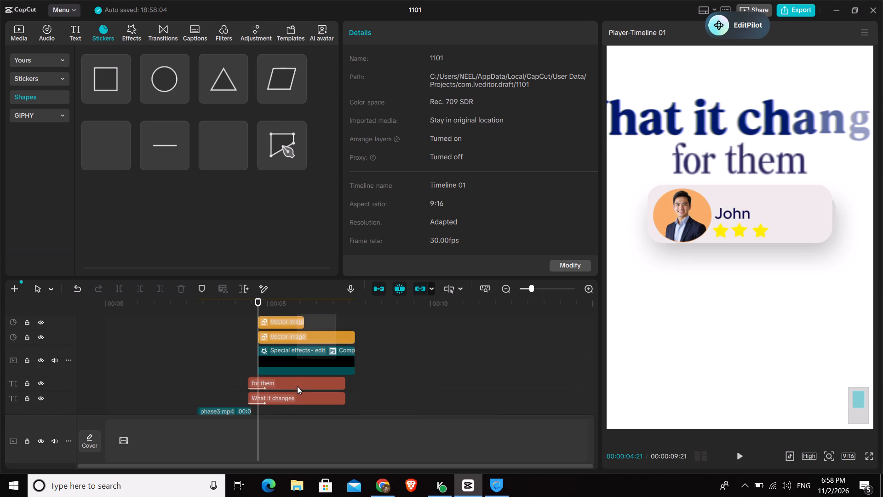
{"action": "left_click_drag", "start_coordinate": [297, 386], "coordinate": [302, 362]}
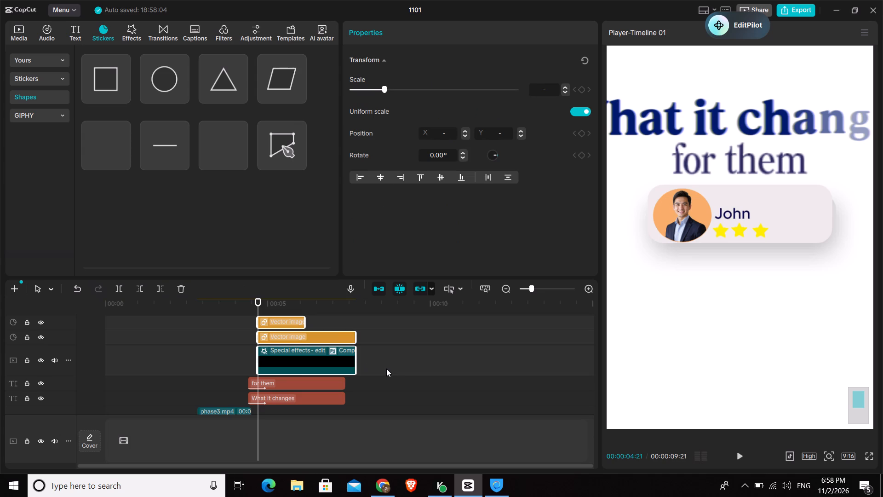
{"action": "key", "text": "alt+g"}
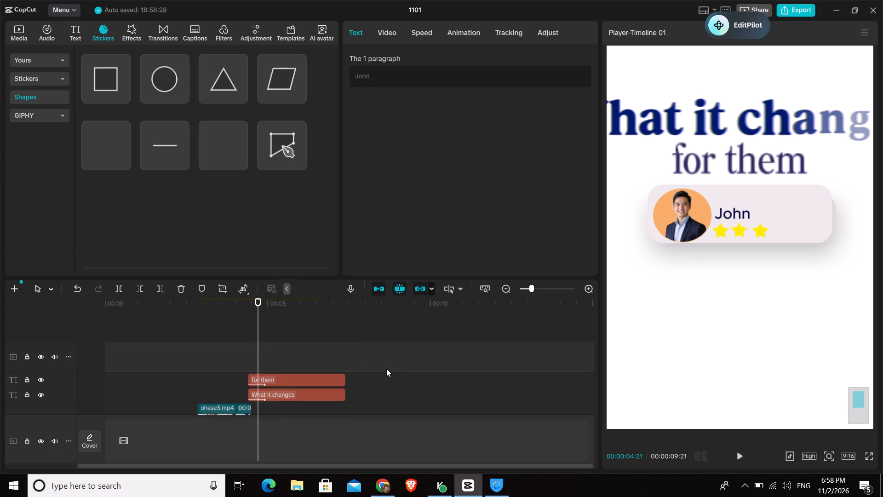
Duplicate the profile card's compound clip and place the copy directly below the original card, aligned with it.
{"action": "scroll", "coordinate": [260, 373], "scroll_direction": "up", "scroll_amount": 2}
{"action": "scroll", "coordinate": [260, 373], "scroll_direction": "down", "scroll_amount": 1}
{"action": "scroll", "coordinate": [260, 373], "scroll_direction": "up", "scroll_amount": 2}
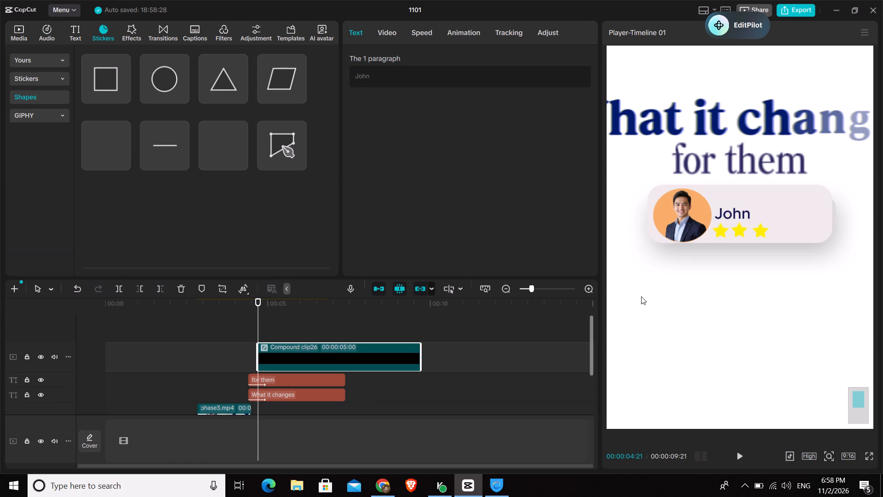
{"action": "scroll", "coordinate": [753, 295], "scroll_direction": "down", "scroll_amount": 8, "text": "ctrl"}
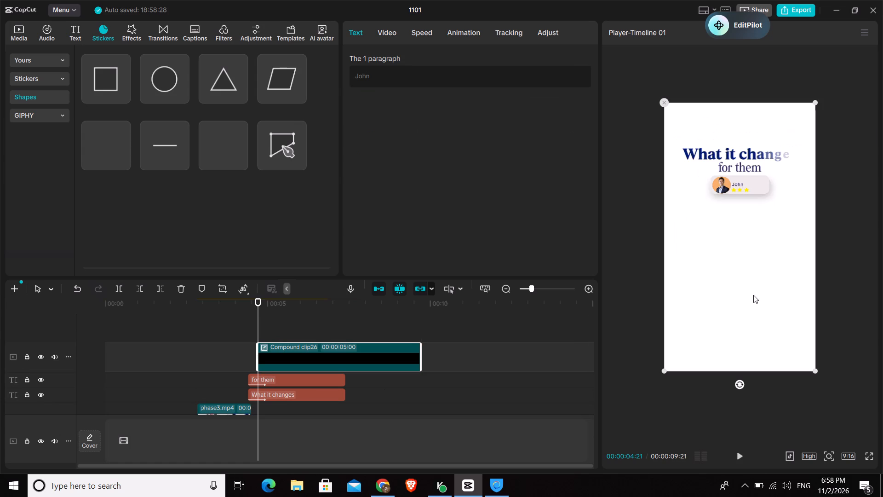
{"action": "scroll", "coordinate": [753, 295], "scroll_direction": "up", "scroll_amount": 3, "text": "ctrl"}
{"action": "scroll", "coordinate": [710, 263], "scroll_direction": "up", "scroll_amount": 3, "text": "ctrl"}
{"action": "scroll", "coordinate": [766, 206], "scroll_direction": "up", "scroll_amount": 3, "text": "ctrl"}
{"action": "scroll", "coordinate": [766, 206], "scroll_direction": "down", "scroll_amount": 2, "text": "ctrl"}
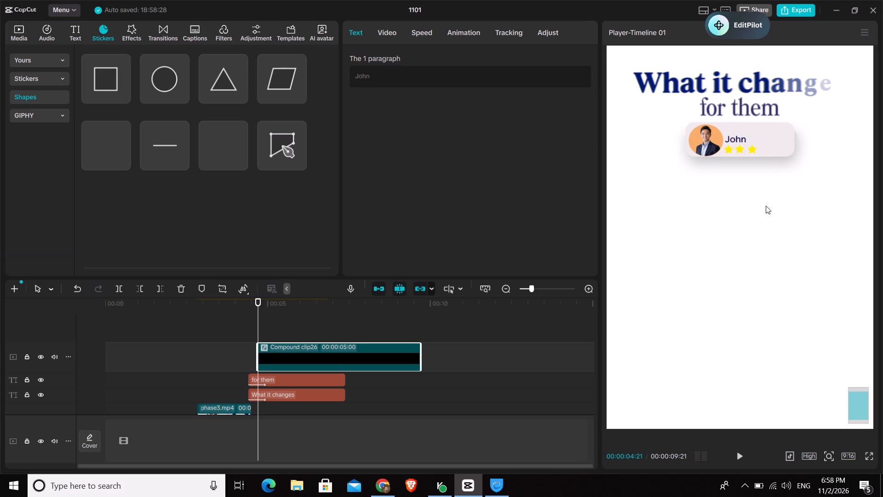
{"action": "scroll", "coordinate": [766, 206], "scroll_direction": "down", "scroll_amount": 10, "text": "ctrl"}
{"action": "scroll", "coordinate": [755, 227], "scroll_direction": "up", "scroll_amount": 2, "text": "ctrl"}
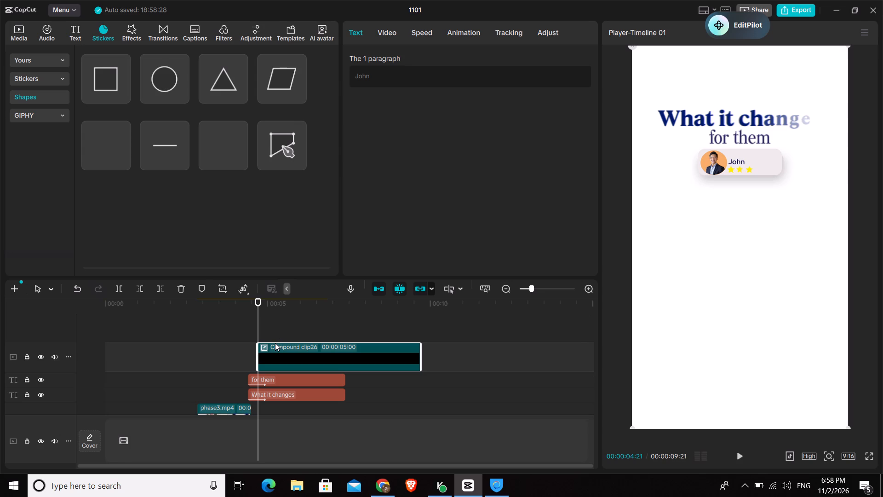
{"action": "key", "text": "ctrl+c"}
{"action": "key", "text": "ctrl+v"}
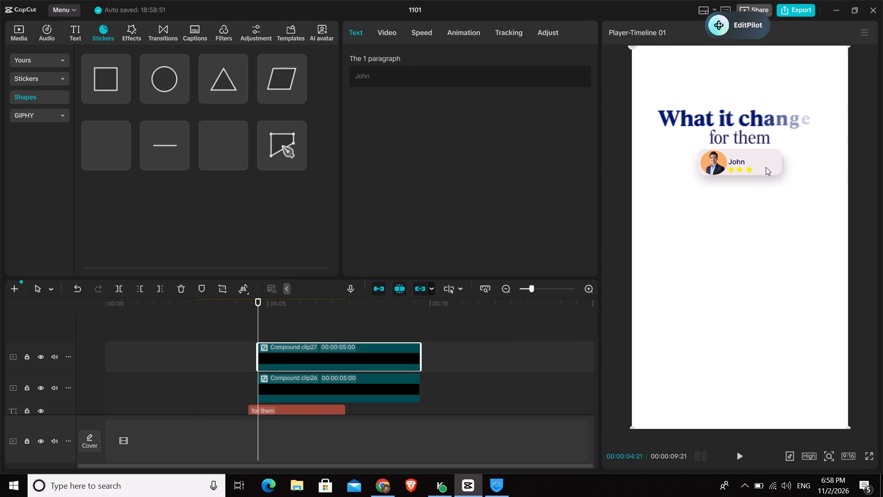
{"action": "left_click_drag", "start_coordinate": [760, 163], "coordinate": [736, 238]}
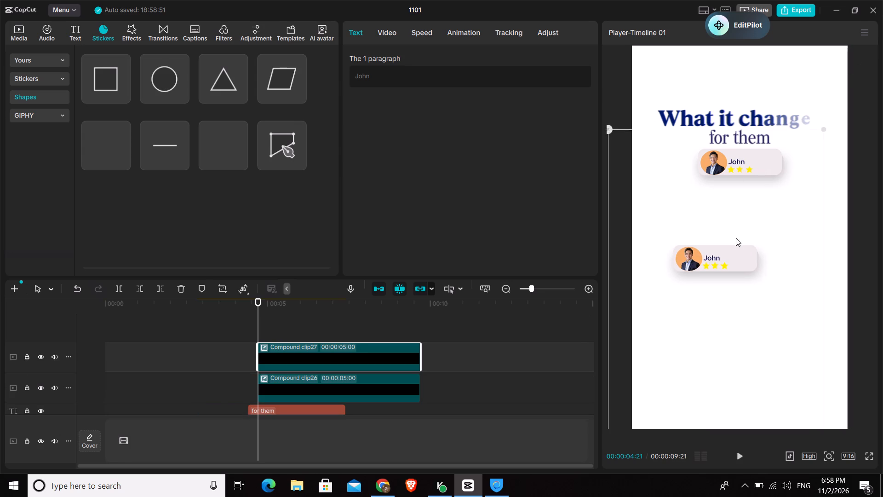
{"action": "left_click_drag", "start_coordinate": [736, 238], "coordinate": [758, 189]}
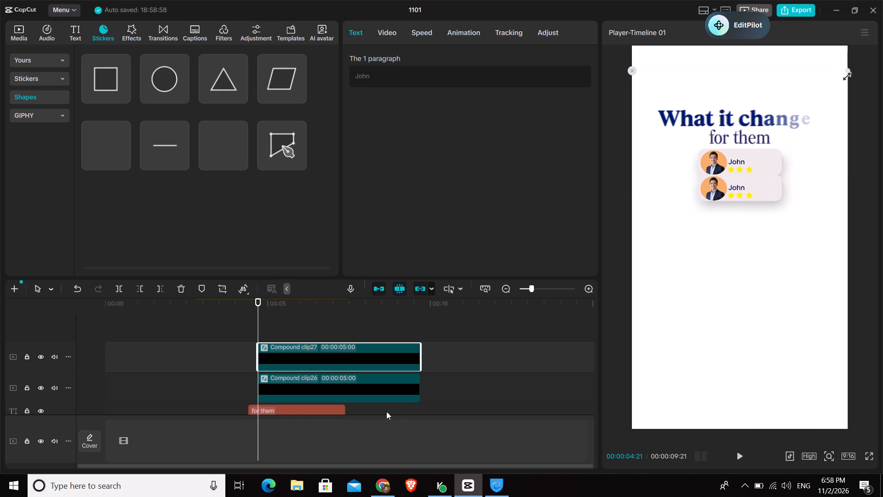
Open the duplicated profile card's compound clip to access its inner layers.
{"action": "double_click", "coordinate": [306, 352]}
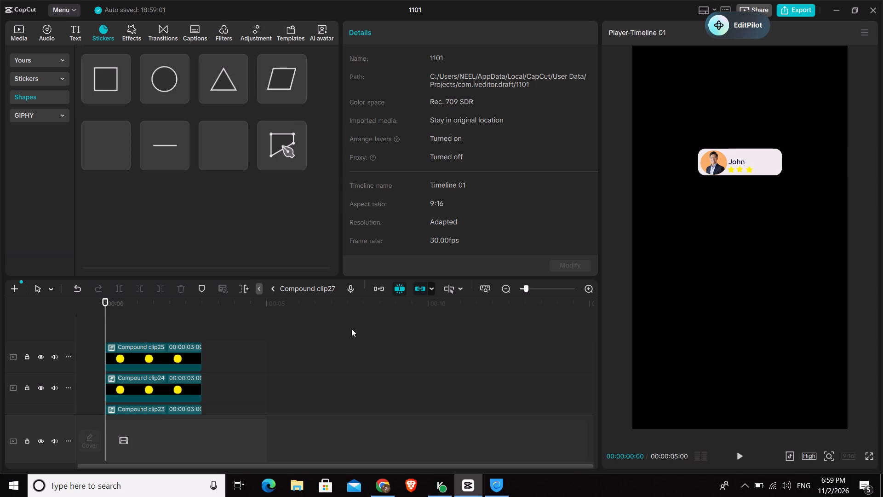
Examine the duplicated card's inner layers, from the star clips down to the name, portrait and vector images.
{"action": "left_click", "coordinate": [136, 356]}
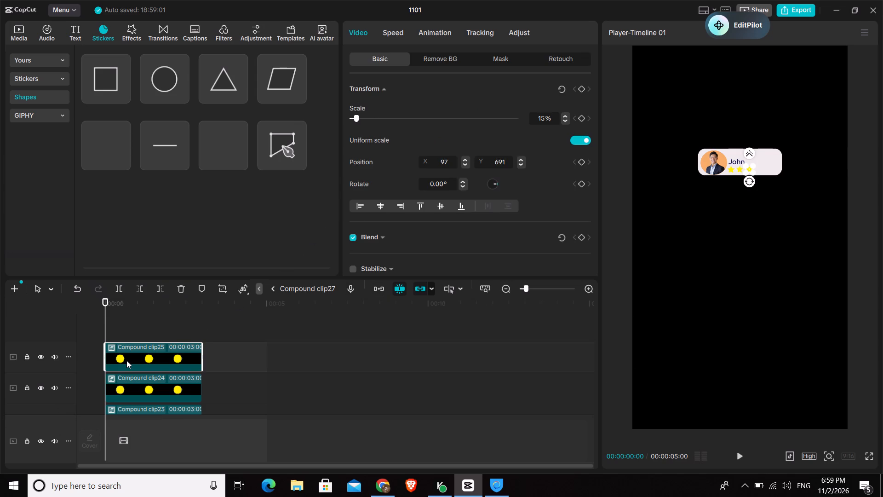
{"action": "left_click", "coordinate": [123, 343]}
{"action": "left_click", "coordinate": [121, 326]}
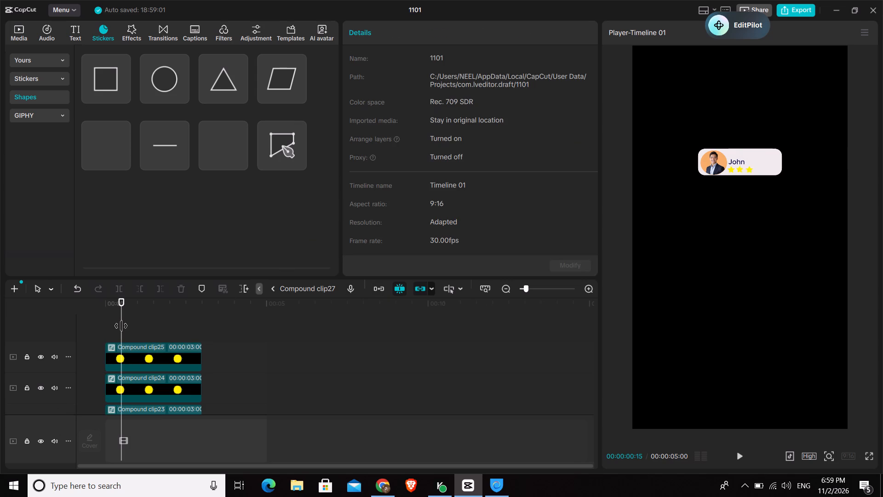
{"action": "scroll", "coordinate": [120, 340], "scroll_direction": "down", "scroll_amount": 2}
{"action": "scroll", "coordinate": [120, 341], "scroll_direction": "up", "scroll_amount": 1}
{"action": "scroll", "coordinate": [120, 341], "scroll_direction": "down", "scroll_amount": 6}
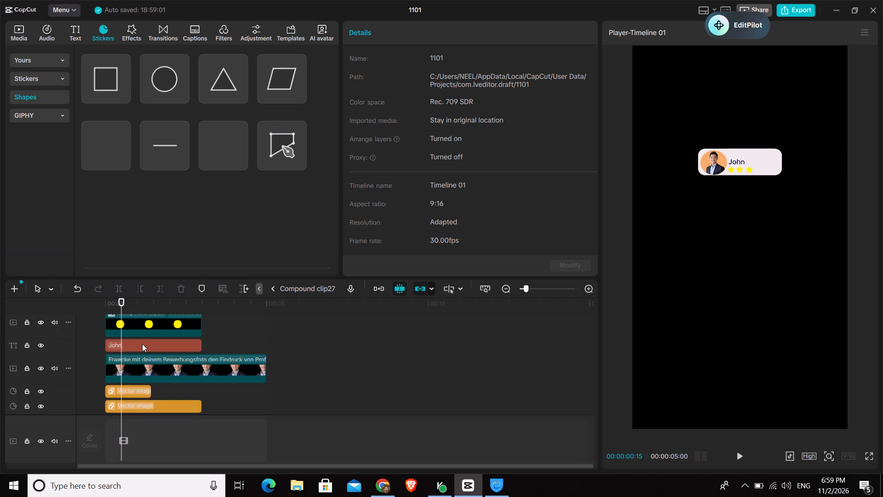
{"action": "scroll", "coordinate": [142, 344], "scroll_direction": "up", "scroll_amount": 8}
{"action": "left_click", "coordinate": [139, 328]}
{"action": "left_click_drag", "start_coordinate": [139, 328], "coordinate": [144, 328]}
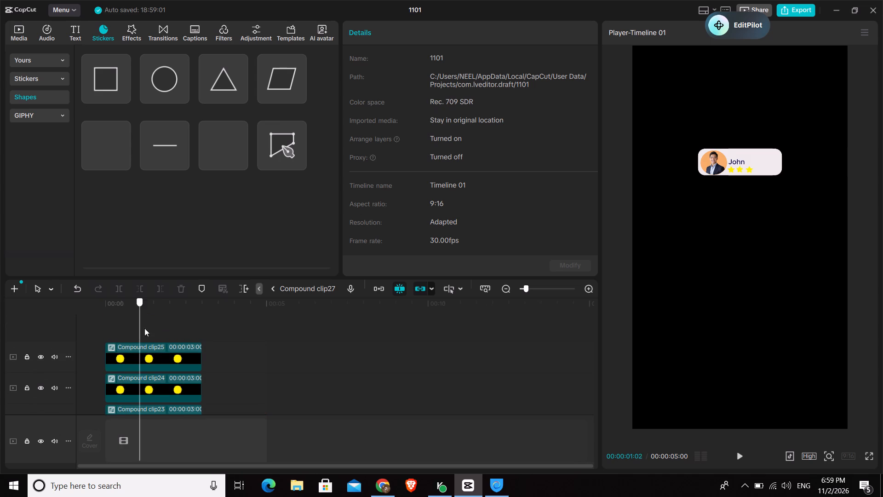
{"action": "left_click_drag", "start_coordinate": [144, 328], "coordinate": [106, 346]}
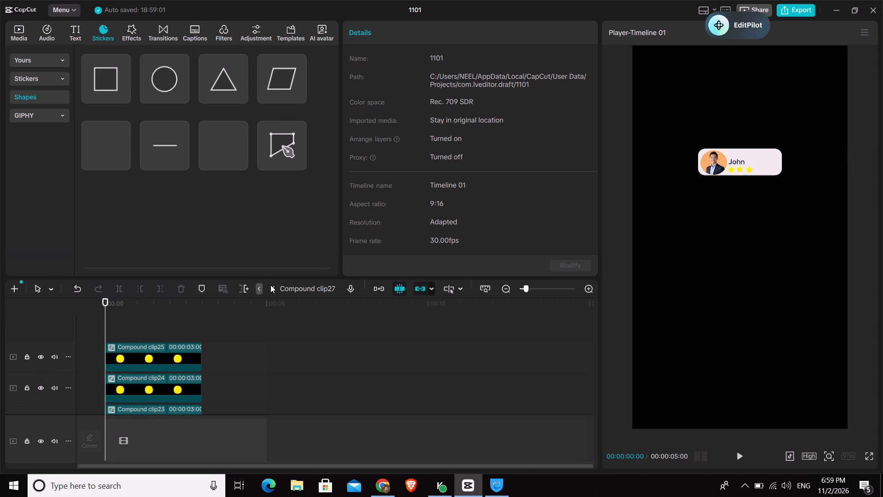
Return from the compound clip to the main timeline and restore the editor down from full screen to a smaller window.
{"action": "left_click", "coordinate": [274, 289]}
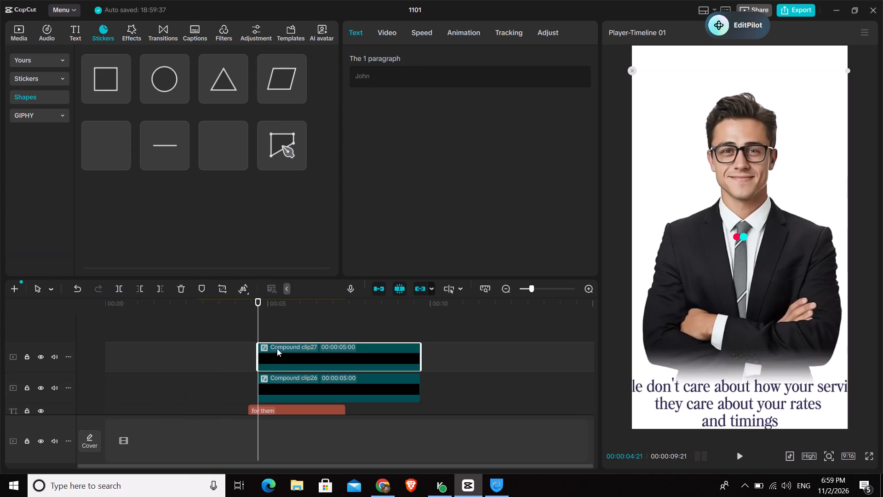
{"action": "scroll", "coordinate": [279, 348], "scroll_direction": "down", "scroll_amount": 1}
{"action": "left_click", "coordinate": [850, 12]}
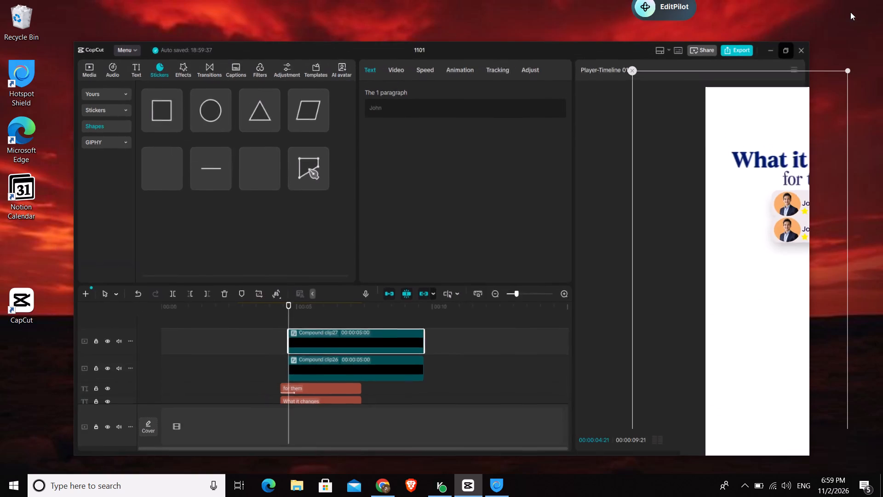
{"action": "left_click", "coordinate": [356, 327]}
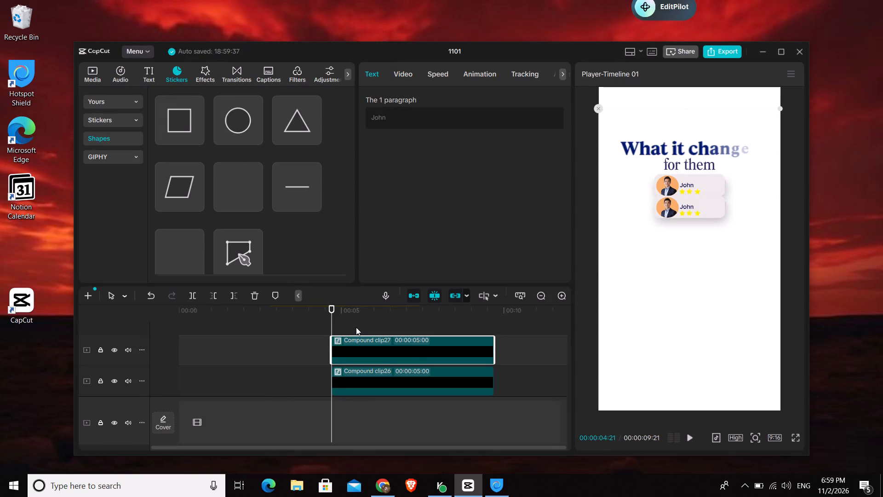
Reopen the duplicated profile card's compound clip, the upper of the two card clips, to access its inner layers.
{"action": "left_click", "coordinate": [356, 345]}
{"action": "double_click", "coordinate": [381, 348]}
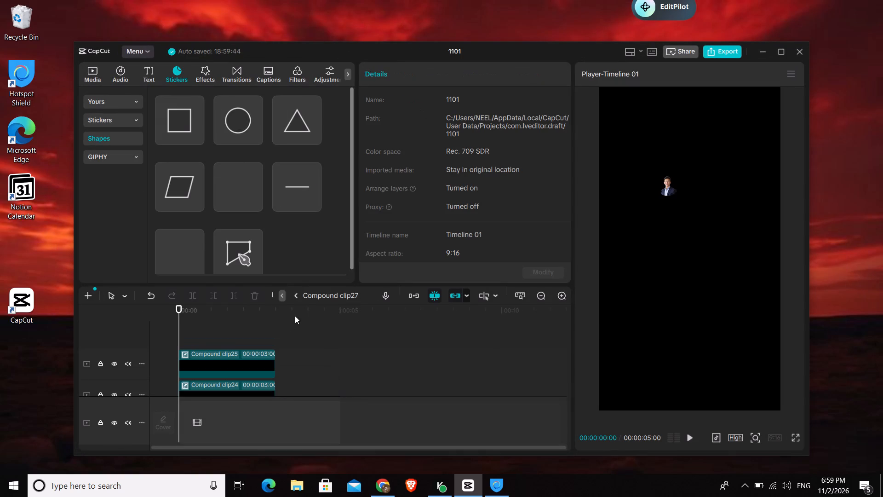
Select the portrait clip inside the duplicated card, display the imported PNG images, and open the portrait clip's options.
{"action": "scroll", "coordinate": [251, 349], "scroll_direction": "up", "scroll_amount": 1}
{"action": "scroll", "coordinate": [251, 349], "scroll_direction": "down", "scroll_amount": 8}
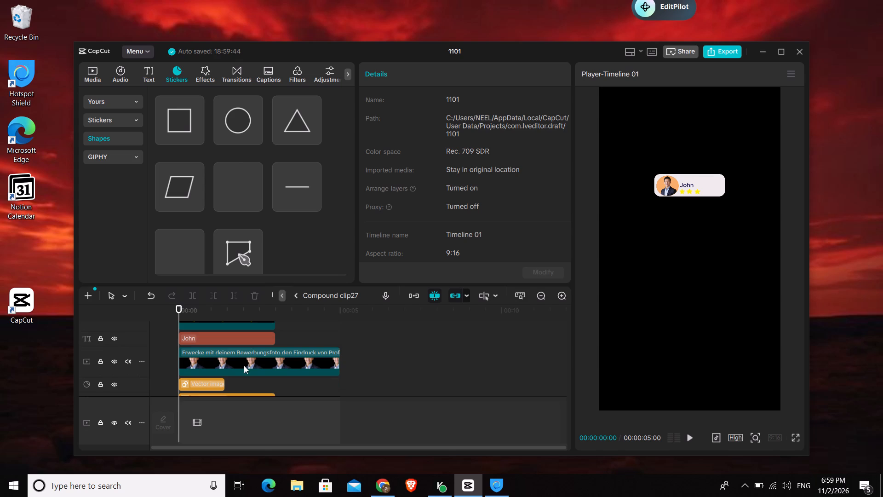
{"action": "left_click", "coordinate": [243, 366]}
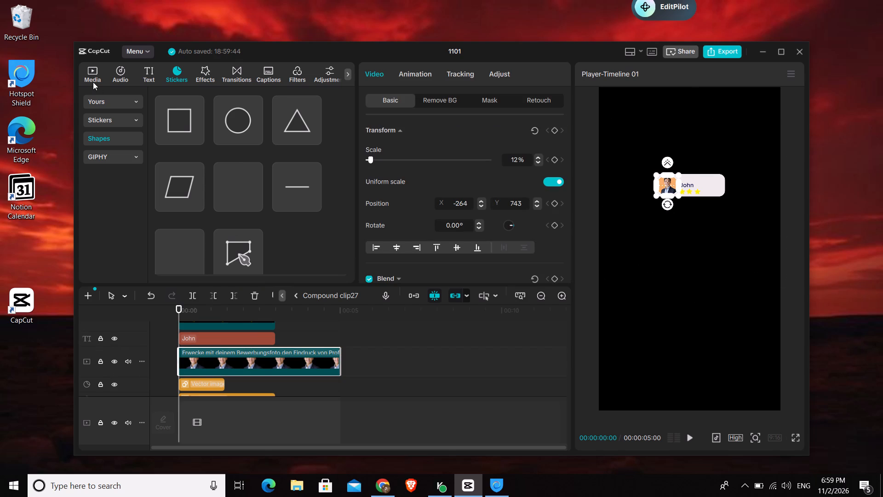
{"action": "left_click", "coordinate": [93, 74]}
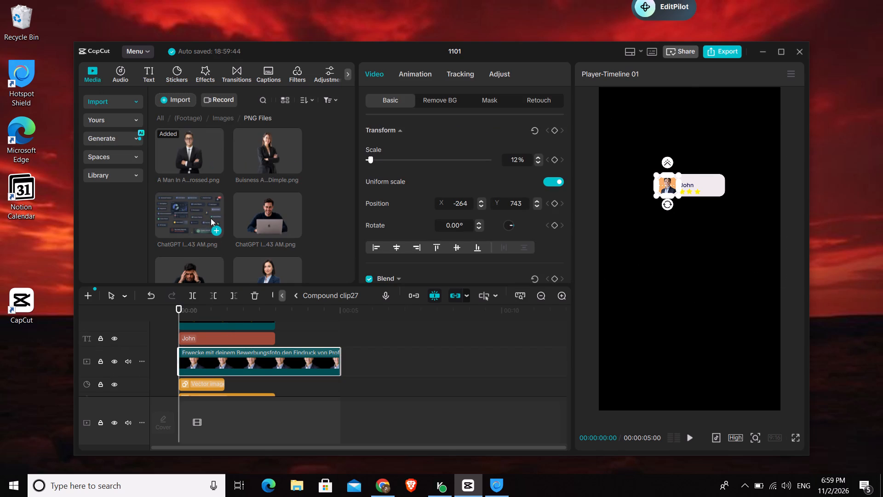
{"action": "right_click", "coordinate": [216, 362]}
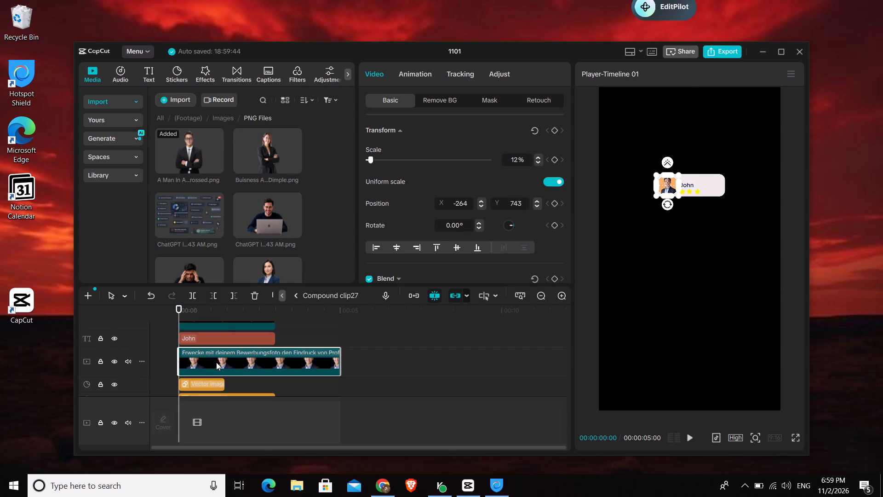
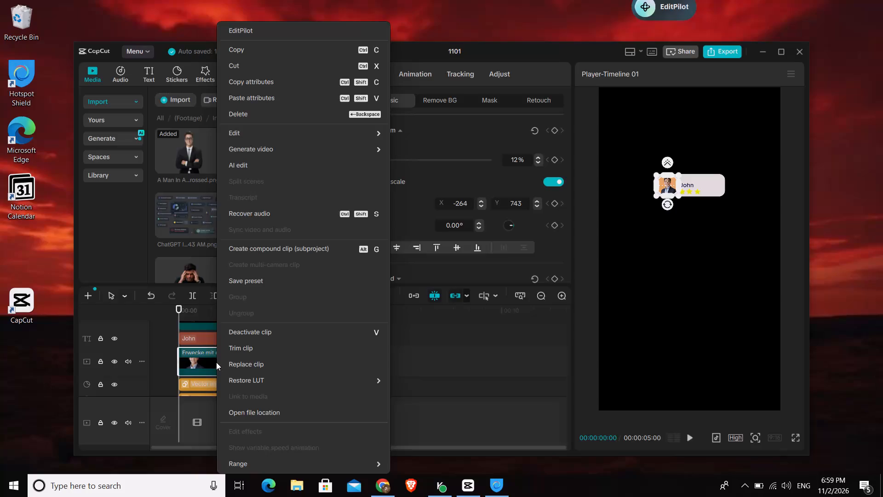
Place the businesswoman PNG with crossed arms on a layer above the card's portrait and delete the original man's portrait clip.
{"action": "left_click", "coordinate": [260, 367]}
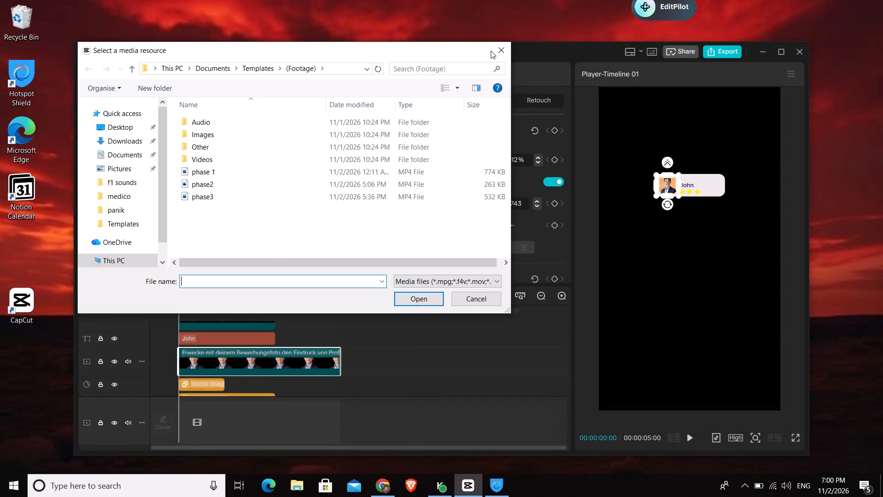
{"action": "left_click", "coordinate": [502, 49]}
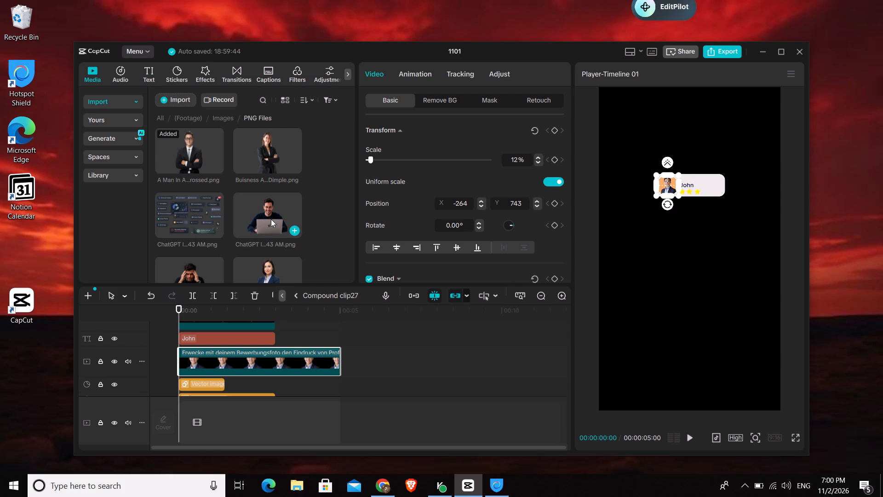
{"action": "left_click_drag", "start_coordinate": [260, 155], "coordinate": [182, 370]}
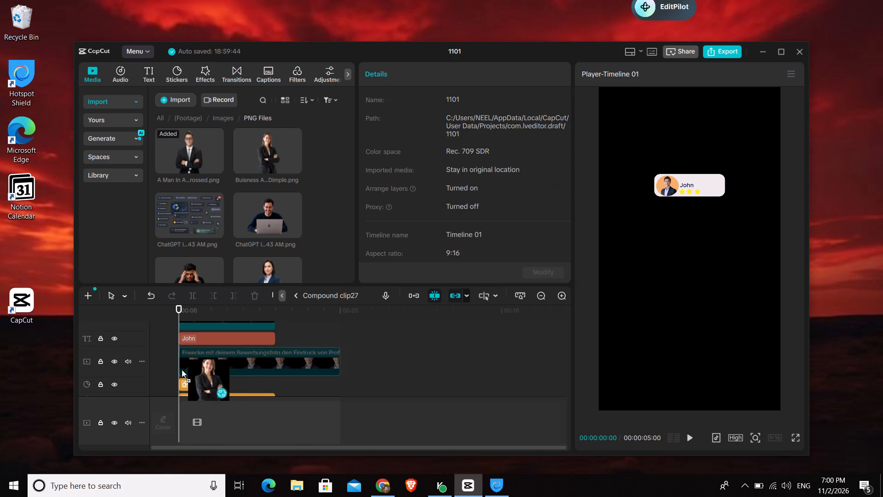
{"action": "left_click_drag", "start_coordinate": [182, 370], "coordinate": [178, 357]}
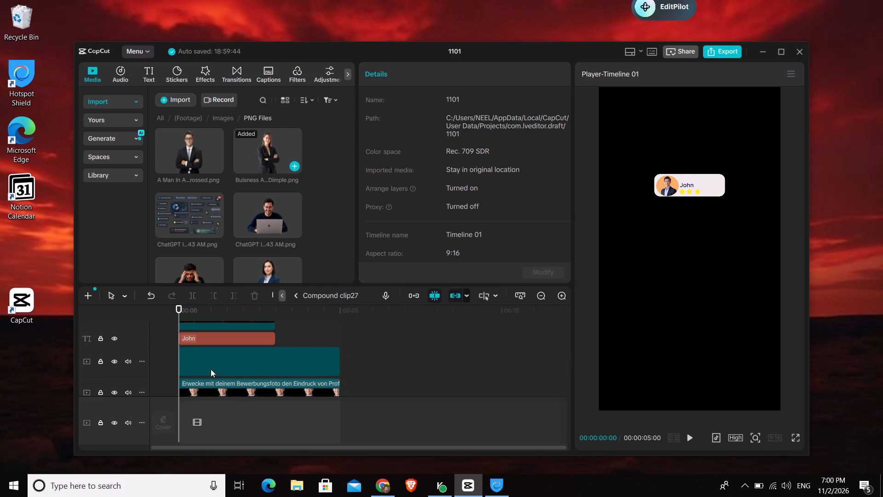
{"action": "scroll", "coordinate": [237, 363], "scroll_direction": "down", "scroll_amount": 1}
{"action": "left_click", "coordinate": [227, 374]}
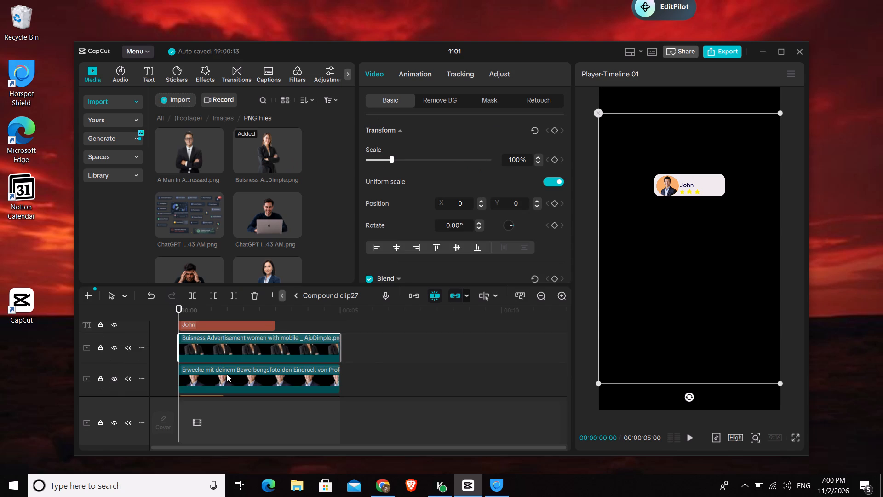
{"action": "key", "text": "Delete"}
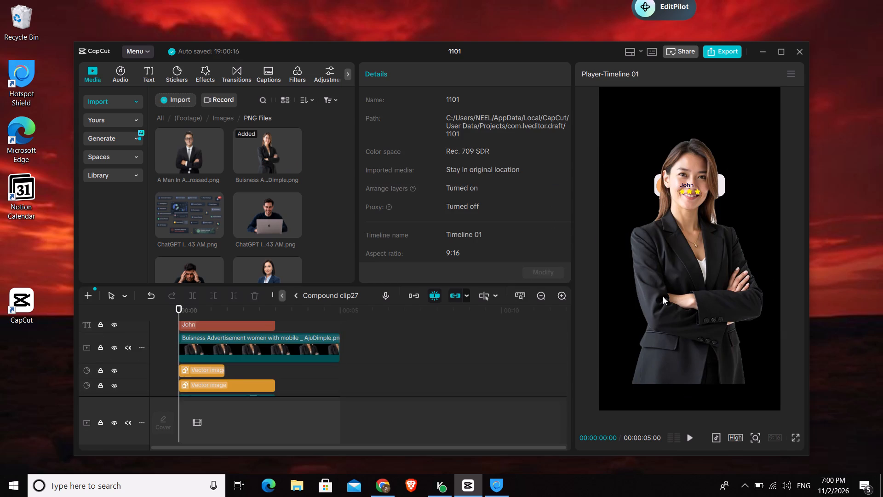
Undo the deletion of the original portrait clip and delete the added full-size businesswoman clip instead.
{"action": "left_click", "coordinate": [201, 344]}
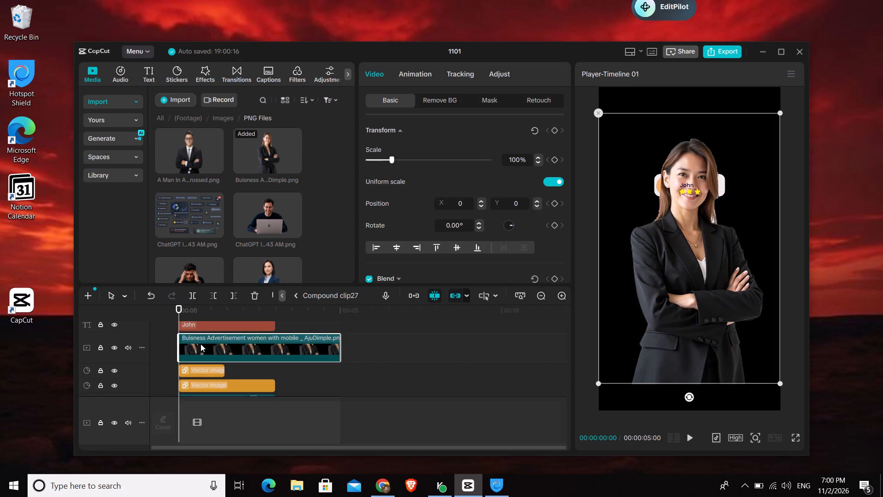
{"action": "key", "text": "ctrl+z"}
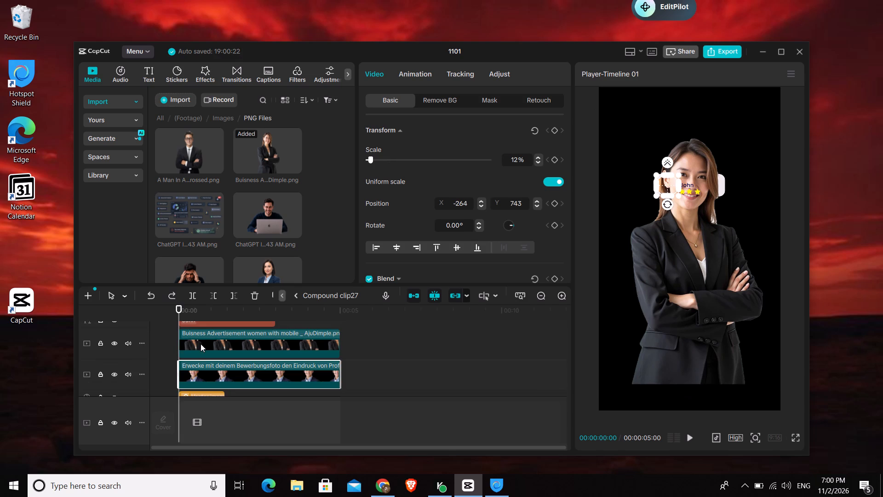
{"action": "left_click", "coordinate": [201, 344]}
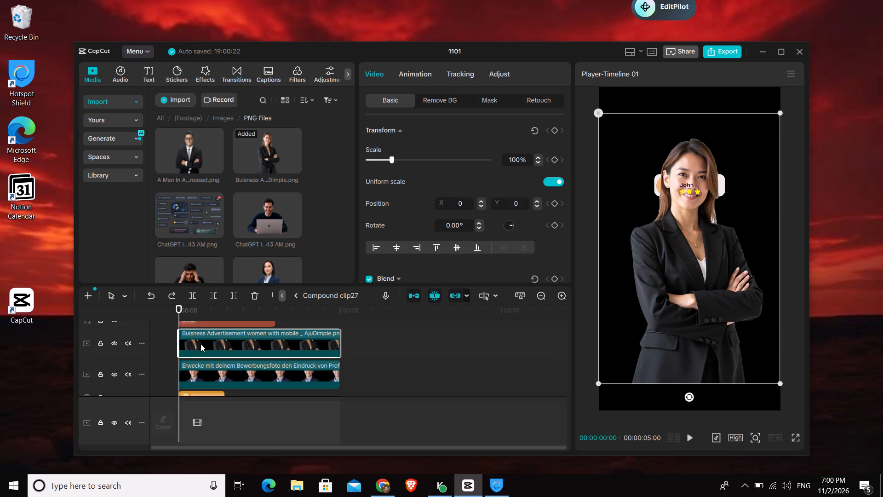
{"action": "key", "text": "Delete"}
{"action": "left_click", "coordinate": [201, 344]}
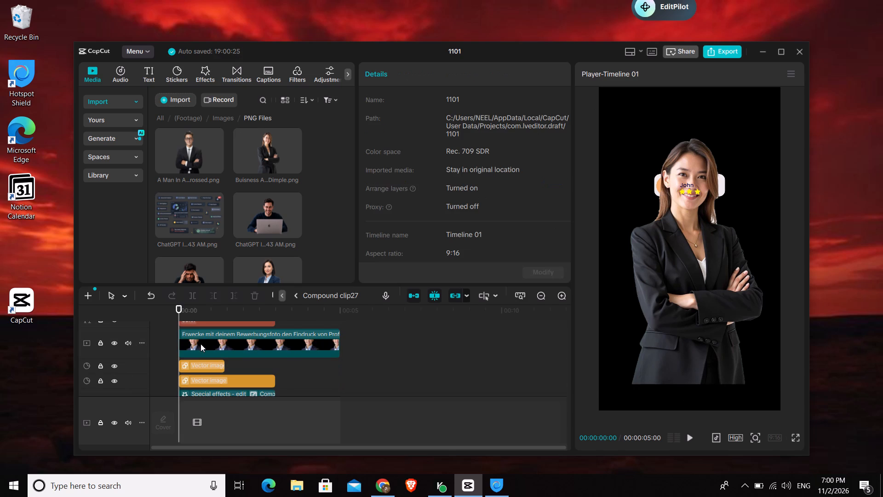
Replace the portrait clip with the "Buisness Advertisement women with mobile" image from Images > PNG Files, keeping the original video effect.
{"action": "right_click", "coordinate": [225, 340]}
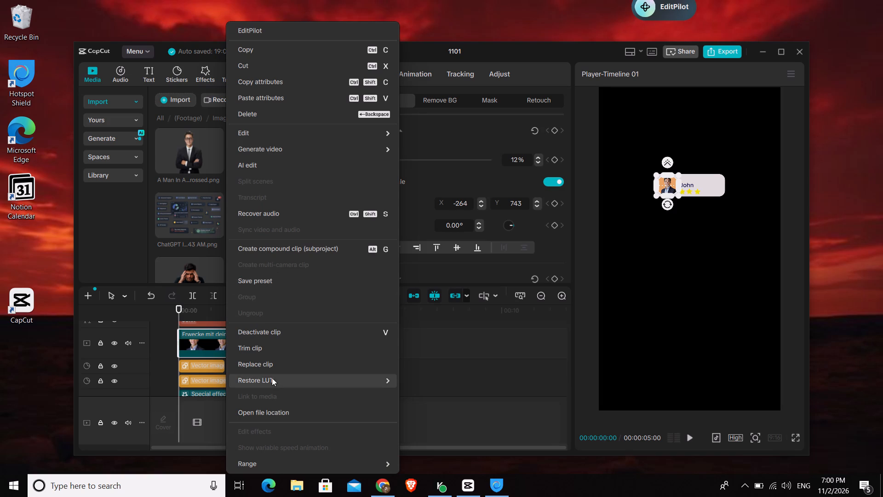
{"action": "left_click", "coordinate": [270, 368]}
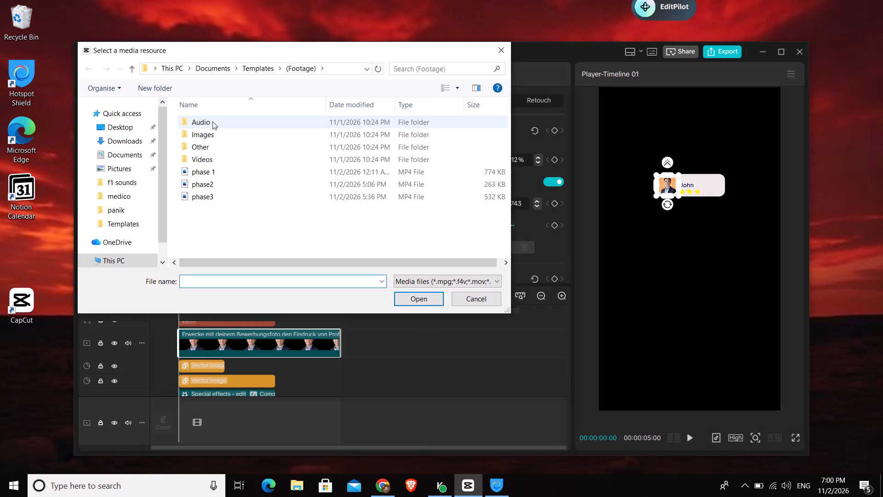
{"action": "double_click", "coordinate": [227, 139]}
{"action": "double_click", "coordinate": [227, 139]}
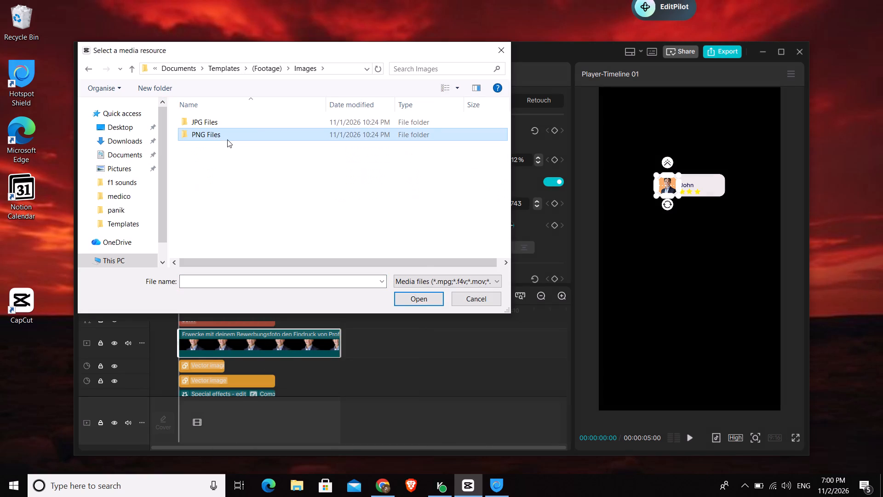
{"action": "left_click", "coordinate": [265, 156]}
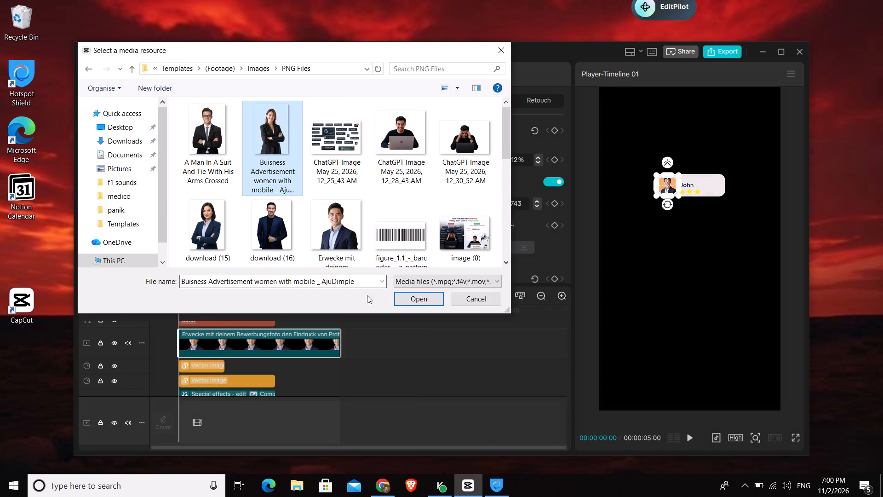
{"action": "left_click", "coordinate": [400, 298]}
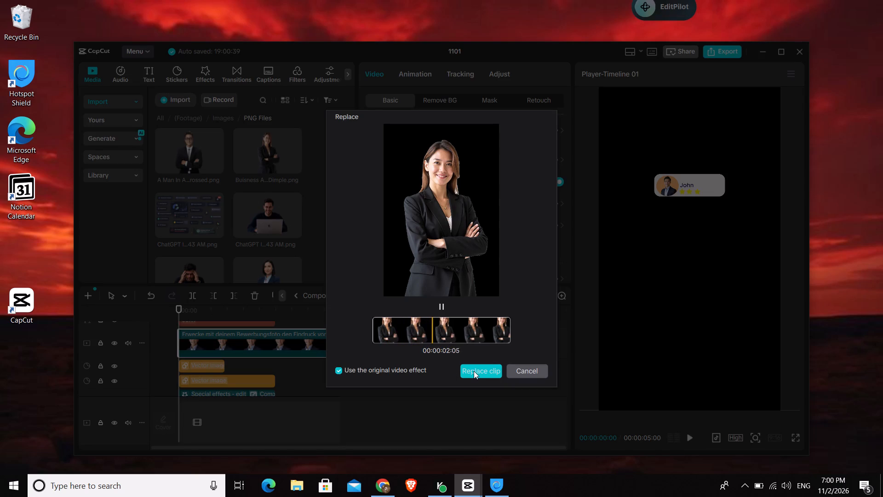
{"action": "left_click", "coordinate": [474, 371]}
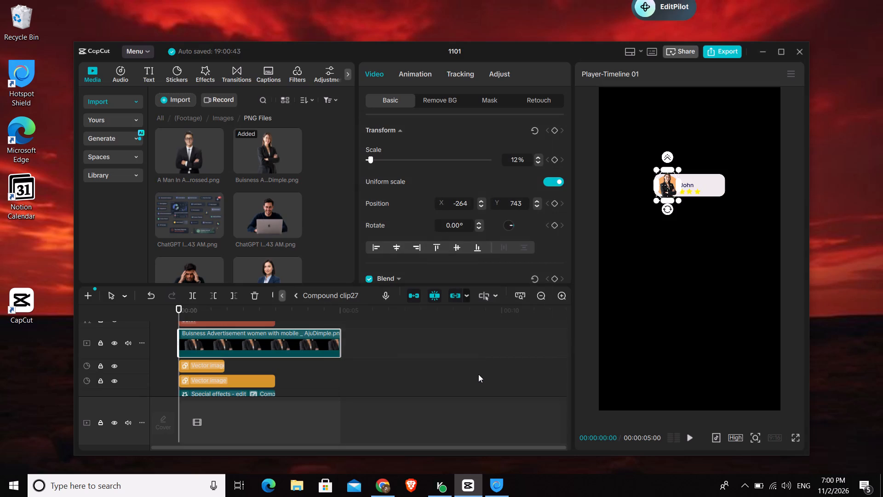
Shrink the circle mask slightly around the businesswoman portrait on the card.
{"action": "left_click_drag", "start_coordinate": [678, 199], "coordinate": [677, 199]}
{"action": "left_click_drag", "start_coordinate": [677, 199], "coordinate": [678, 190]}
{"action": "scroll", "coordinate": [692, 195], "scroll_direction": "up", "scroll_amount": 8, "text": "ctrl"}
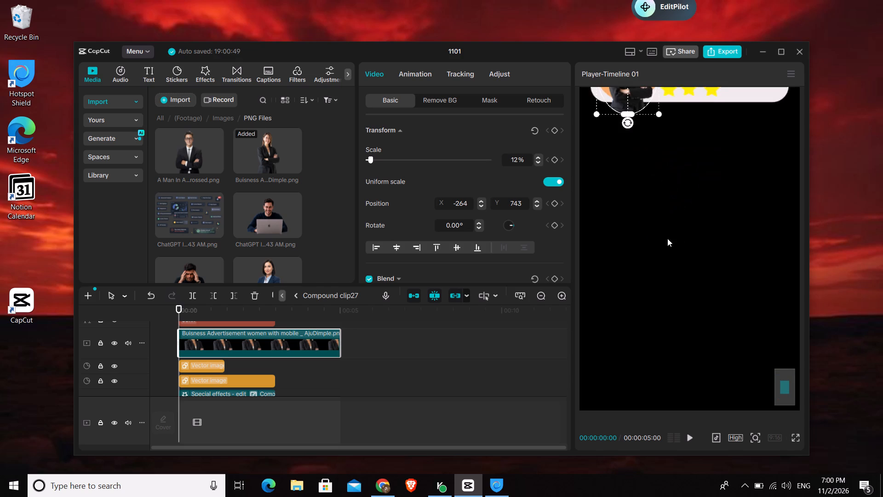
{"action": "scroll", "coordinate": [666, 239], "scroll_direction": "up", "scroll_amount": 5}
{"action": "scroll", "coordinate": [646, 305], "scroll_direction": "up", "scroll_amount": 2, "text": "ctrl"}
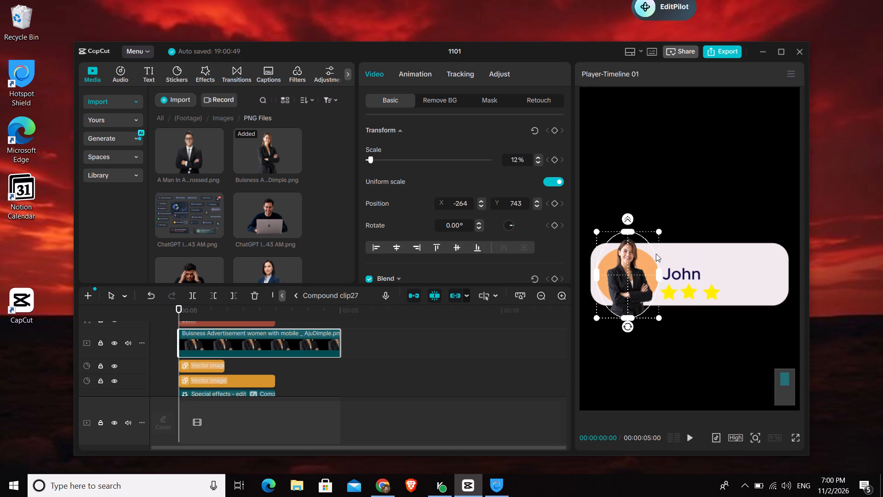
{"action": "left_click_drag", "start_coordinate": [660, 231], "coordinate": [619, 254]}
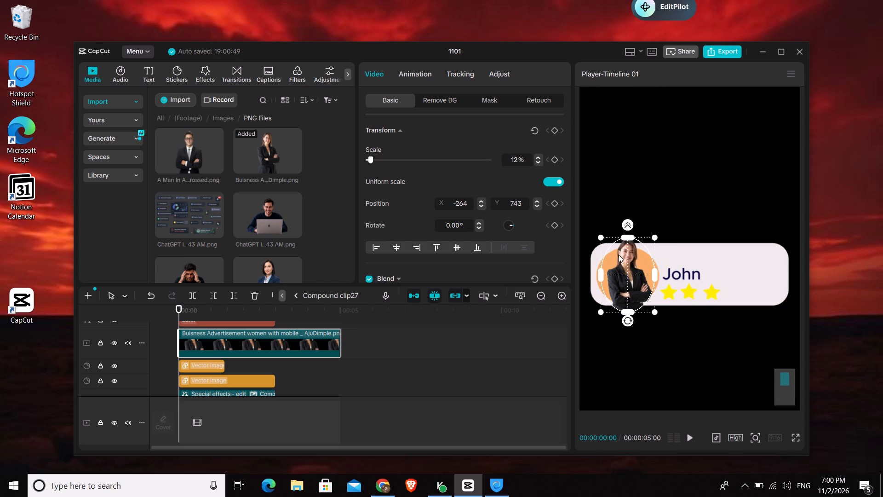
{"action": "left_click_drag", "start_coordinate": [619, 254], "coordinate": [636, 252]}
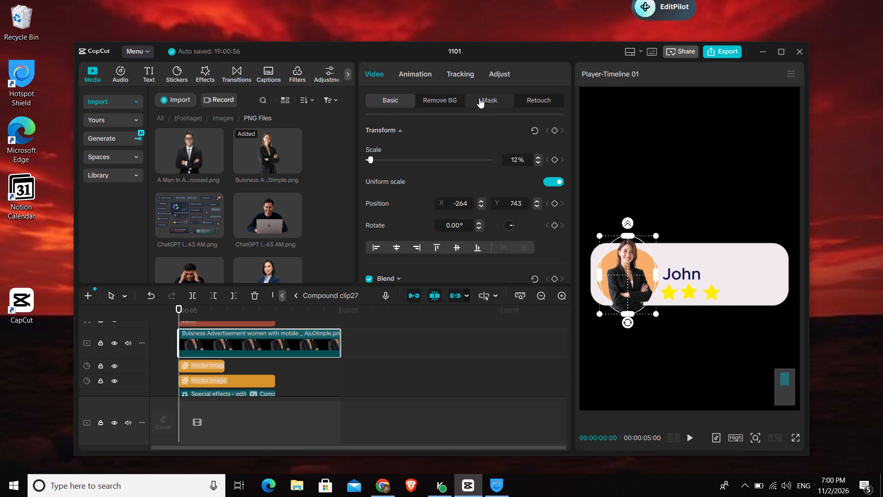
Turn off the portrait's circle mask and scale the businesswoman image down to 8% to fit inside the orange circle.
{"action": "left_click", "coordinate": [483, 98]}
{"action": "left_click", "coordinate": [368, 126]}
{"action": "left_click", "coordinate": [391, 102]}
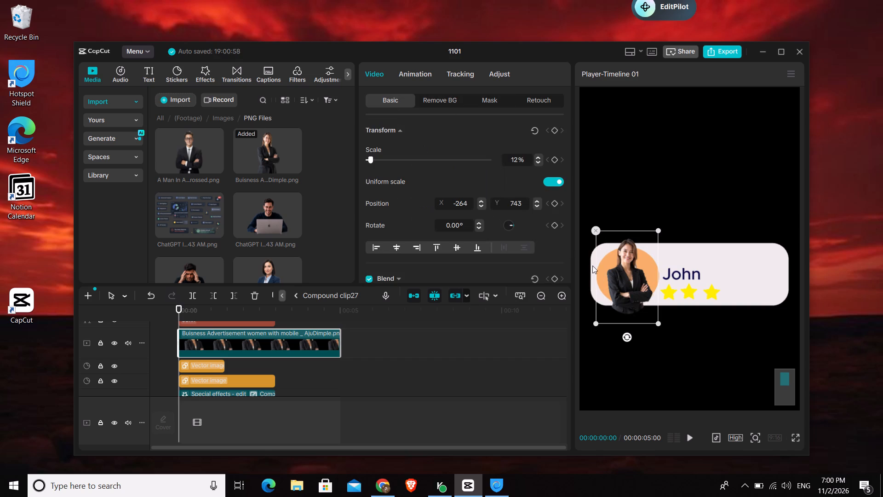
{"action": "left_click_drag", "start_coordinate": [658, 326], "coordinate": [627, 309]}
{"action": "left_click", "coordinate": [646, 310]}
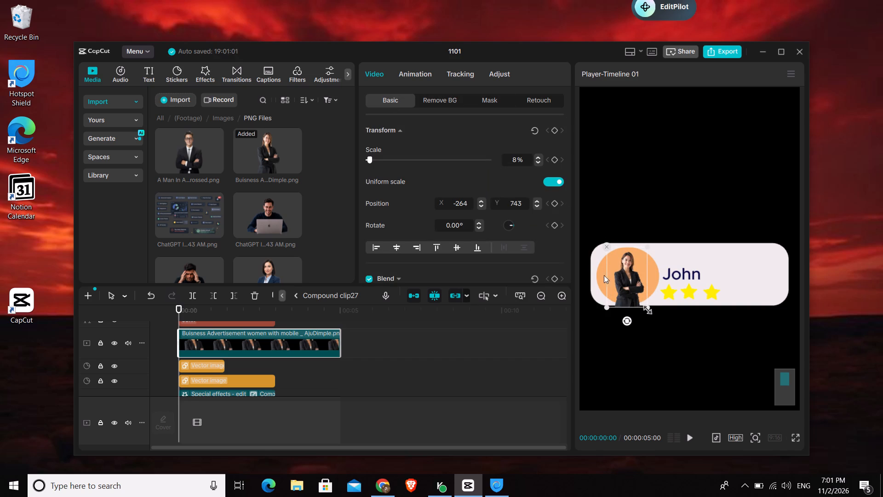
Turn the portrait's circle mask back on and enlarge it slightly around the businesswoman.
{"action": "left_click", "coordinate": [483, 103]}
{"action": "left_click", "coordinate": [366, 124]}
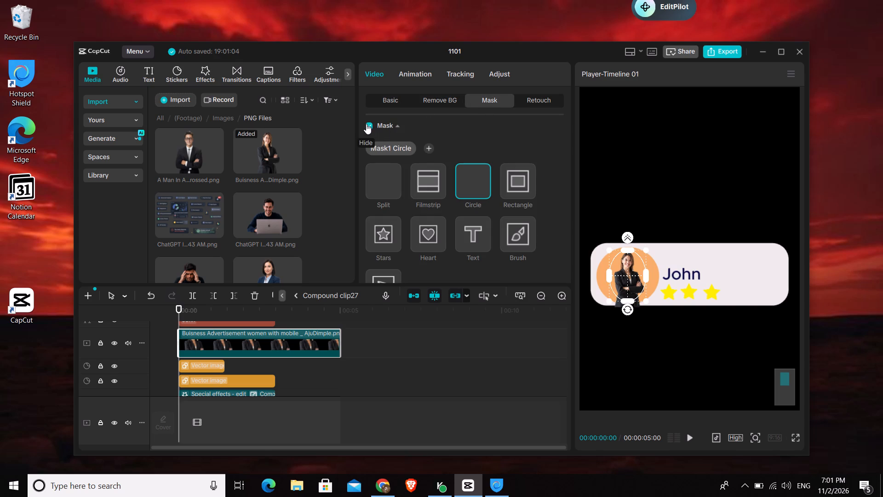
{"action": "left_click_drag", "start_coordinate": [647, 301], "coordinate": [666, 310]}
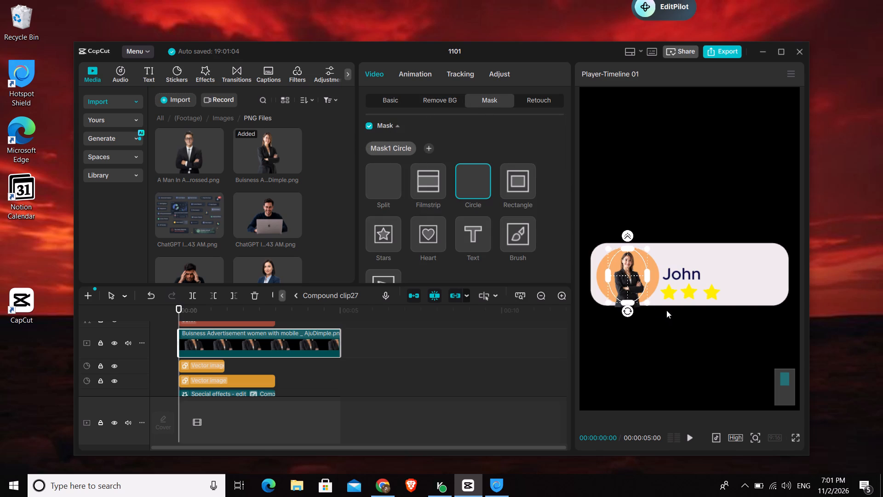
{"action": "left_click_drag", "start_coordinate": [666, 310], "coordinate": [688, 324]}
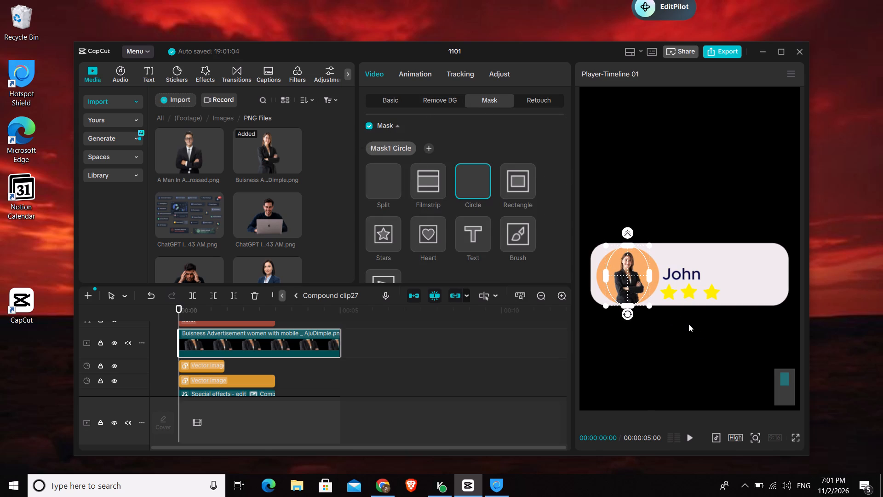
{"action": "left_click_drag", "start_coordinate": [688, 324], "coordinate": [690, 326]}
{"action": "left_click_drag", "start_coordinate": [690, 326], "coordinate": [700, 327]}
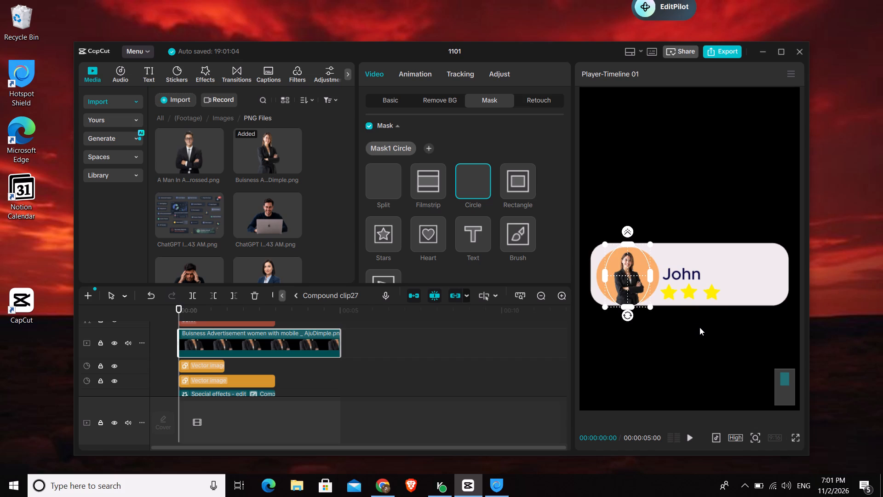
{"action": "left_click_drag", "start_coordinate": [700, 327], "coordinate": [689, 327]}
Change the card's name text from "John" to "Olivia".
{"action": "scroll", "coordinate": [193, 373], "scroll_direction": "up", "scroll_amount": 1}
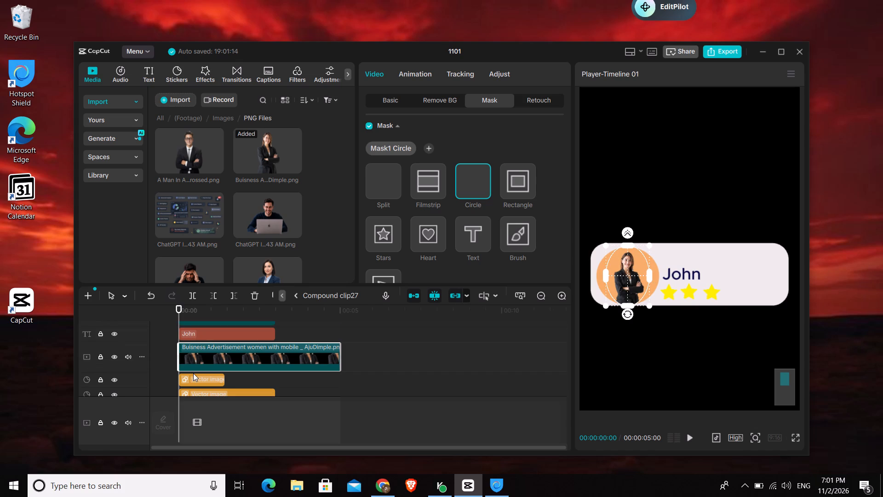
{"action": "left_click", "coordinate": [195, 335]}
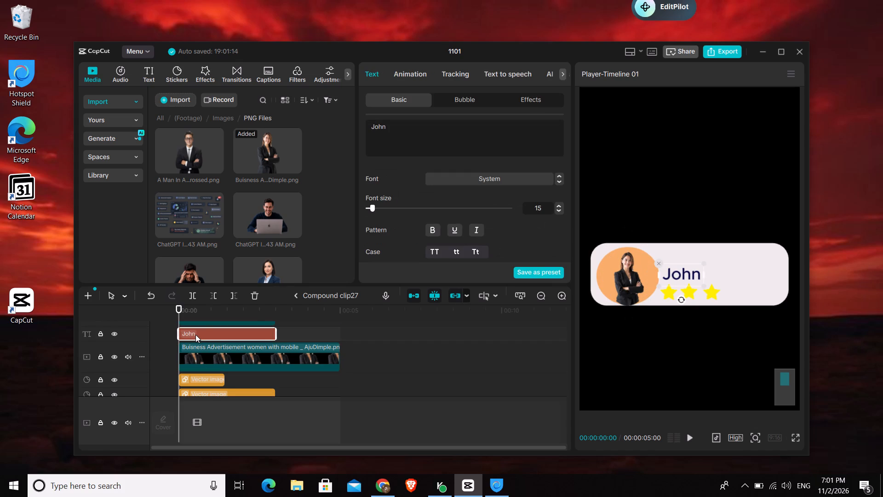
{"action": "double_click", "coordinate": [415, 133]}
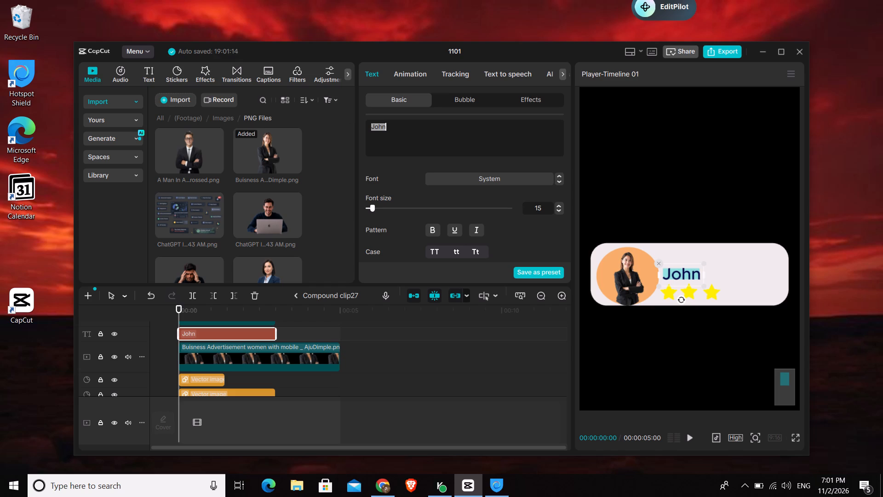
{"action": "key", "text": "BackSpace"}
{"action": "type", "text": "olivia"}
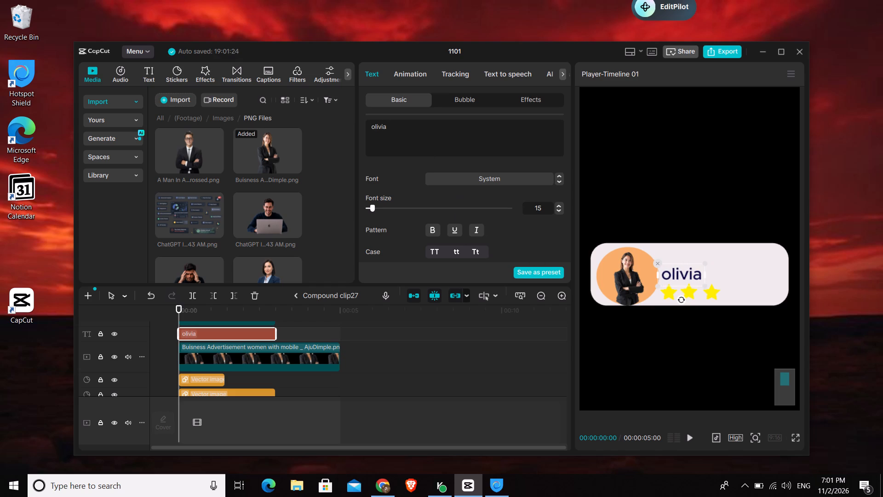
{"action": "left_click", "coordinate": [376, 126]}
{"action": "key", "text": "Left"}
{"action": "key", "text": "BackSpace"}
{"action": "key", "text": "shift+o"}
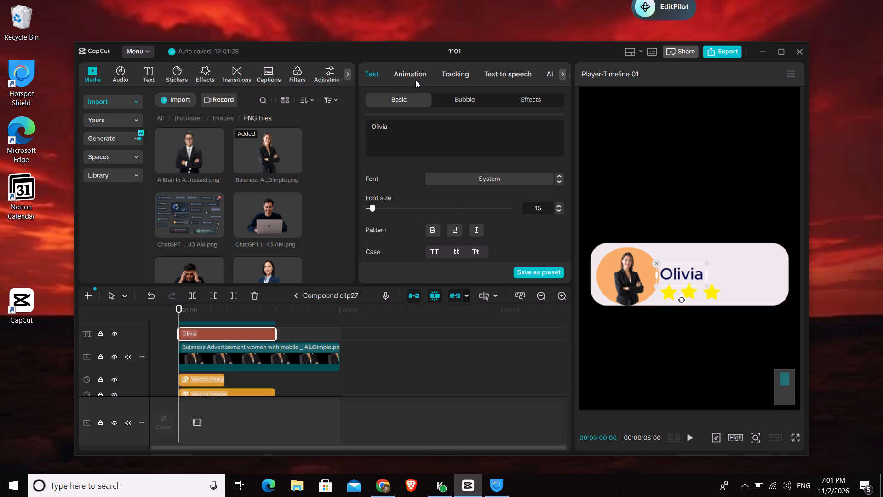
Change the fill of the circle behind the businesswoman portrait from orange to a fully saturated lime green.
{"action": "scroll", "coordinate": [223, 359], "scroll_direction": "up", "scroll_amount": 4}
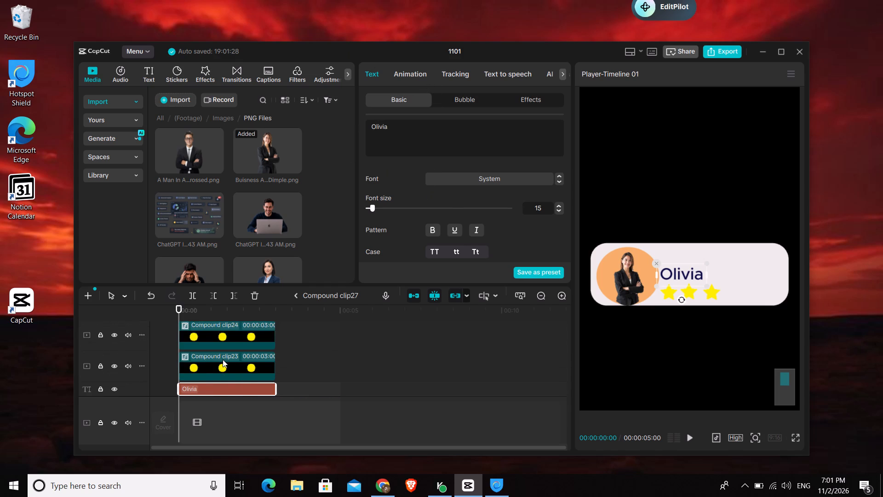
{"action": "scroll", "coordinate": [223, 359], "scroll_direction": "down", "scroll_amount": 8}
{"action": "scroll", "coordinate": [189, 341], "scroll_direction": "up", "scroll_amount": 1}
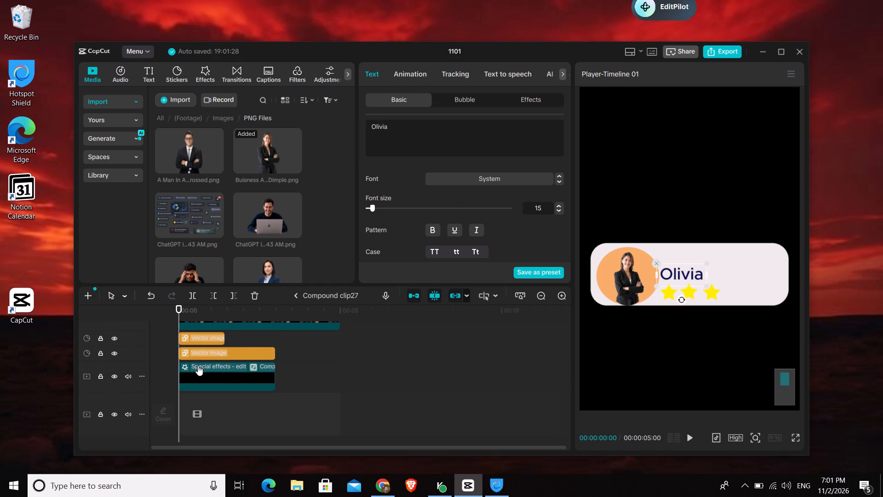
{"action": "left_click", "coordinate": [194, 356]}
{"action": "left_click", "coordinate": [191, 339]}
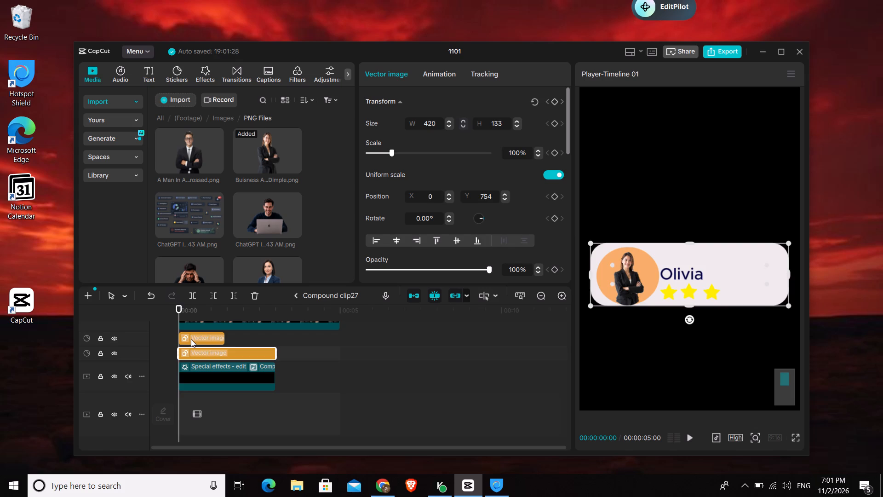
{"action": "scroll", "coordinate": [473, 150], "scroll_direction": "down", "scroll_amount": 3}
{"action": "left_click", "coordinate": [429, 156]}
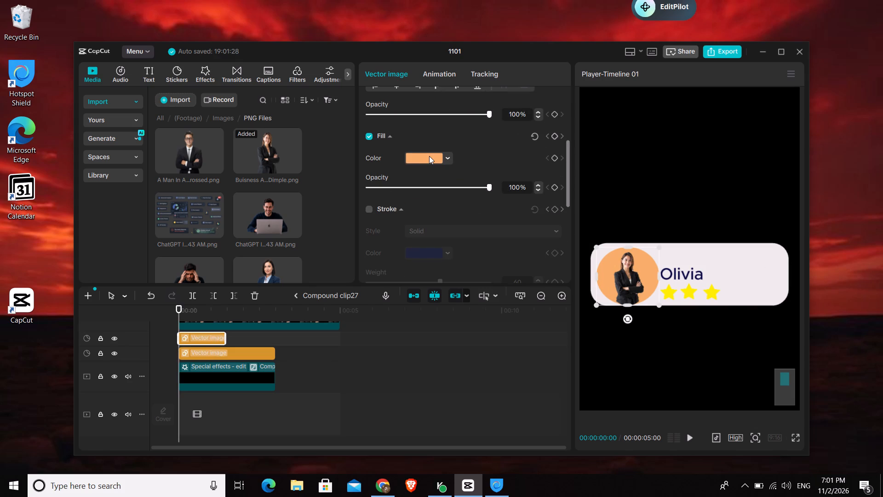
{"action": "left_click", "coordinate": [442, 158]}
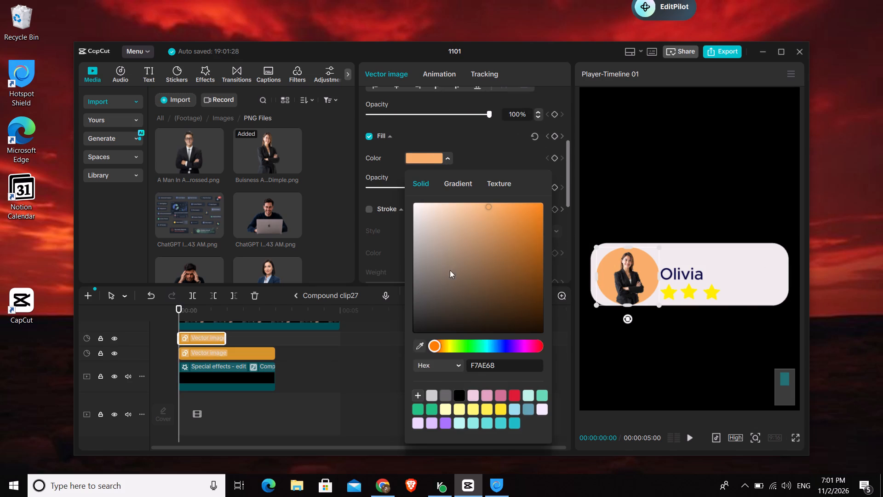
{"action": "left_click", "coordinate": [449, 344]}
{"action": "left_click_drag", "start_coordinate": [449, 344], "coordinate": [464, 342]}
{"action": "left_click", "coordinate": [525, 211]}
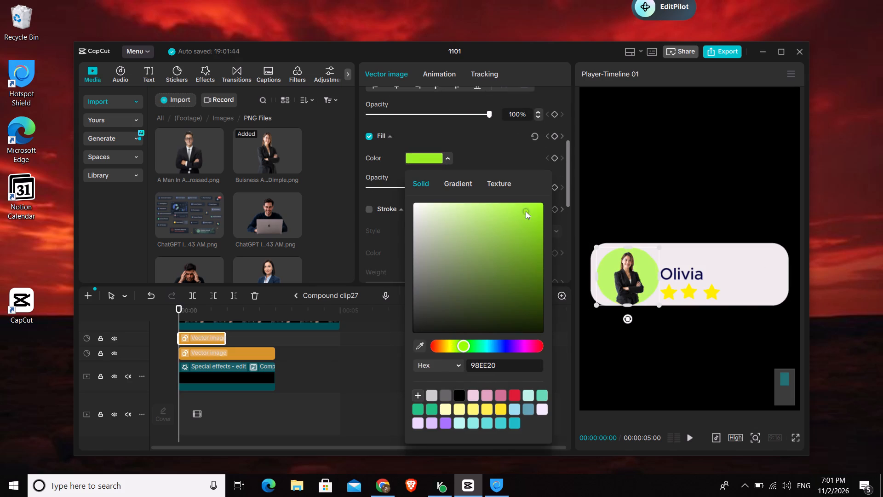
{"action": "left_click_drag", "start_coordinate": [526, 211], "coordinate": [591, 179]}
{"action": "left_click", "coordinate": [442, 163]}
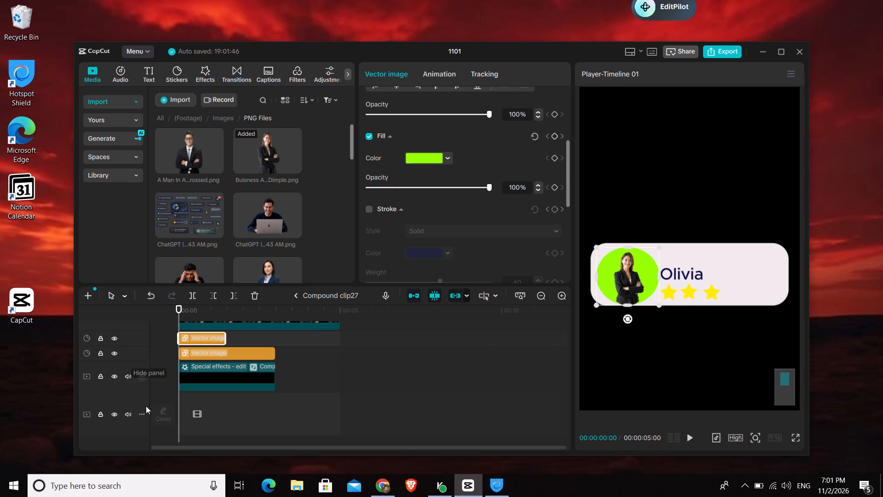
Duplicate the third yellow star's compound clip at the start of the card's timeline.
{"action": "scroll", "coordinate": [255, 361], "scroll_direction": "up", "scroll_amount": 4}
{"action": "scroll", "coordinate": [203, 363], "scroll_direction": "up", "scroll_amount": 2}
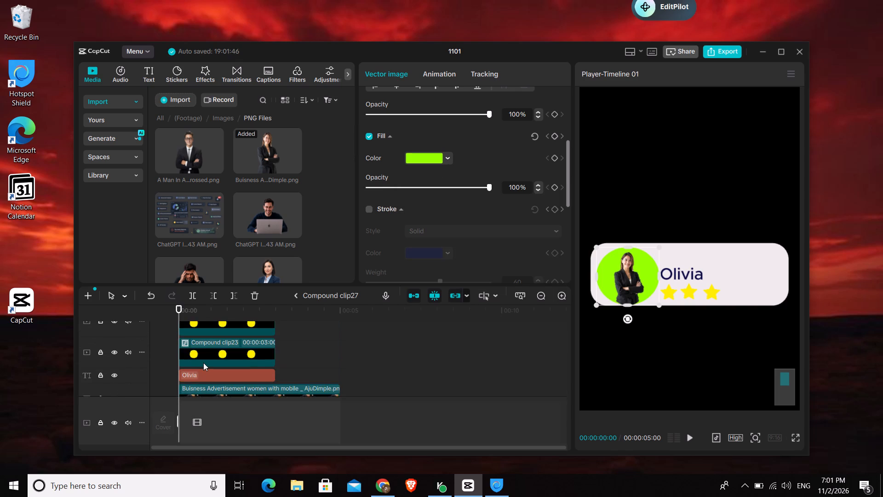
{"action": "scroll", "coordinate": [203, 363], "scroll_direction": "up", "scroll_amount": 7}
{"action": "left_click", "coordinate": [203, 363]}
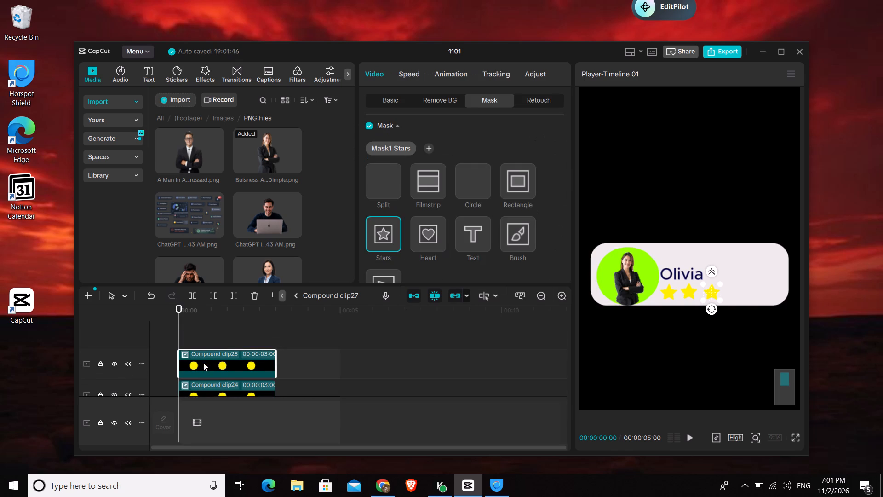
{"action": "key", "text": "ctrl+c"}
{"action": "key", "text": "ctrl+v"}
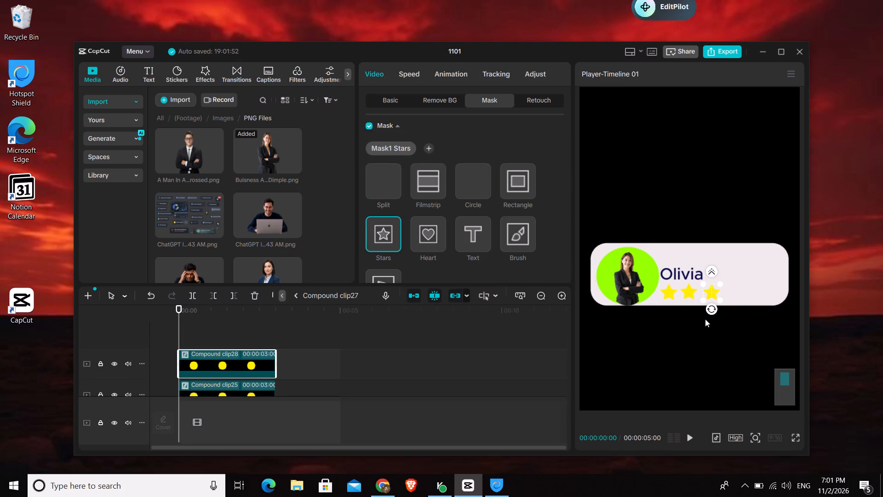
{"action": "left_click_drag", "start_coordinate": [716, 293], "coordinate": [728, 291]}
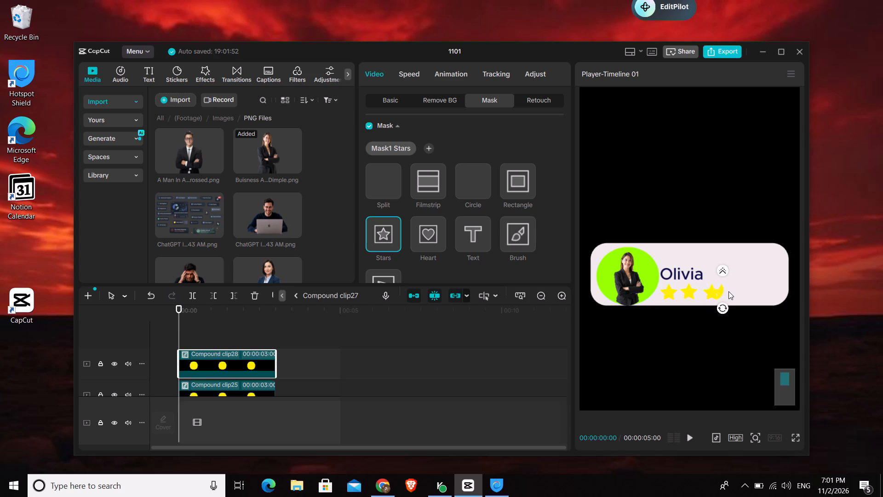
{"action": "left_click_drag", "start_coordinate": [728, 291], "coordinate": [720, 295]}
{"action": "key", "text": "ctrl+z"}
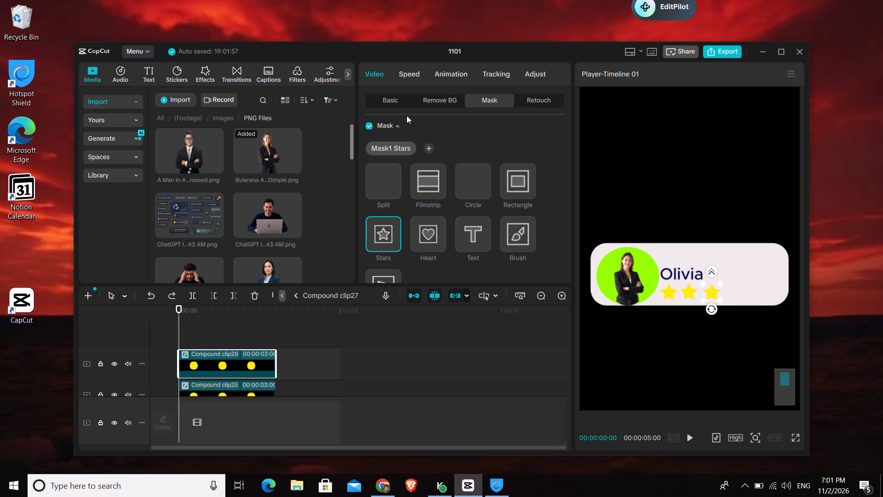
Move the duplicated star to about X 190, Y 693, as the fourth star in the row under the name.
{"action": "left_click", "coordinate": [394, 99]}
{"action": "left_click_drag", "start_coordinate": [720, 300], "coordinate": [744, 301]}
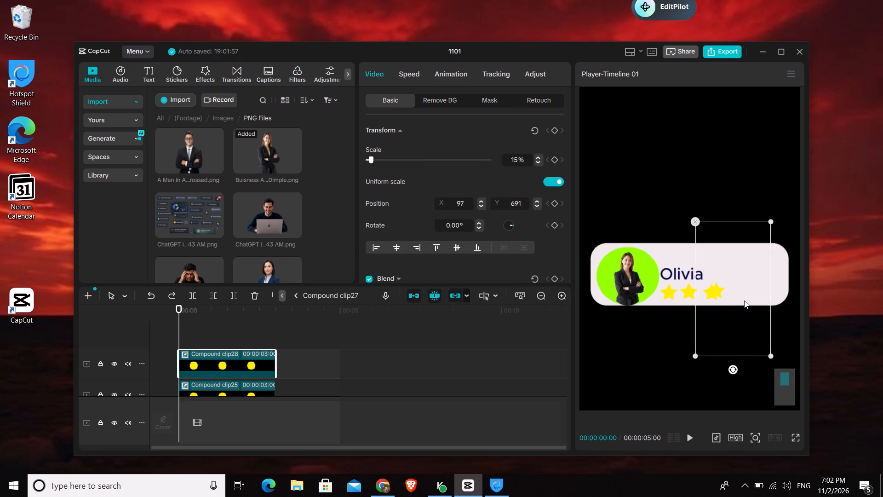
{"action": "left_click_drag", "start_coordinate": [744, 301], "coordinate": [743, 298]}
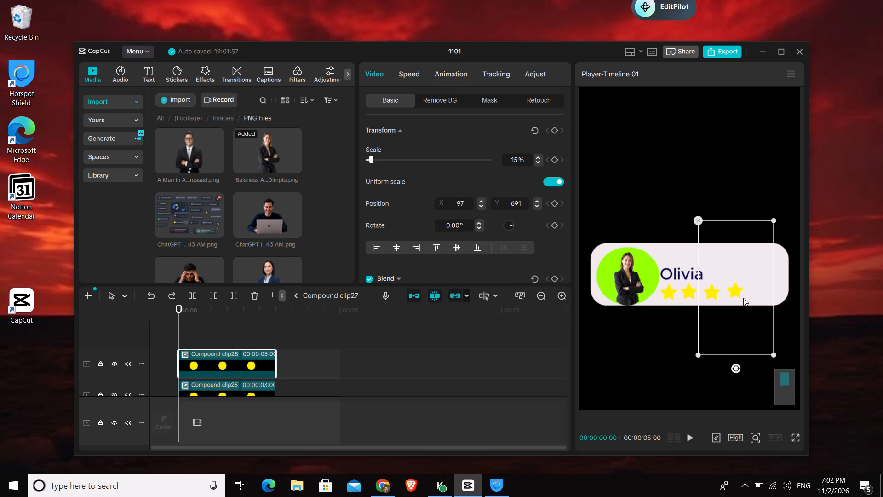
{"action": "left_click_drag", "start_coordinate": [743, 298], "coordinate": [742, 299]}
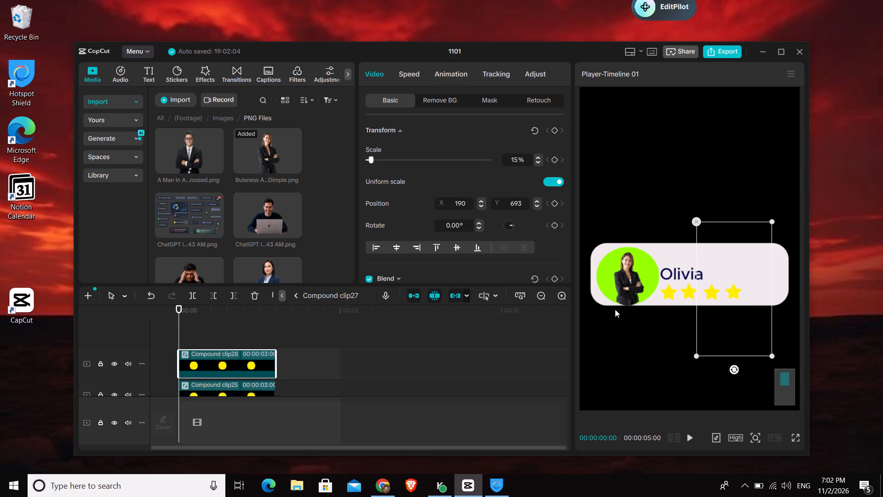
Widen the circle mask around the businesswoman portrait slightly on both sides.
{"action": "left_click", "coordinate": [627, 283]}
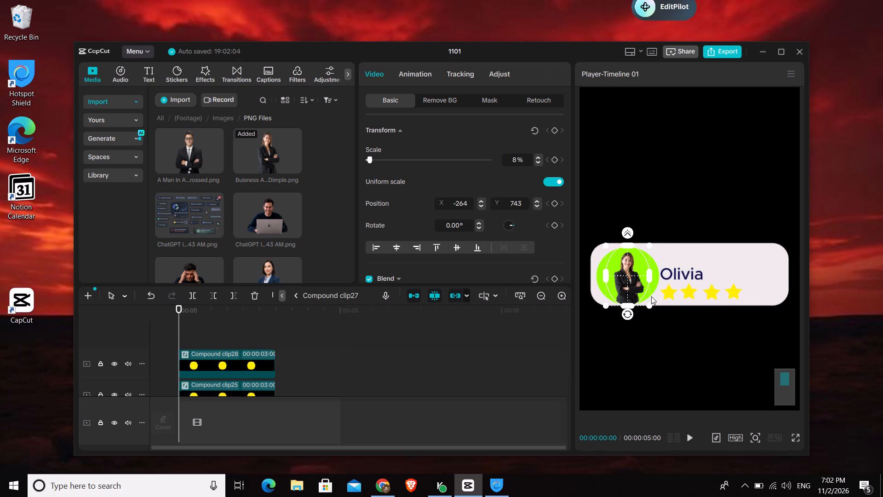
{"action": "left_click_drag", "start_coordinate": [651, 277], "coordinate": [713, 273]}
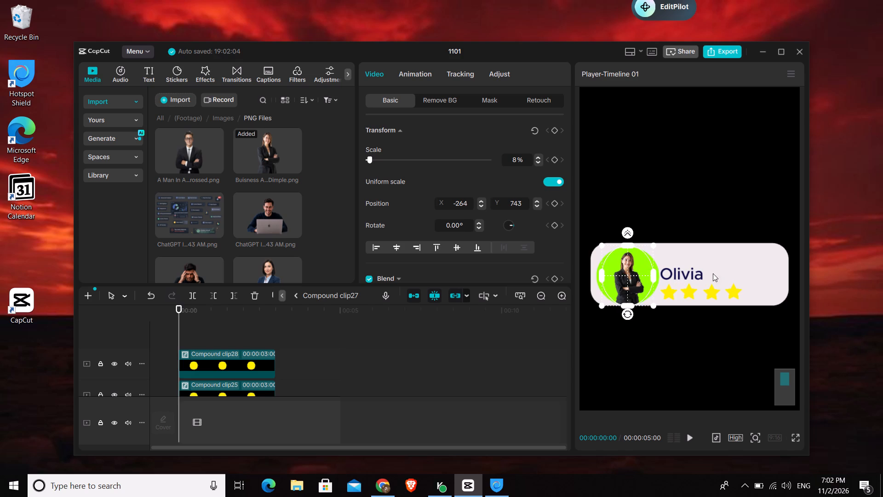
{"action": "left_click_drag", "start_coordinate": [713, 273], "coordinate": [739, 269]}
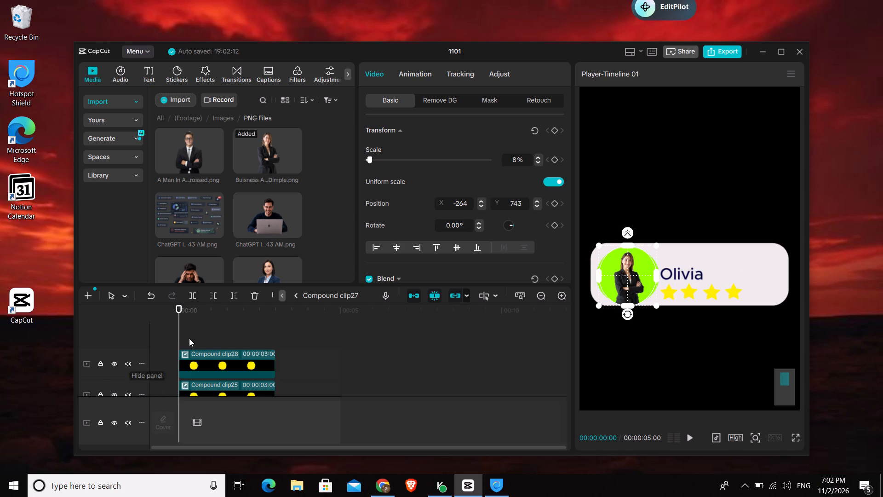
Leave the Olivia card's compound clip and return to the main timeline.
{"action": "left_click", "coordinate": [189, 337]}
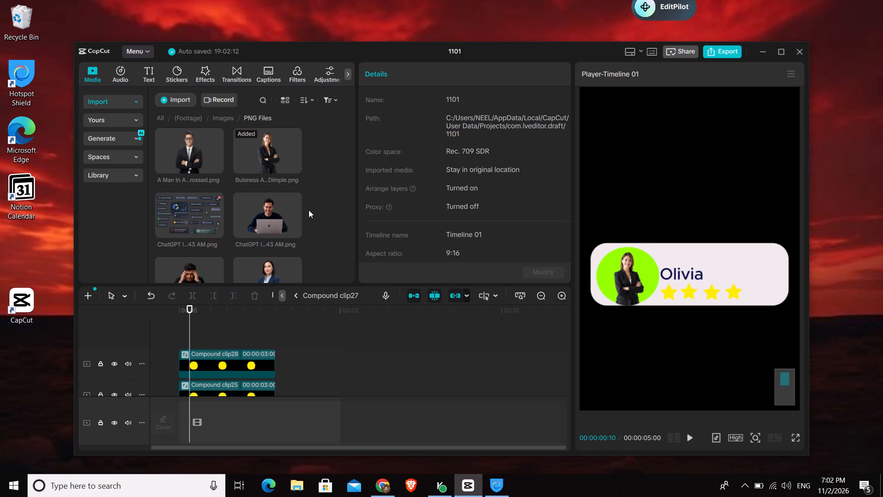
{"action": "left_click", "coordinate": [685, 266]}
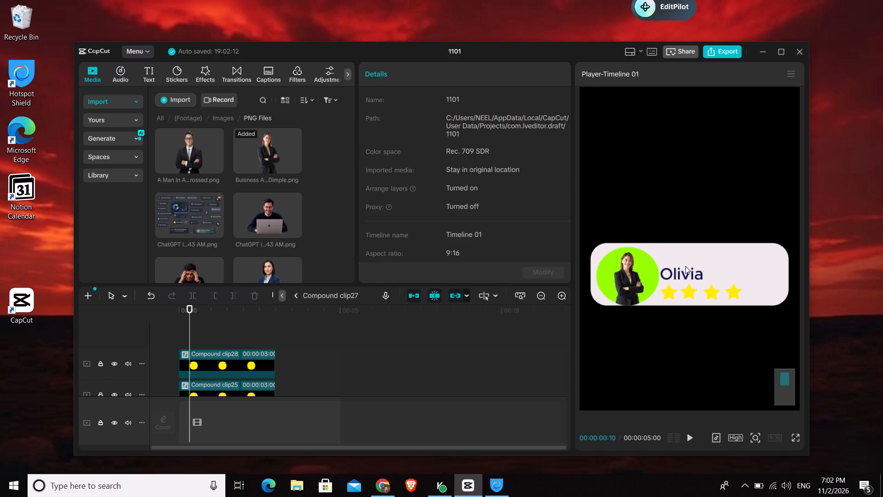
{"action": "left_click", "coordinate": [682, 272]}
{"action": "left_click", "coordinate": [296, 296]}
Move the Olivia card down so it sits beneath the John card with a small gap, aligned with its edges.
{"action": "scroll", "coordinate": [395, 361], "scroll_direction": "down", "scroll_amount": 6}
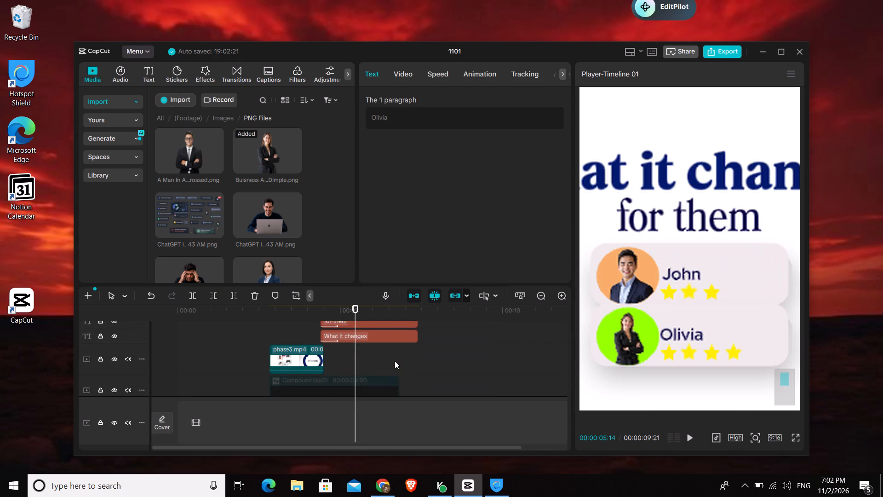
{"action": "scroll", "coordinate": [395, 361], "scroll_direction": "up", "scroll_amount": 12}
{"action": "scroll", "coordinate": [395, 361], "scroll_direction": "down", "scroll_amount": 2}
{"action": "scroll", "coordinate": [395, 361], "scroll_direction": "up", "scroll_amount": 2}
{"action": "scroll", "coordinate": [700, 303], "scroll_direction": "down", "scroll_amount": 6, "text": "ctrl"}
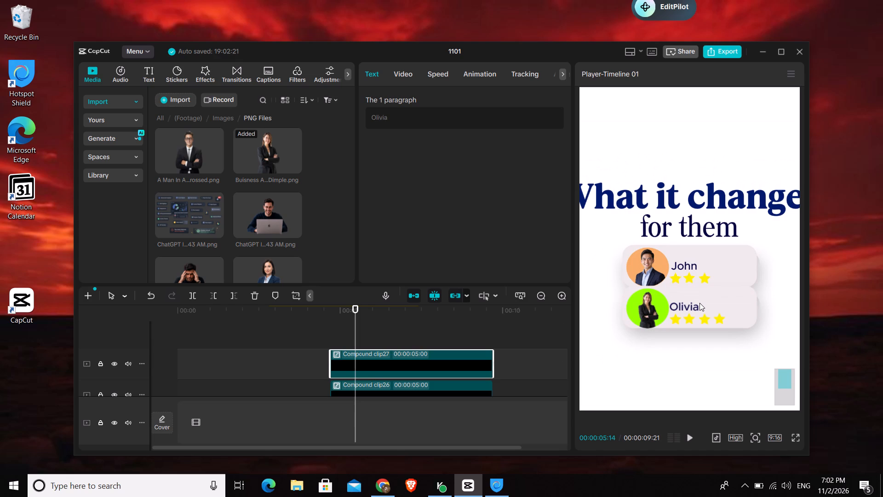
{"action": "scroll", "coordinate": [700, 303], "scroll_direction": "down", "scroll_amount": 3, "text": "ctrl"}
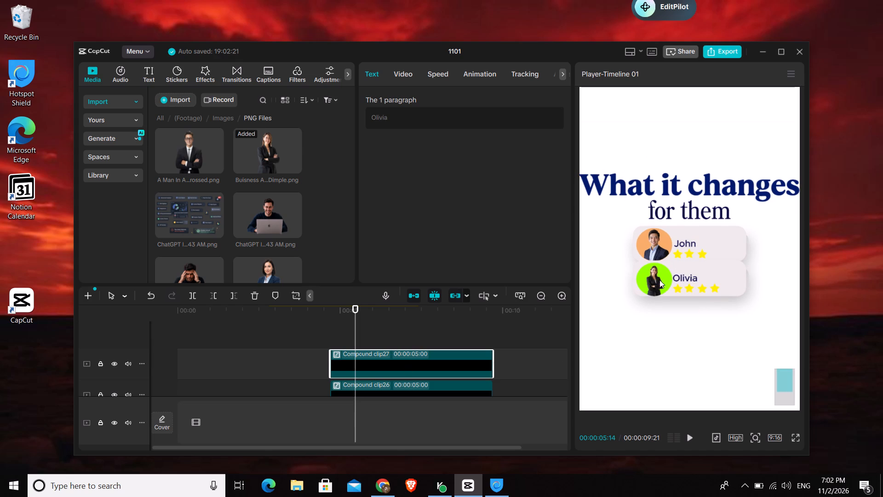
{"action": "left_click_drag", "start_coordinate": [677, 279], "coordinate": [693, 273]}
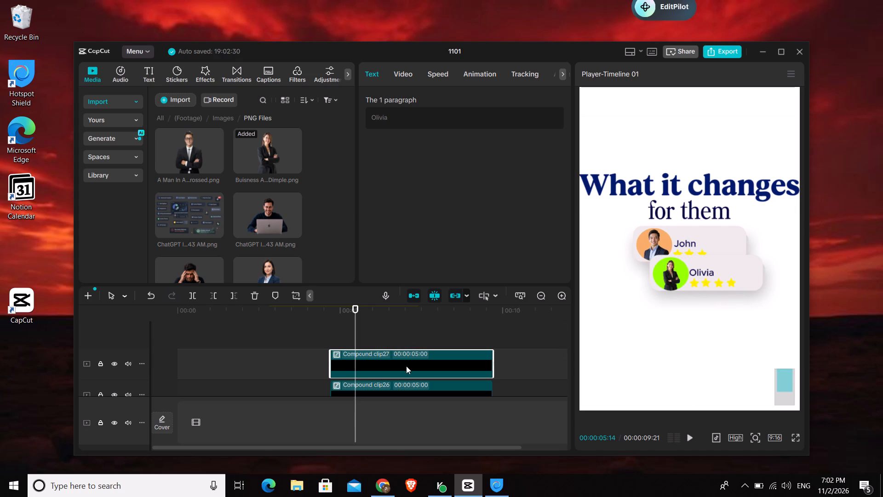
{"action": "scroll", "coordinate": [406, 366], "scroll_direction": "down", "scroll_amount": 1}
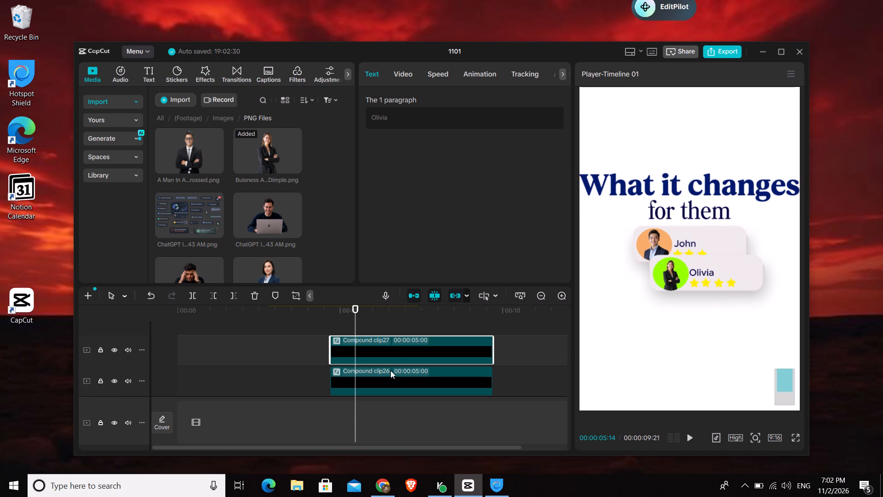
{"action": "left_click", "coordinate": [390, 370]}
{"action": "left_click", "coordinate": [378, 358]}
{"action": "left_click_drag", "start_coordinate": [683, 281], "coordinate": [669, 293]}
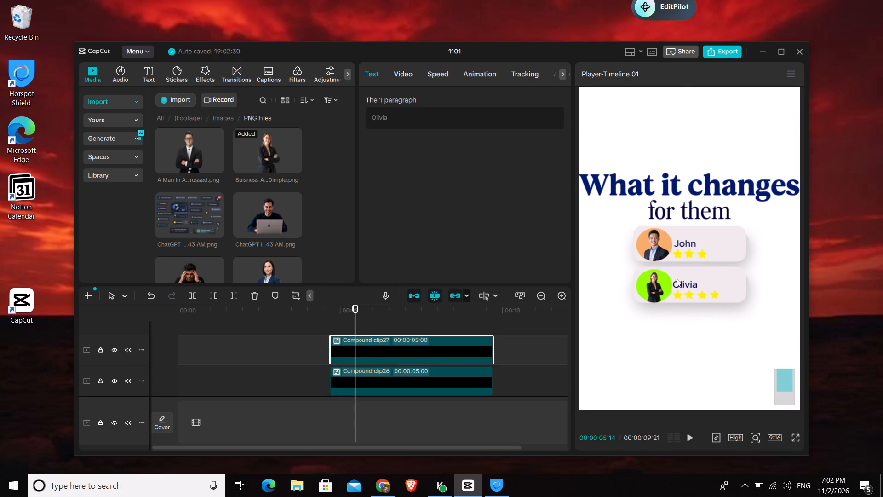
Scale the Olivia card up to 138%.
{"action": "left_click", "coordinate": [410, 77]}
{"action": "left_click_drag", "start_coordinate": [394, 159], "coordinate": [411, 166]}
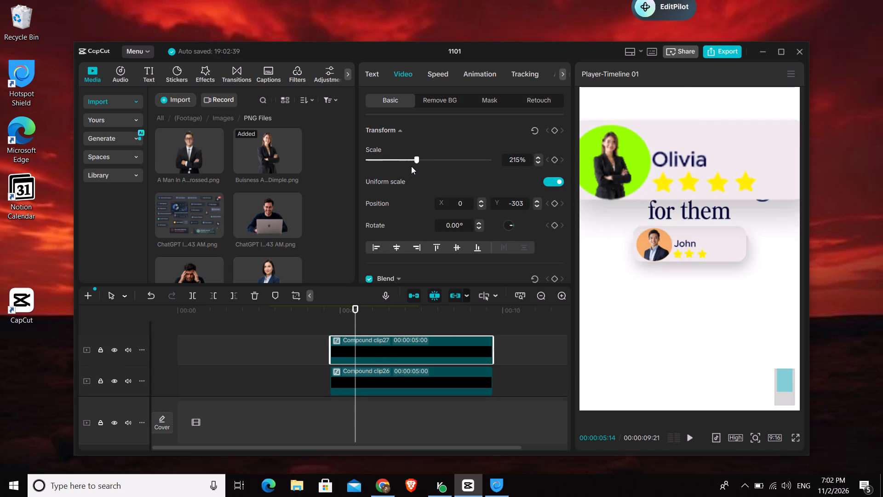
{"action": "left_click_drag", "start_coordinate": [411, 166], "coordinate": [403, 170]}
Move the enlarged Olivia card down to just below the John card, centred horizontally in the frame.
{"action": "scroll", "coordinate": [768, 370], "scroll_direction": "down", "scroll_amount": 6, "text": "ctrl"}
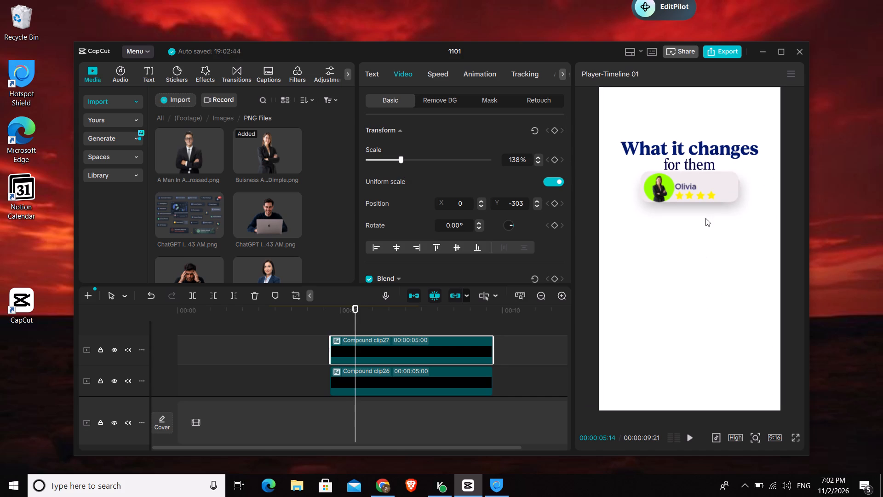
{"action": "left_click", "coordinate": [694, 193]}
{"action": "left_click_drag", "start_coordinate": [679, 183], "coordinate": [691, 205]}
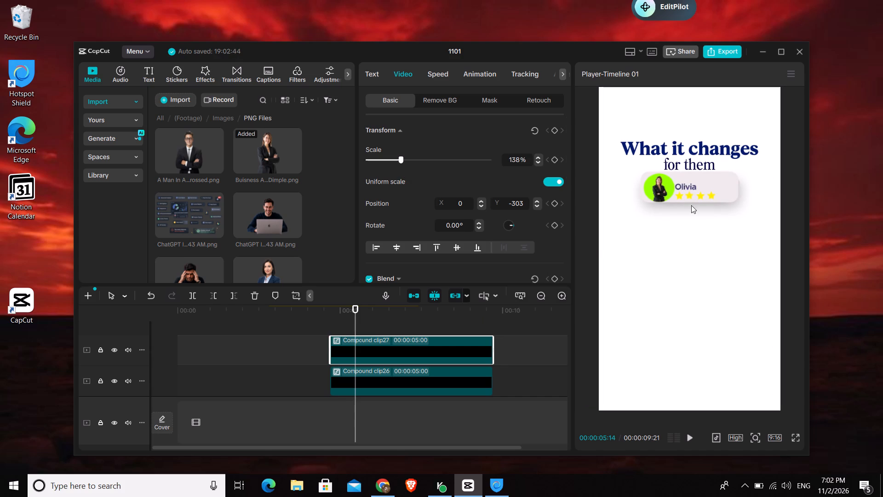
{"action": "left_click_drag", "start_coordinate": [691, 205], "coordinate": [681, 212]}
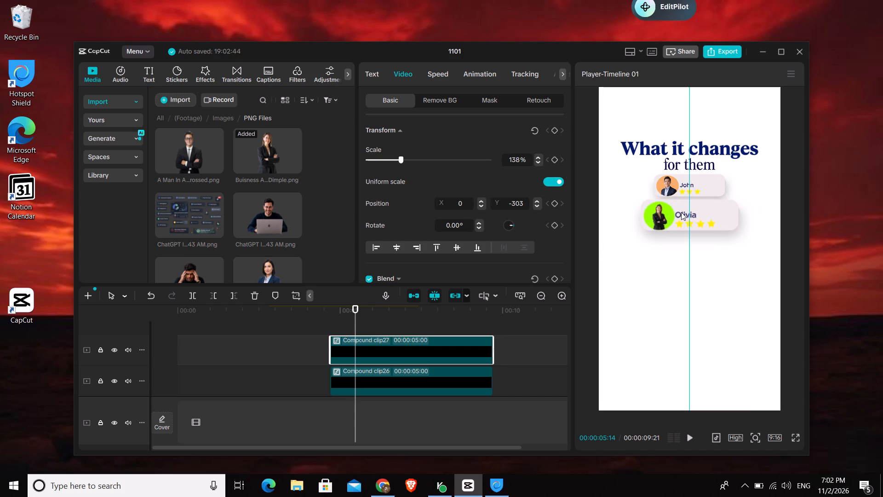
Move the Olivia card up to Y -563 so it slightly overlaps the bottom of the John card, keeping it centred horizontally.
{"action": "left_click_drag", "start_coordinate": [681, 212], "coordinate": [681, 208]}
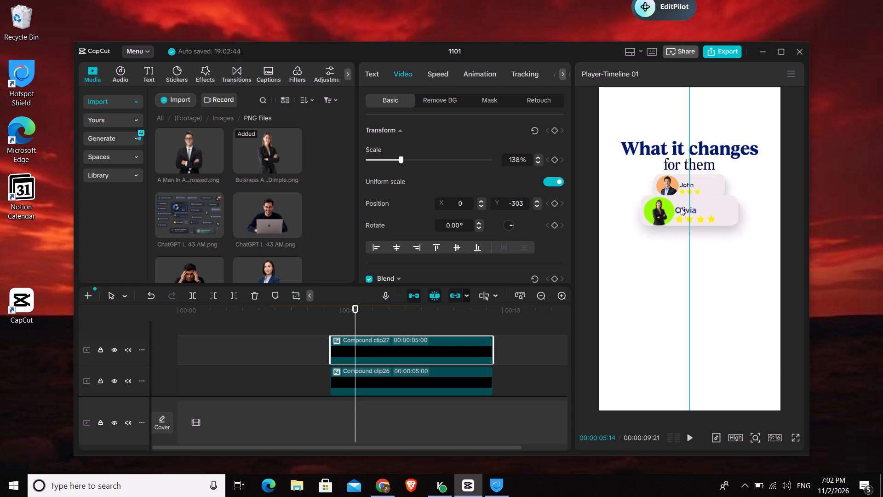
{"action": "left_click_drag", "start_coordinate": [681, 208], "coordinate": [682, 204]}
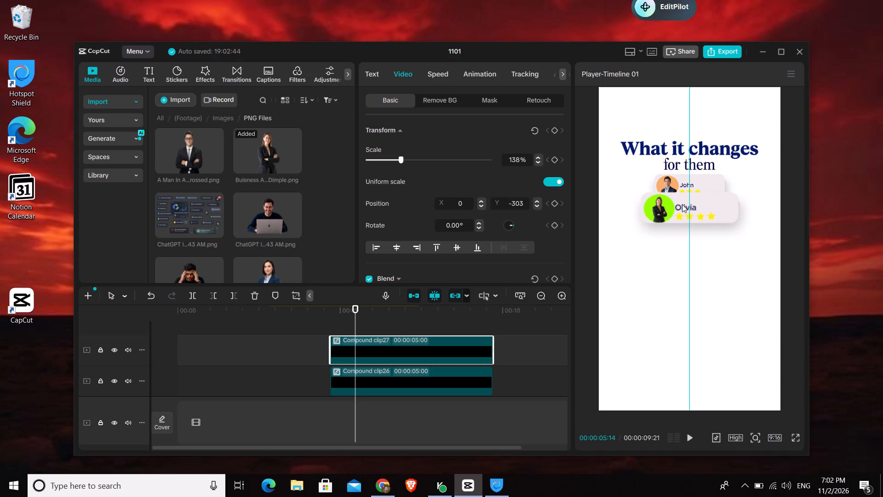
{"action": "left_click_drag", "start_coordinate": [682, 204], "coordinate": [683, 205]}
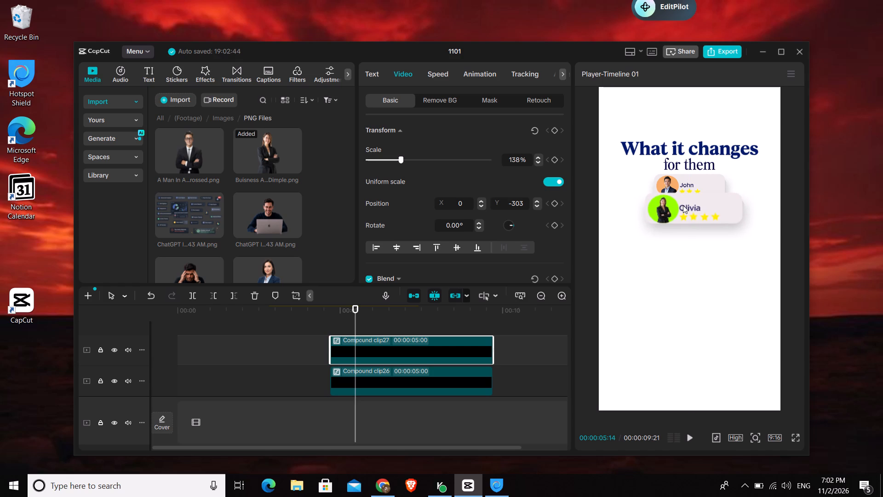
{"action": "left_click_drag", "start_coordinate": [683, 205], "coordinate": [681, 206]}
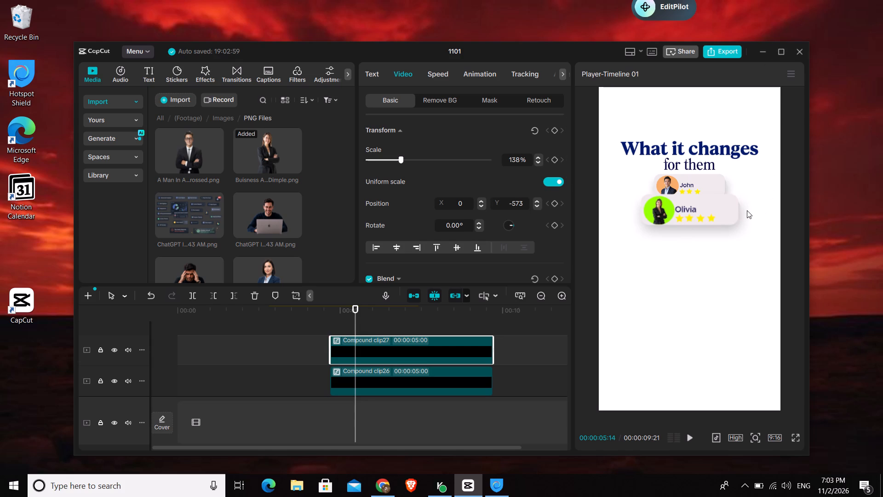
{"action": "scroll", "coordinate": [747, 210], "scroll_direction": "up", "scroll_amount": 8, "text": "ctrl"}
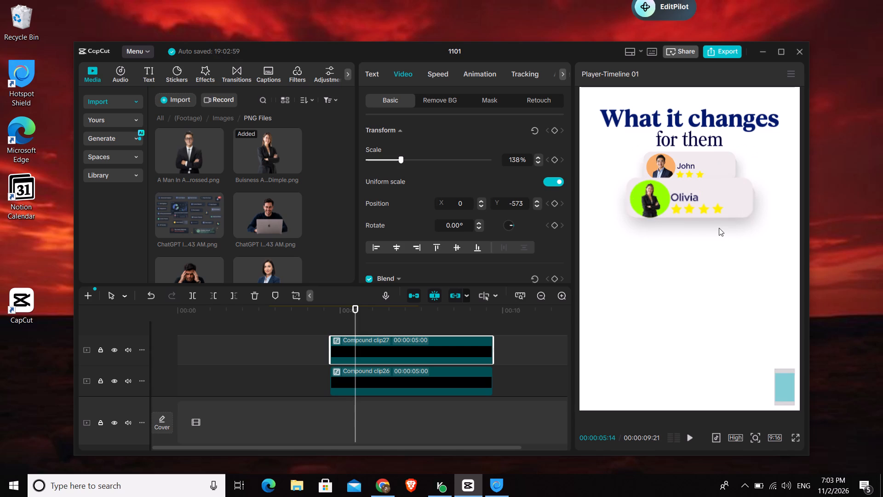
{"action": "scroll", "coordinate": [761, 258], "scroll_direction": "up", "scroll_amount": 3}
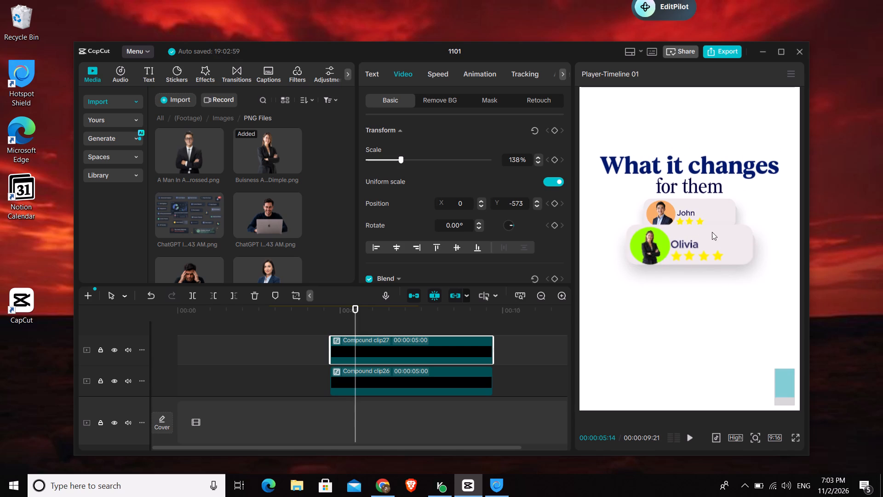
{"action": "left_click_drag", "start_coordinate": [765, 221], "coordinate": [782, 213]}
{"action": "left_click_drag", "start_coordinate": [749, 232], "coordinate": [735, 239]}
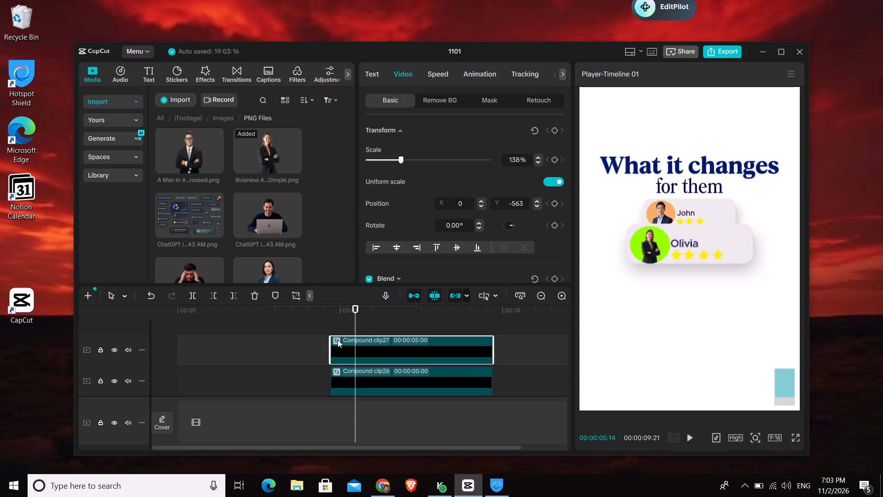
Duplicate the Olivia card's compound clip at 00:00:04:21, where the card clips start.
{"action": "left_click", "coordinate": [329, 322]}
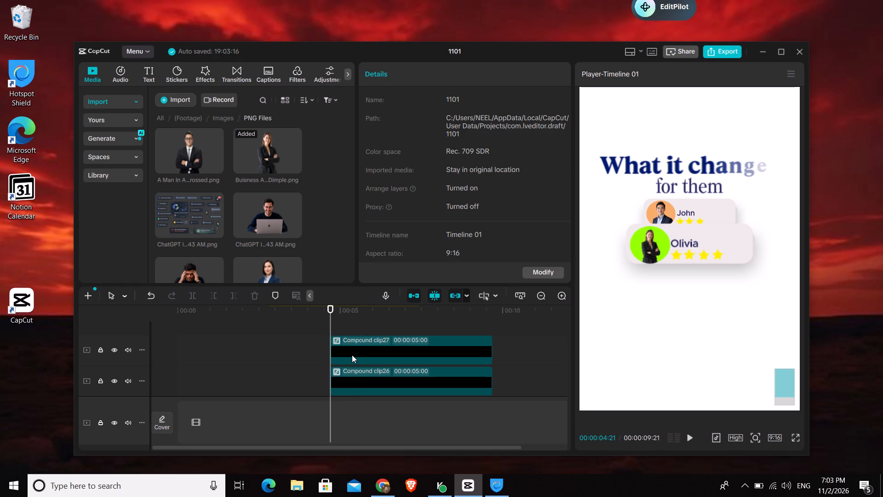
{"action": "left_click", "coordinate": [356, 382]}
{"action": "key", "text": "ctrl+c"}
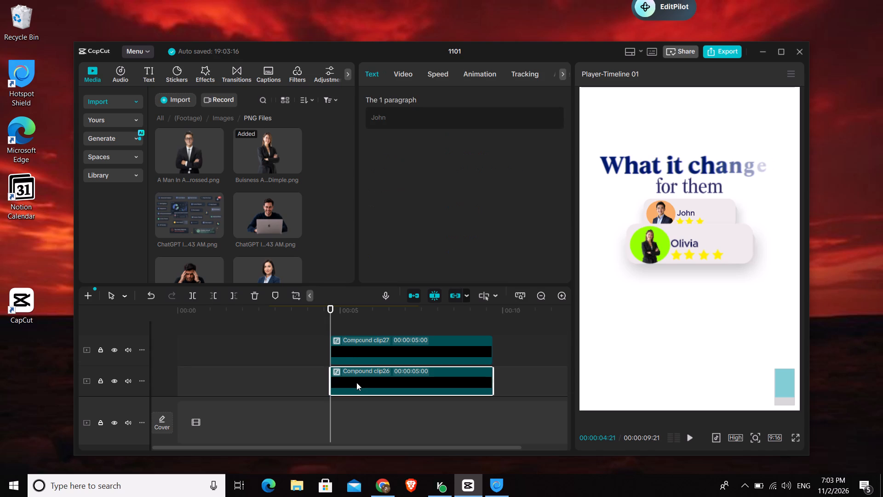
{"action": "left_click", "coordinate": [355, 349]}
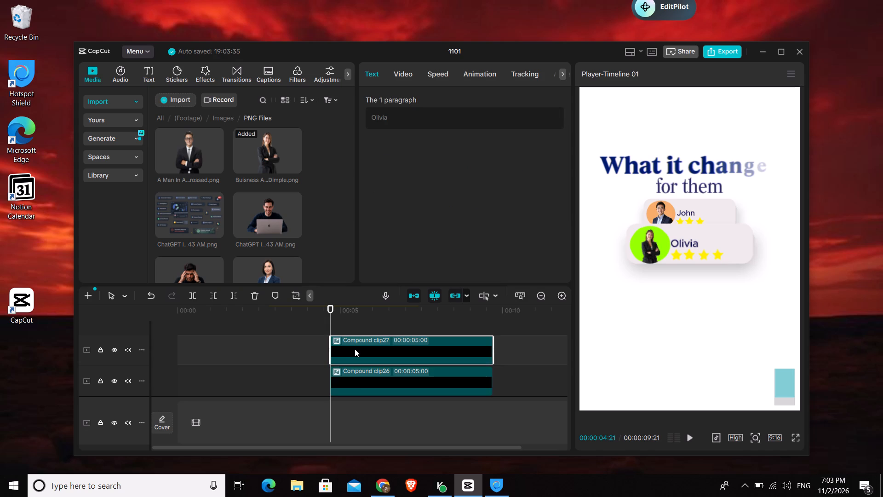
{"action": "key", "text": "ctrl+c"}
{"action": "key", "text": "ctrl+v"}
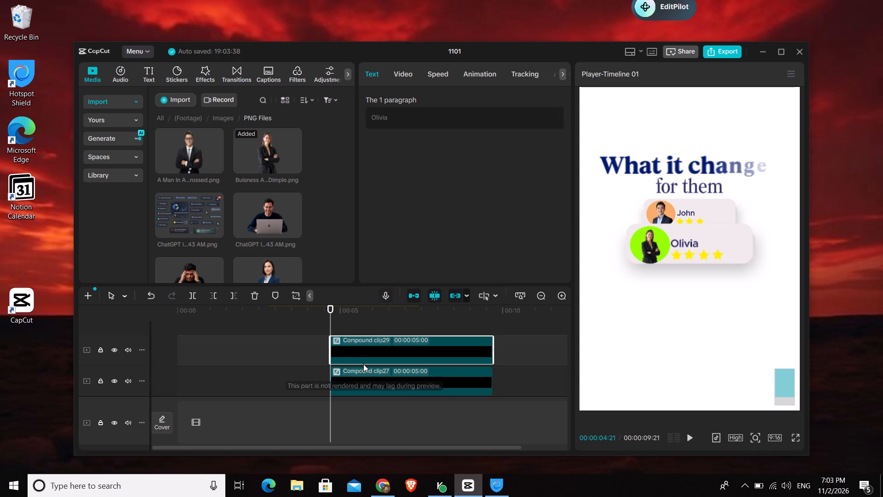
Open the duplicated card's compound clip and change its name text to Daniel.
{"action": "double_click", "coordinate": [361, 351]}
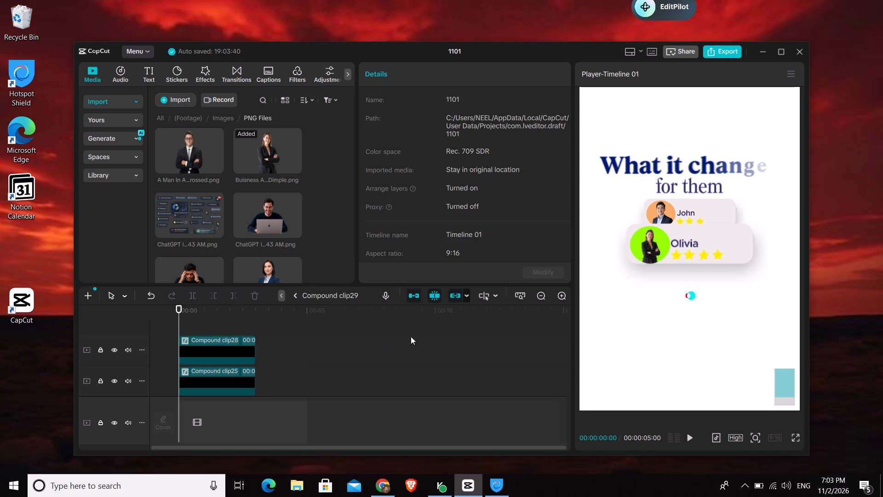
{"action": "scroll", "coordinate": [692, 285], "scroll_direction": "down", "scroll_amount": 3, "text": "ctrl"}
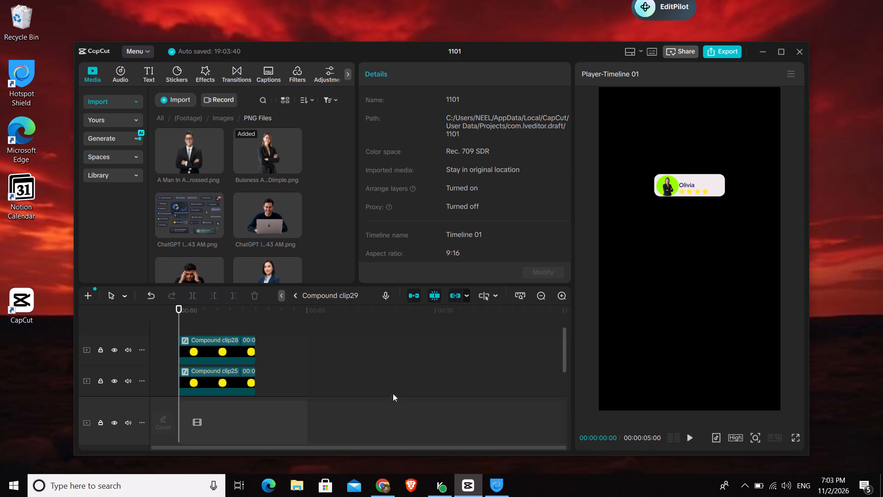
{"action": "scroll", "coordinate": [206, 328], "scroll_direction": "down", "scroll_amount": 8}
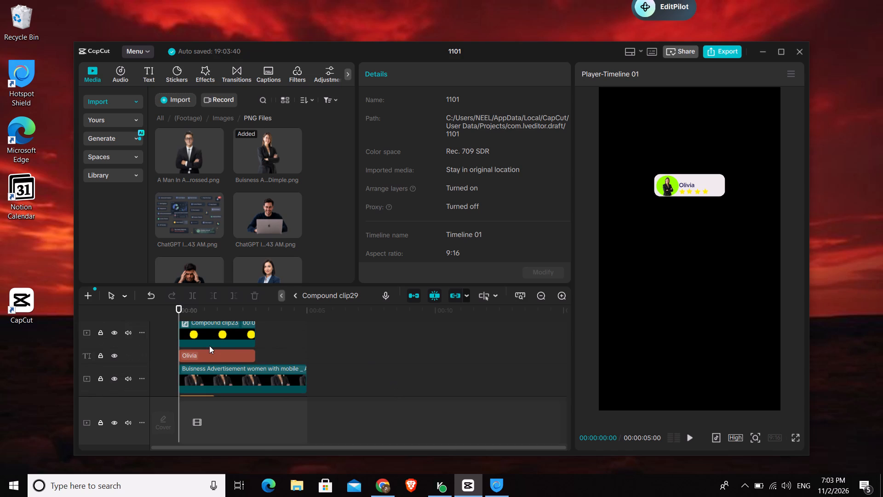
{"action": "scroll", "coordinate": [209, 348], "scroll_direction": "down", "scroll_amount": 1}
{"action": "left_click", "coordinate": [209, 344]}
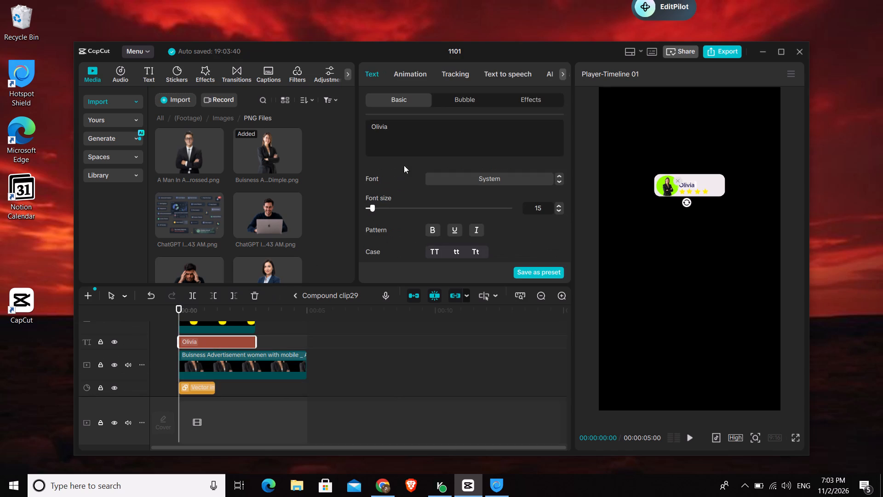
{"action": "double_click", "coordinate": [430, 130]}
{"action": "key", "text": "BackSpace"}
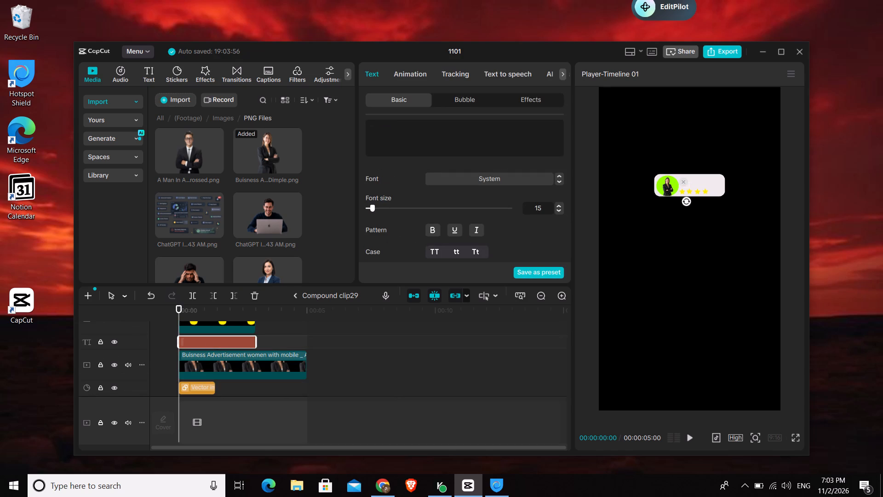
{"action": "type", "text": "Daniel"}
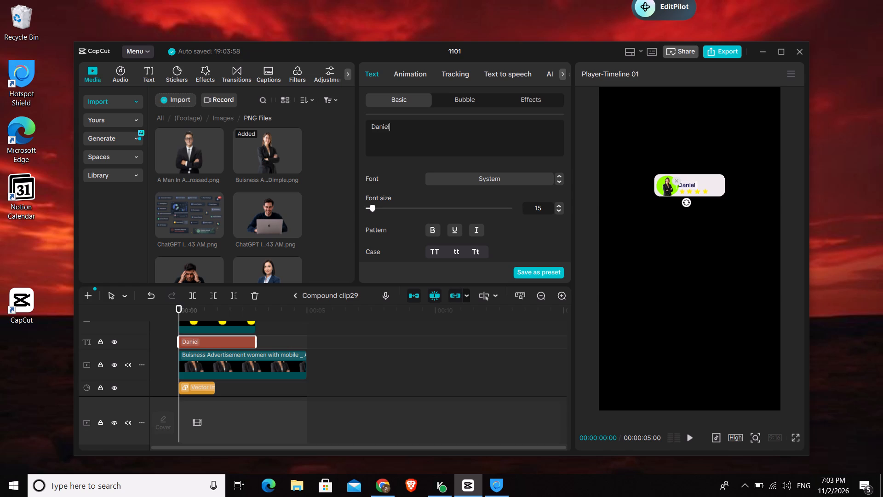
Replace the woman's portrait clip in the Daniel card with the image download (16) from the PNG Files folder.
{"action": "left_click", "coordinate": [197, 371]}
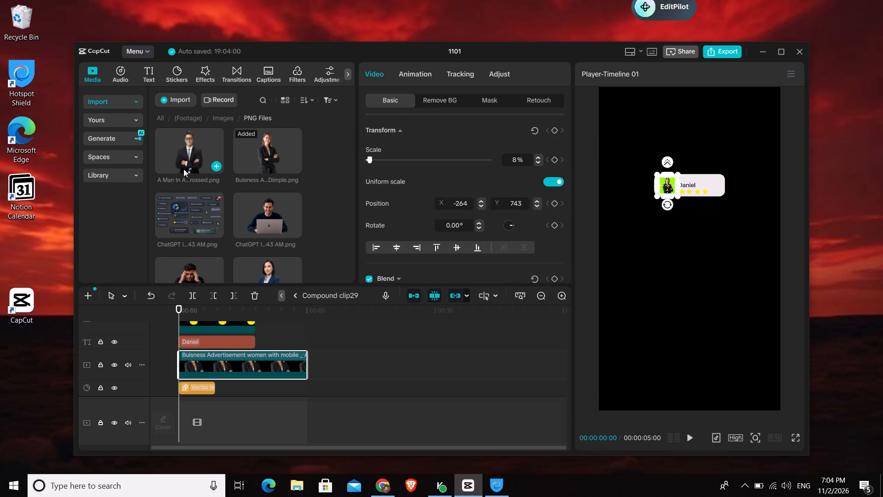
{"action": "right_click", "coordinate": [197, 369]}
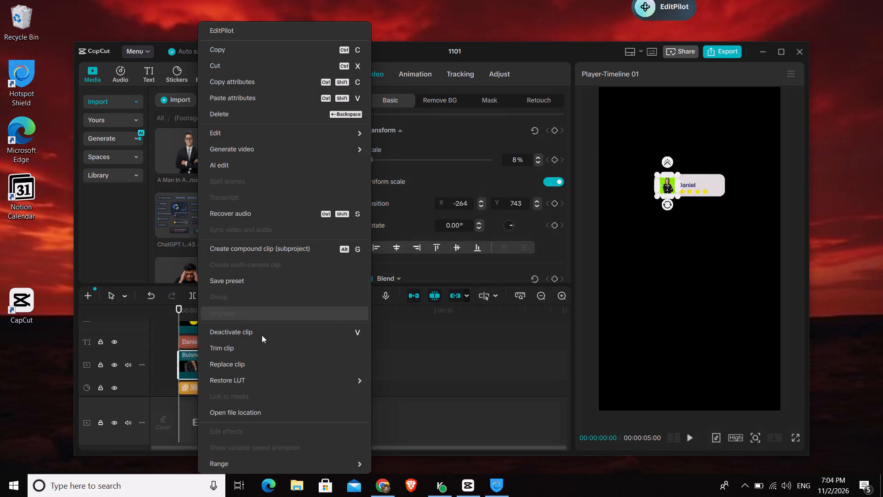
{"action": "left_click", "coordinate": [265, 360]}
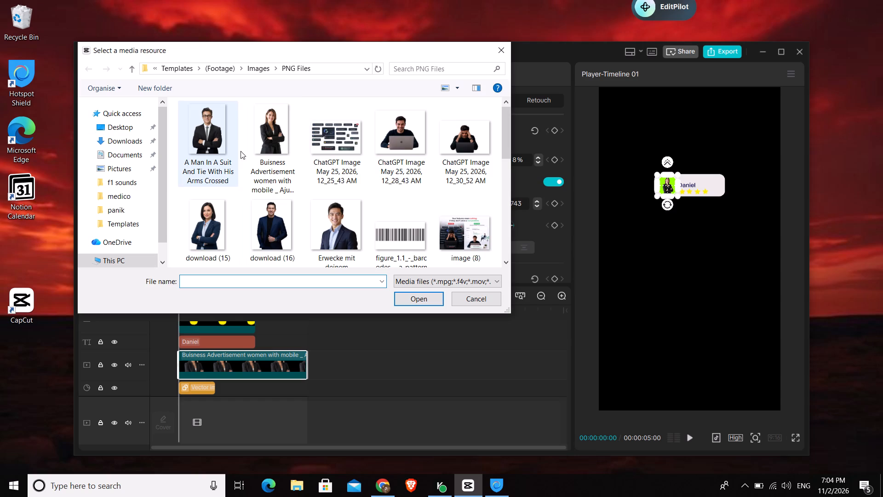
{"action": "left_click", "coordinate": [272, 226]}
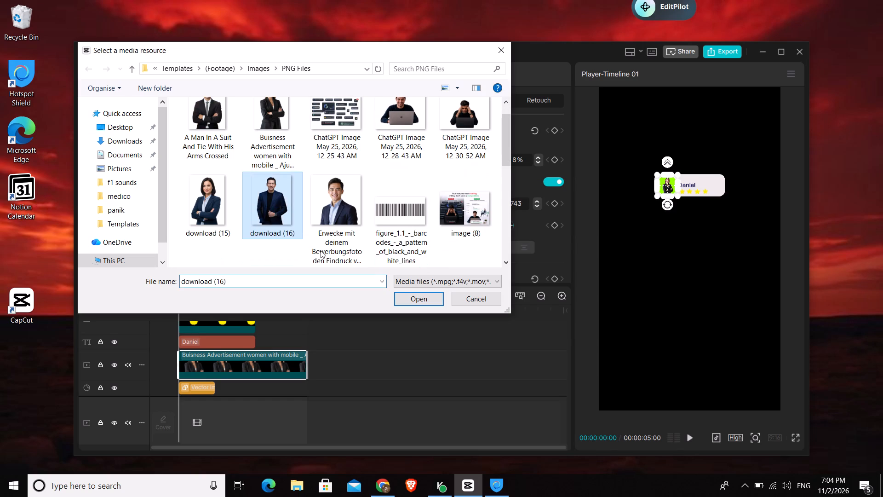
{"action": "left_click", "coordinate": [417, 296]}
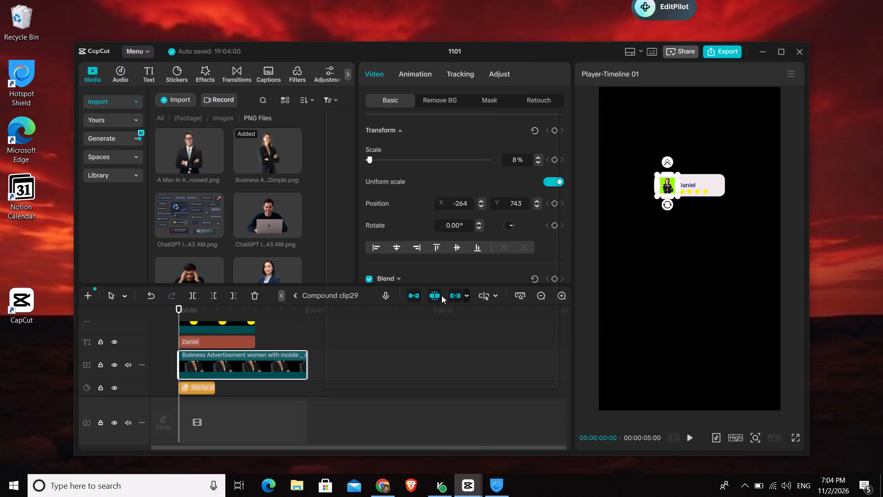
{"action": "left_click", "coordinate": [471, 376]}
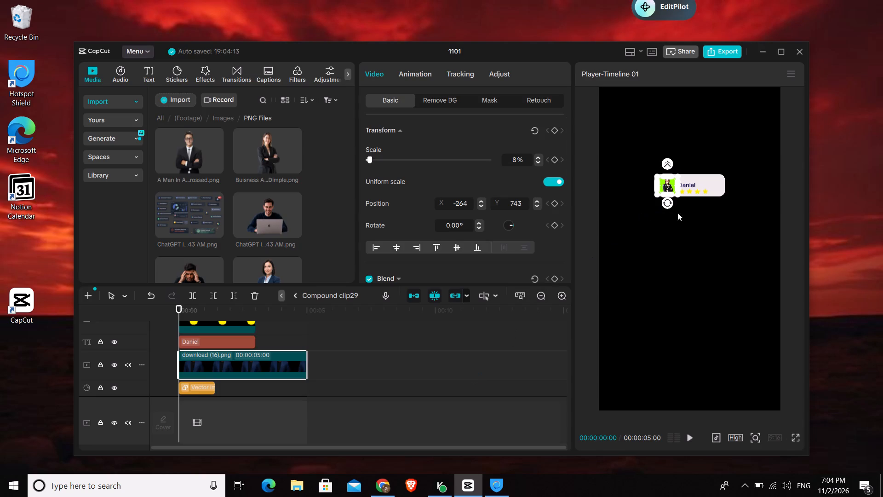
Stretch the portrait's circle mask slightly taller around the man in the Daniel card.
{"action": "scroll", "coordinate": [688, 206], "scroll_direction": "up", "scroll_amount": 7, "text": "ctrl"}
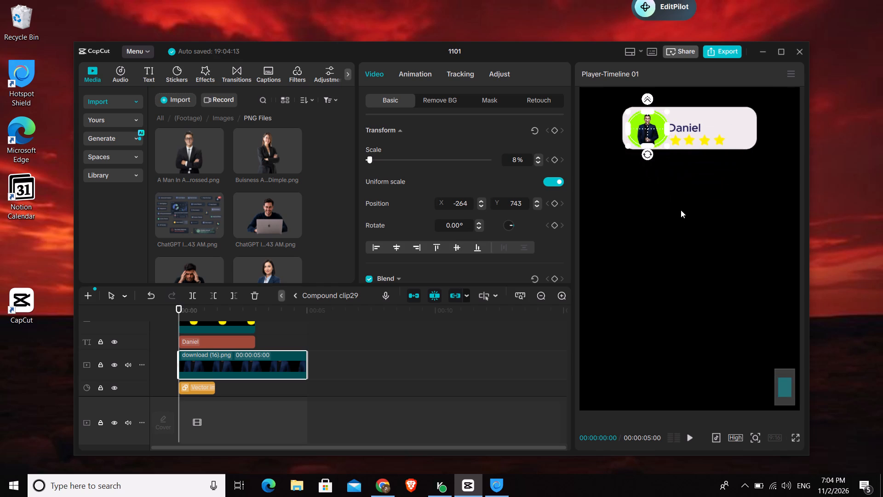
{"action": "scroll", "coordinate": [636, 225], "scroll_direction": "up", "scroll_amount": 4}
{"action": "scroll", "coordinate": [664, 257], "scroll_direction": "up", "scroll_amount": 5, "text": "ctrl"}
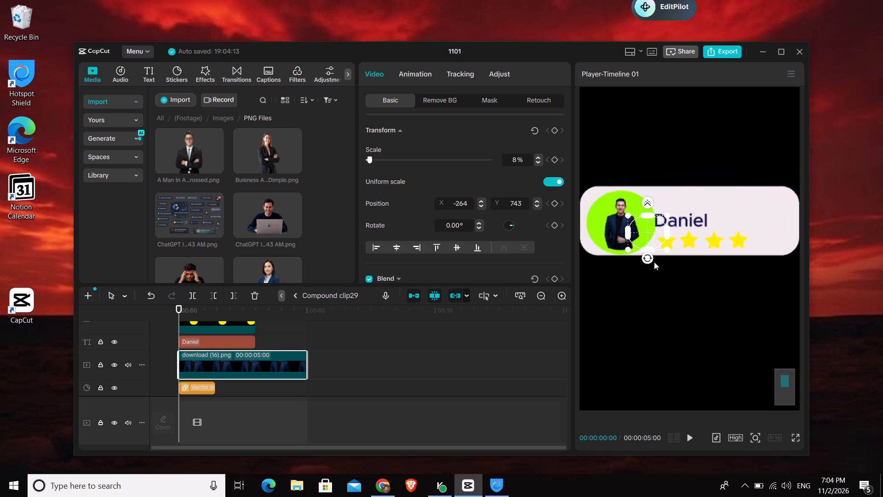
{"action": "left_click_drag", "start_coordinate": [618, 250], "coordinate": [627, 263]}
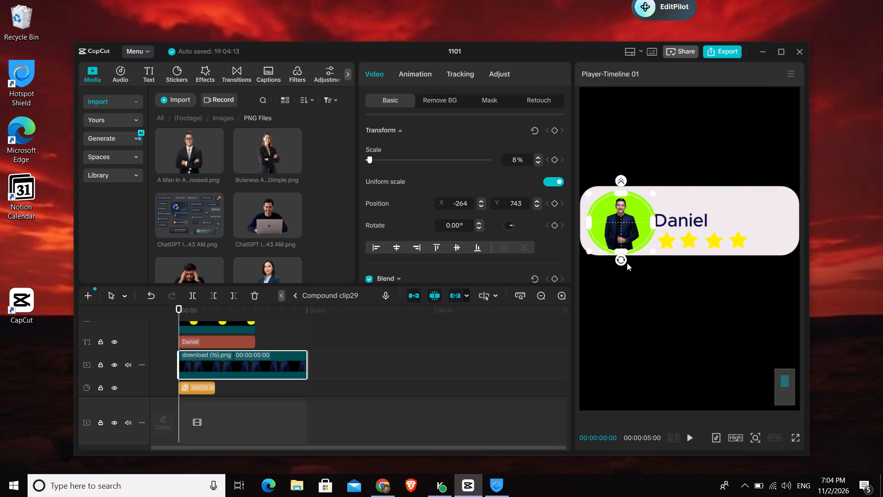
{"action": "left_click_drag", "start_coordinate": [627, 263], "coordinate": [636, 302]}
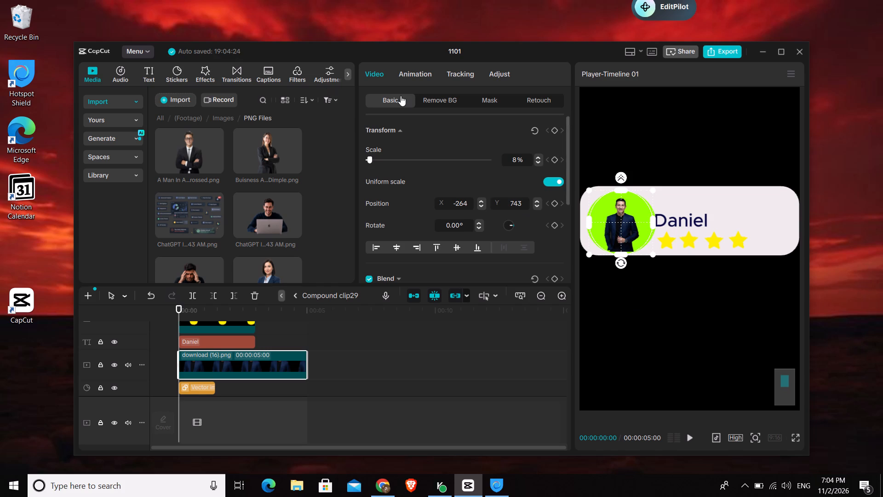
{"action": "left_click", "coordinate": [476, 99]}
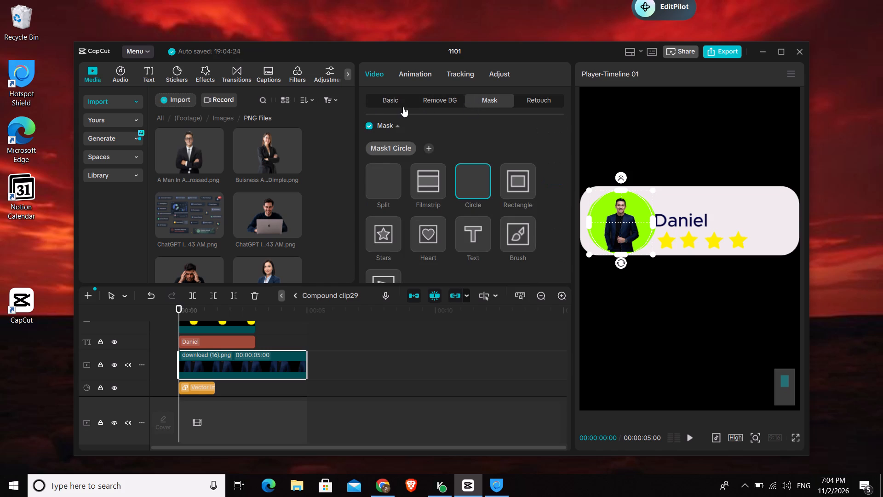
Scale the man's portrait in the Daniel card to about 9% and position it inside the green circle, around X -259, Y 730.
{"action": "left_click", "coordinate": [383, 107]}
{"action": "left_click_drag", "start_coordinate": [625, 225], "coordinate": [630, 229]}
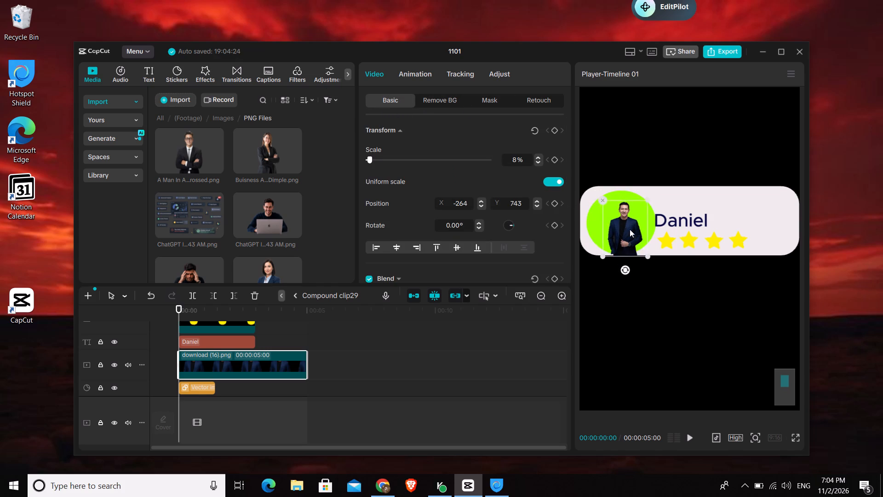
{"action": "left_click_drag", "start_coordinate": [630, 229], "coordinate": [625, 227]}
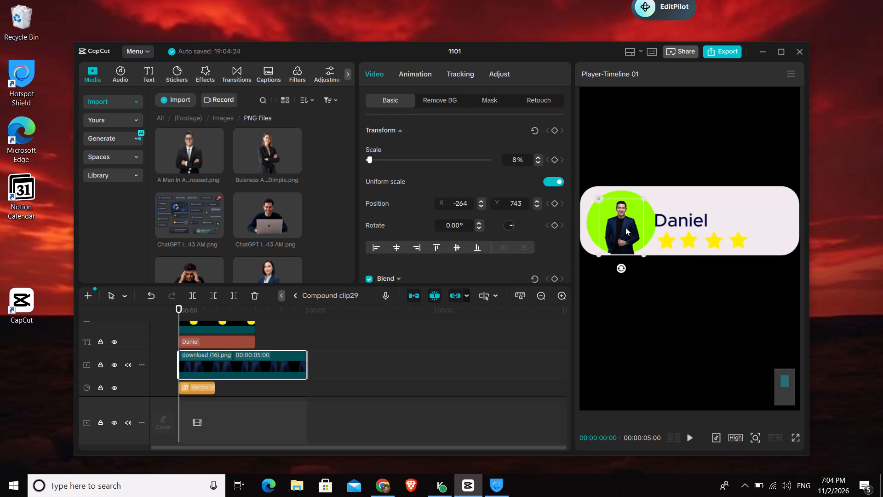
{"action": "left_click_drag", "start_coordinate": [625, 227], "coordinate": [622, 230]}
{"action": "left_click_drag", "start_coordinate": [637, 201], "coordinate": [654, 193]}
{"action": "left_click_drag", "start_coordinate": [619, 229], "coordinate": [623, 229]}
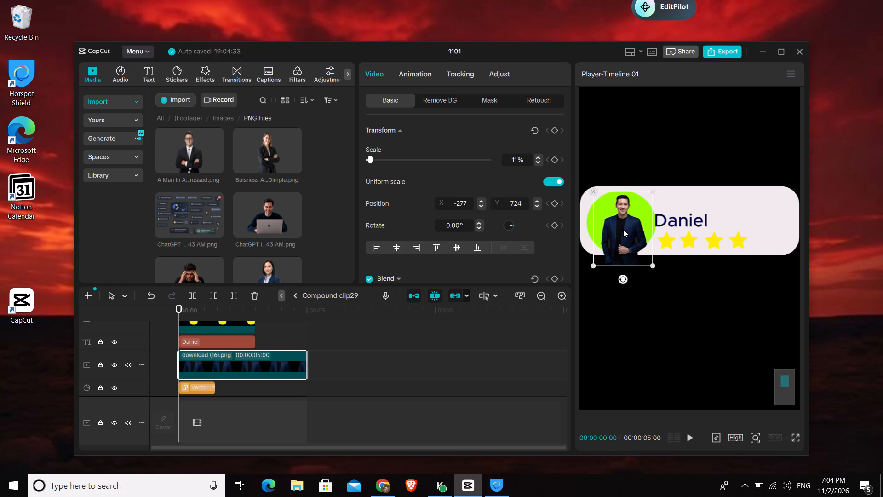
{"action": "left_click_drag", "start_coordinate": [623, 229], "coordinate": [624, 229]}
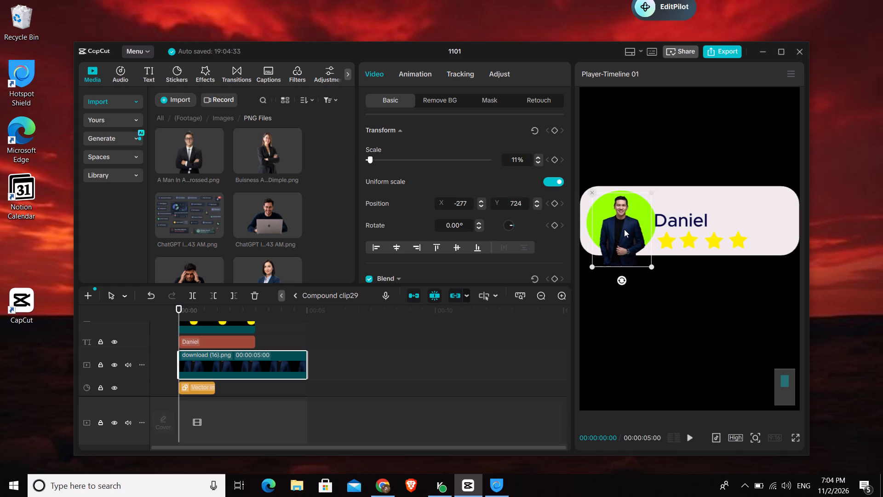
{"action": "left_click_drag", "start_coordinate": [624, 229], "coordinate": [625, 228]}
{"action": "left_click_drag", "start_coordinate": [653, 195], "coordinate": [647, 198]}
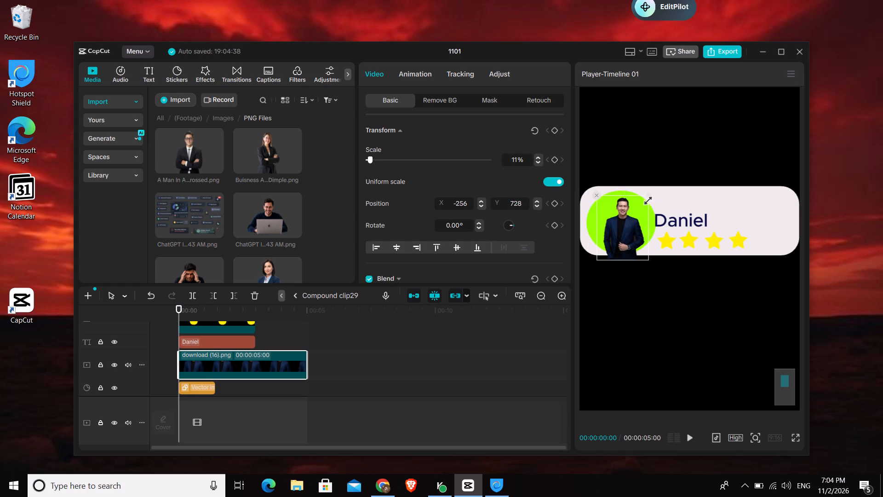
{"action": "left_click", "coordinate": [618, 237]}
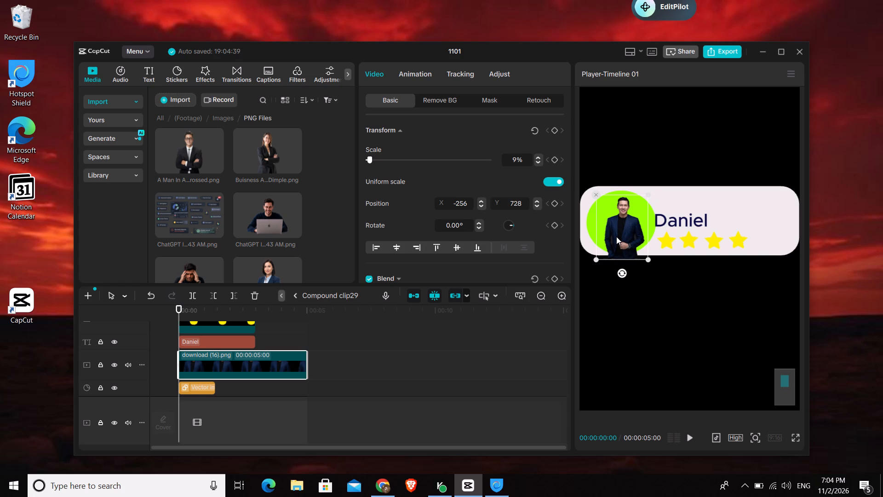
Shrink the portrait's circle mask slightly and move it up to line up with the green circle around the man.
{"action": "left_click", "coordinate": [491, 104]}
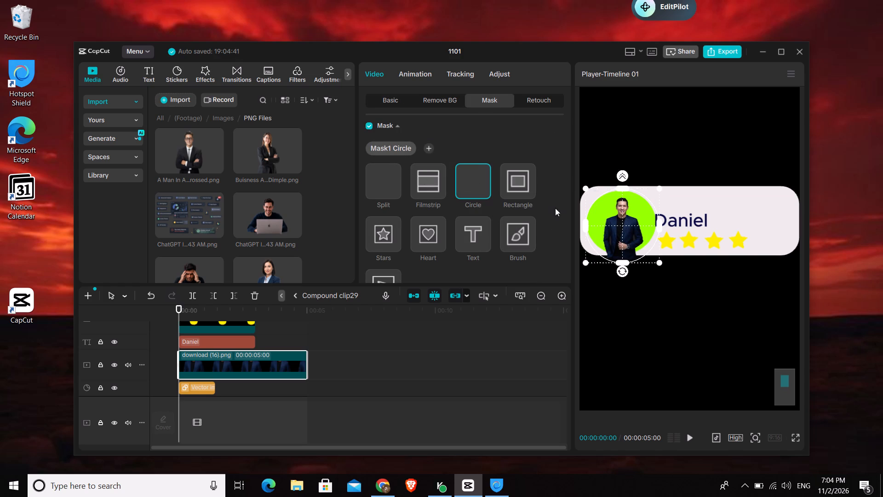
{"action": "left_click_drag", "start_coordinate": [658, 263], "coordinate": [630, 245]}
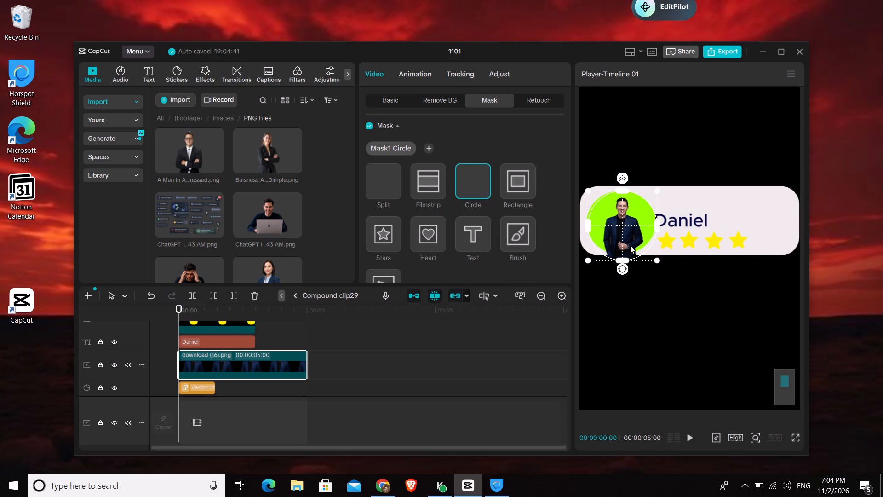
{"action": "left_click_drag", "start_coordinate": [630, 245], "coordinate": [622, 221]}
{"action": "left_click_drag", "start_coordinate": [631, 239], "coordinate": [628, 231]}
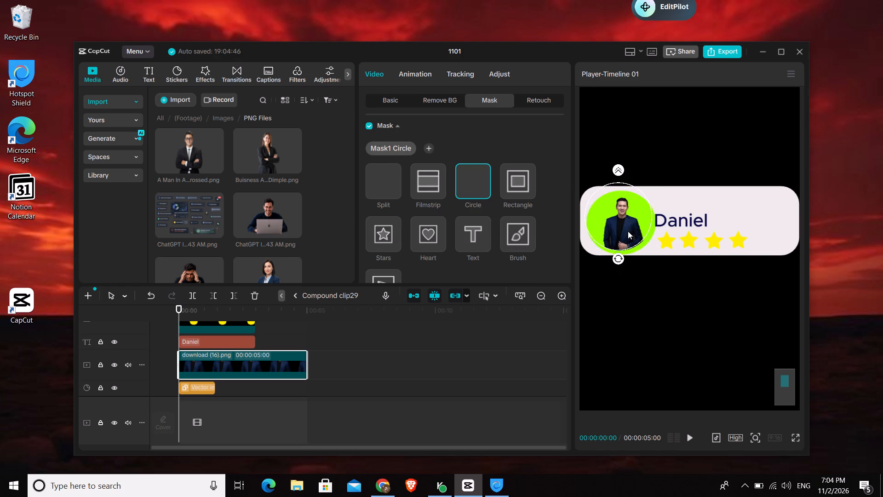
{"action": "left_click_drag", "start_coordinate": [628, 231], "coordinate": [629, 235]}
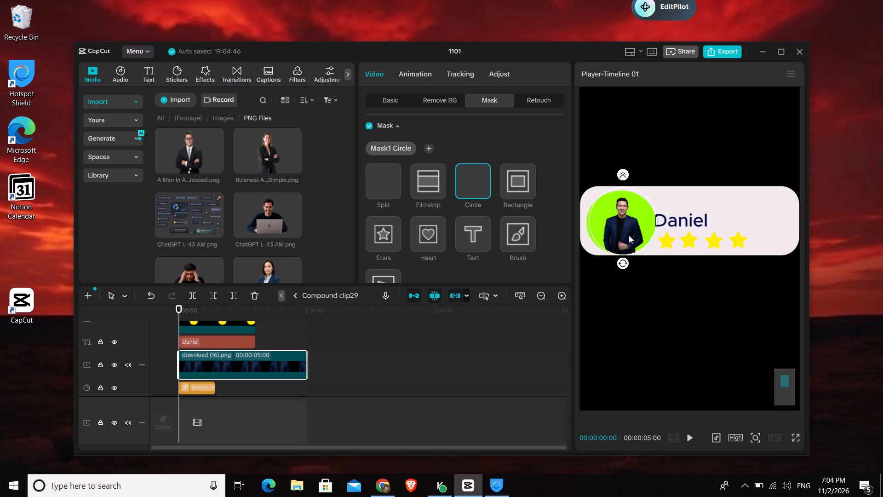
{"action": "left_click_drag", "start_coordinate": [629, 235], "coordinate": [631, 235]}
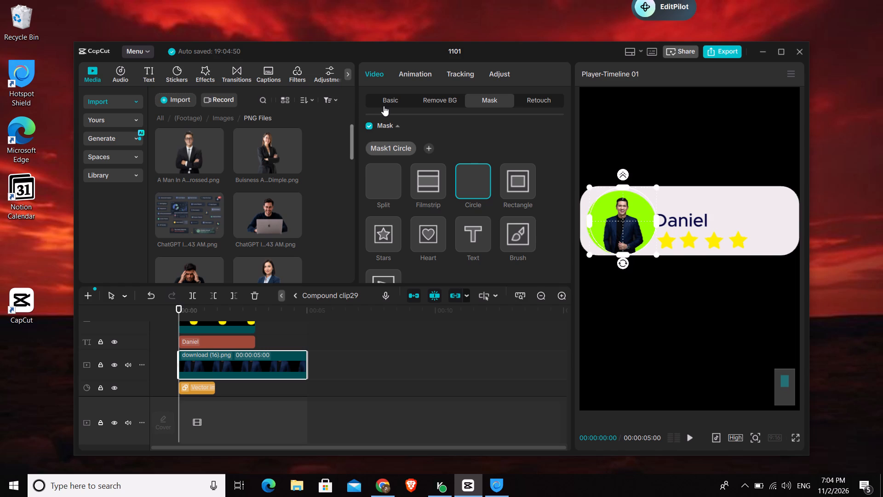
{"action": "left_click", "coordinate": [384, 106]}
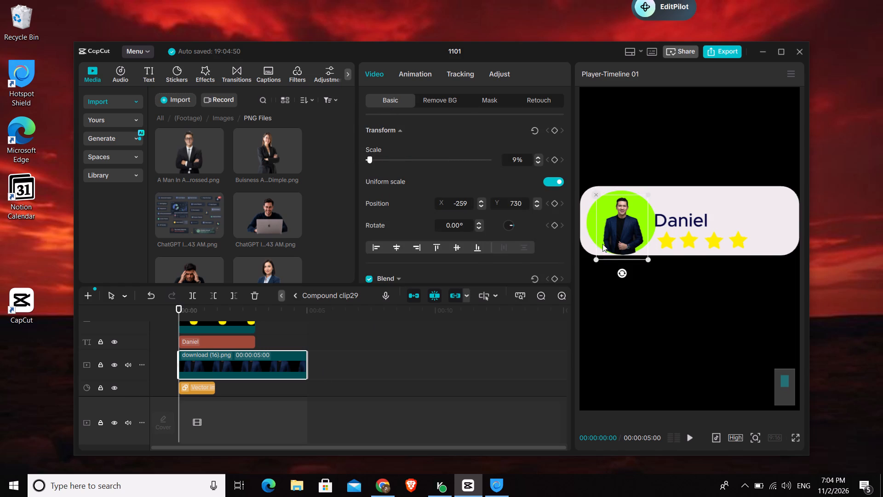
Shift the Daniel name text slightly away from the portrait circle, keeping it above the stars.
{"action": "left_click", "coordinate": [201, 337]}
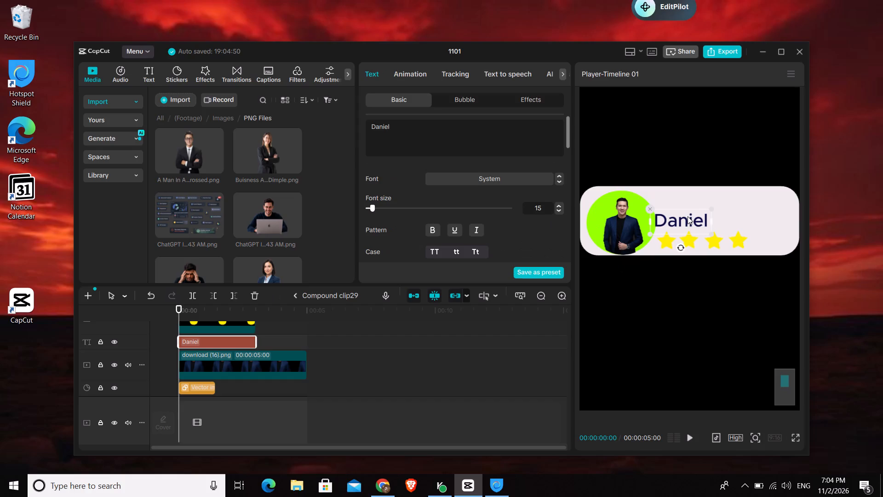
{"action": "left_click_drag", "start_coordinate": [688, 216], "coordinate": [694, 213]}
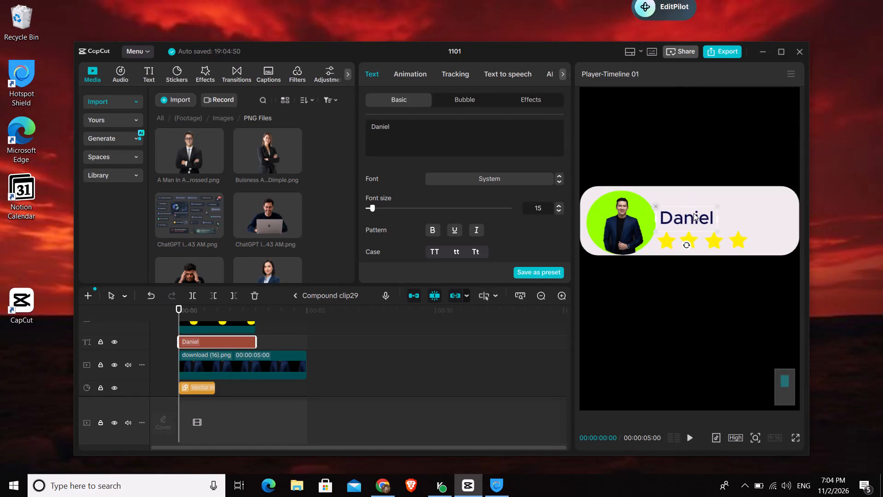
{"action": "left_click_drag", "start_coordinate": [694, 213], "coordinate": [693, 217]}
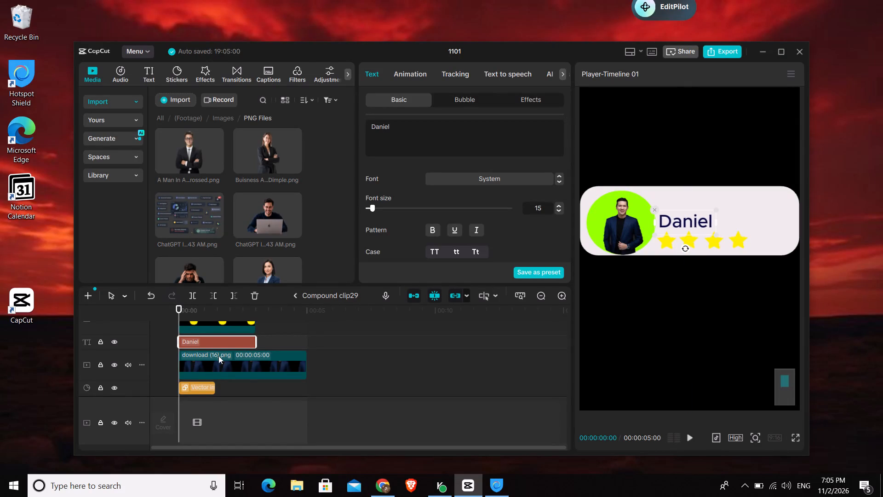
Delete the star clips Compound clip24 and Compound clip23 from the Daniel card.
{"action": "scroll", "coordinate": [217, 355], "scroll_direction": "up", "scroll_amount": 5}
{"action": "left_click", "coordinate": [217, 355]}
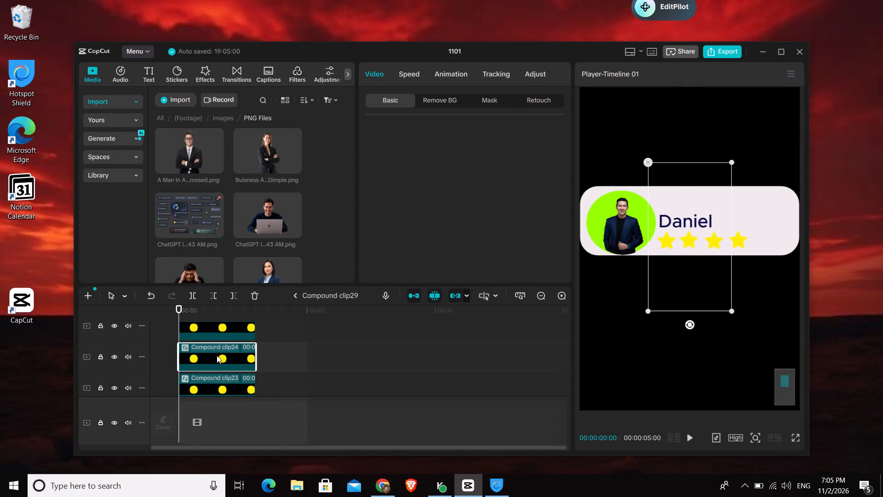
{"action": "key", "text": "Delete"}
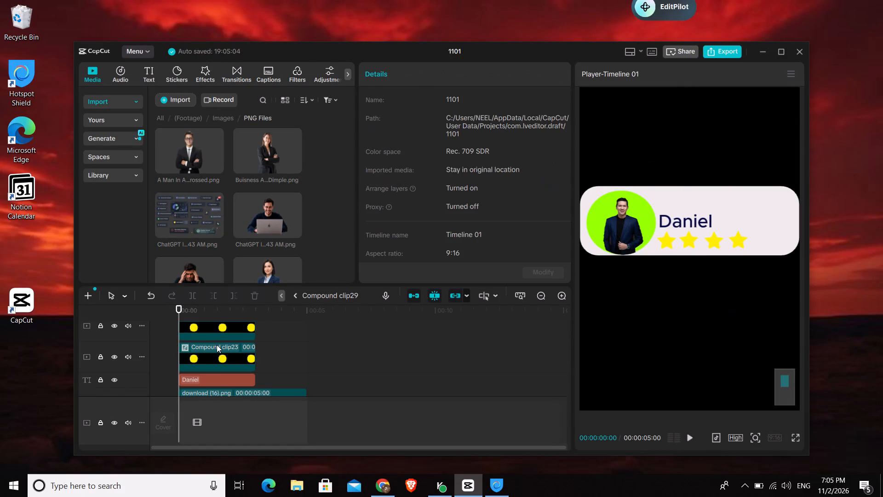
{"action": "left_click", "coordinate": [215, 360]}
{"action": "key", "text": "Delete"}
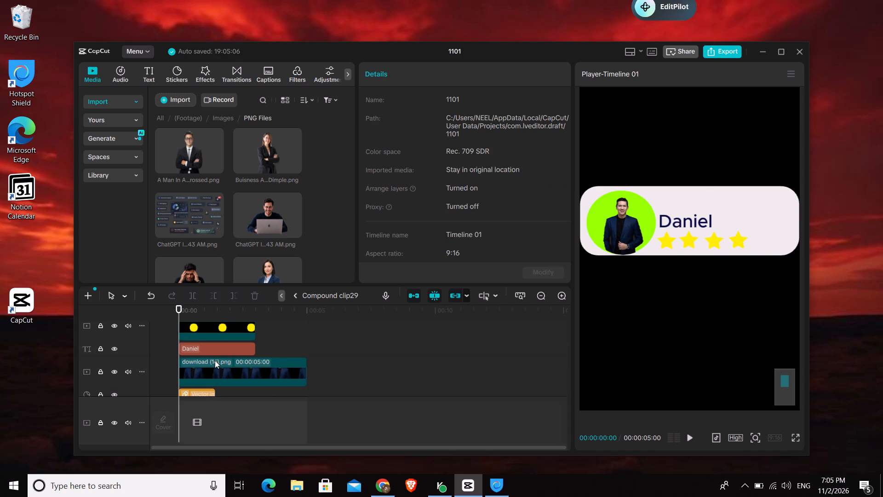
Place the two remaining stars side by side under the Daniel name and return to the main timeline.
{"action": "scroll", "coordinate": [232, 359], "scroll_direction": "up", "scroll_amount": 5}
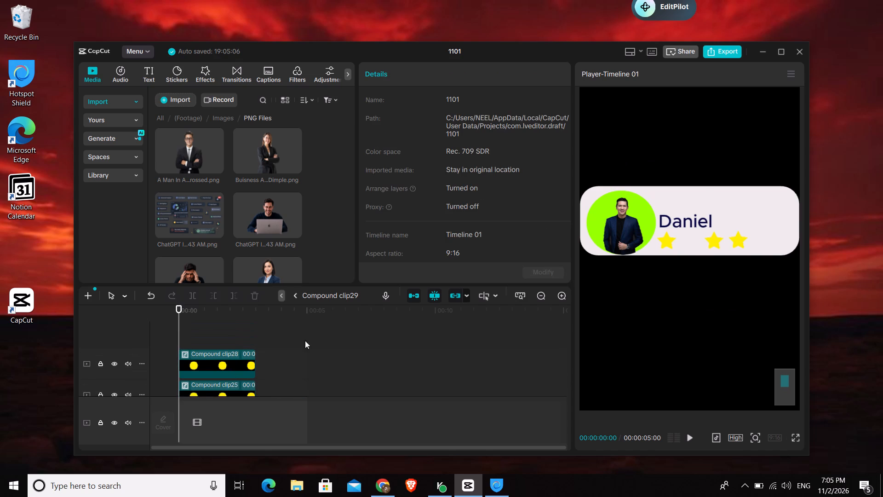
{"action": "left_click", "coordinate": [225, 364]}
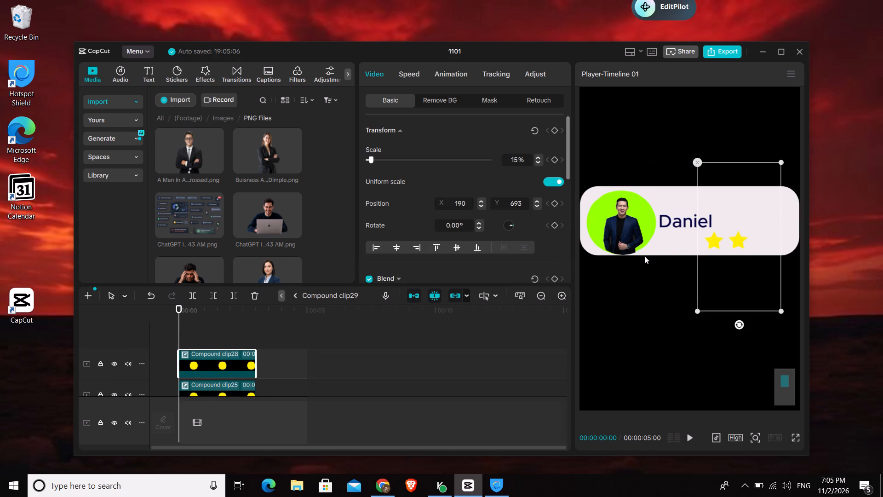
{"action": "left_click_drag", "start_coordinate": [729, 243], "coordinate": [656, 245]}
{"action": "left_click", "coordinate": [228, 391]}
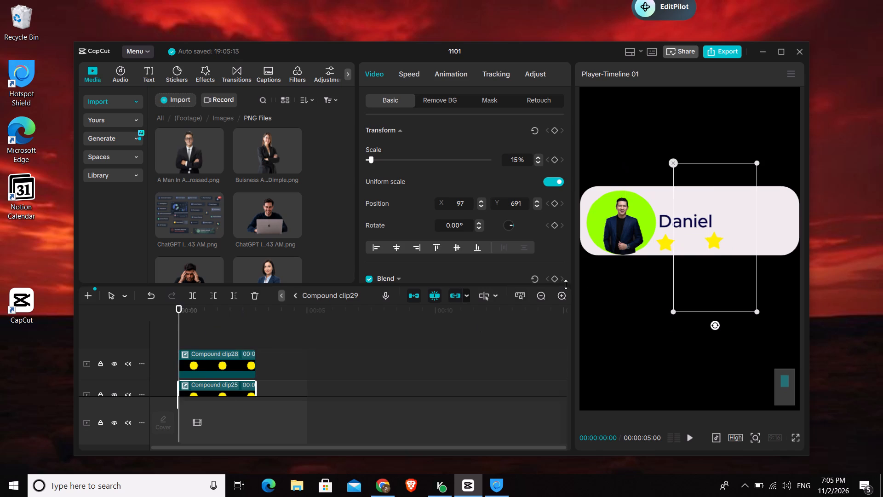
{"action": "left_click_drag", "start_coordinate": [708, 246], "coordinate": [695, 248]}
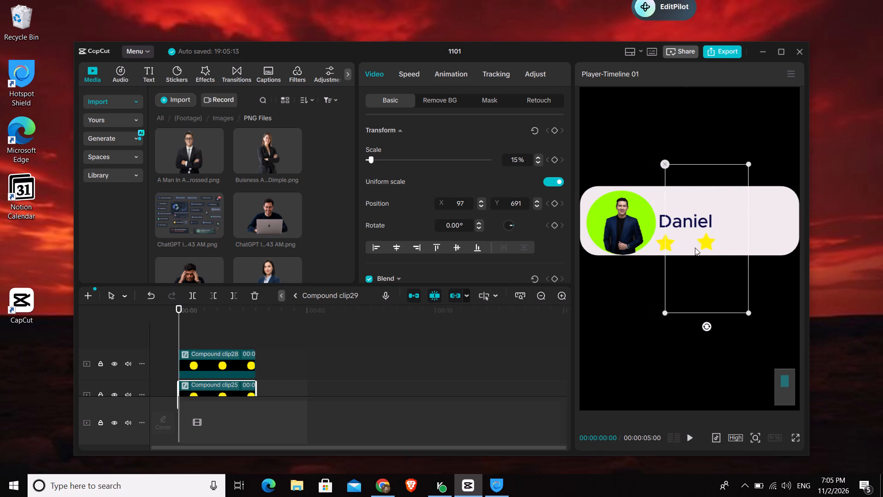
{"action": "left_click_drag", "start_coordinate": [695, 248], "coordinate": [681, 248]}
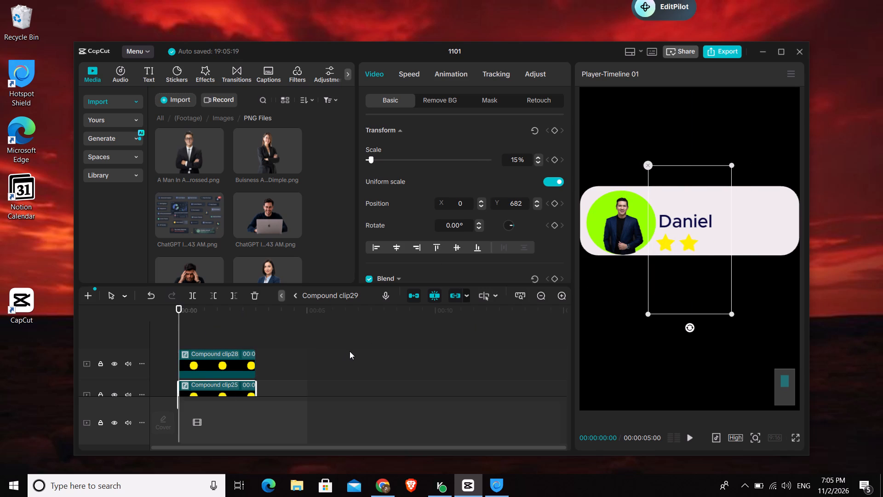
{"action": "left_click", "coordinate": [295, 297]}
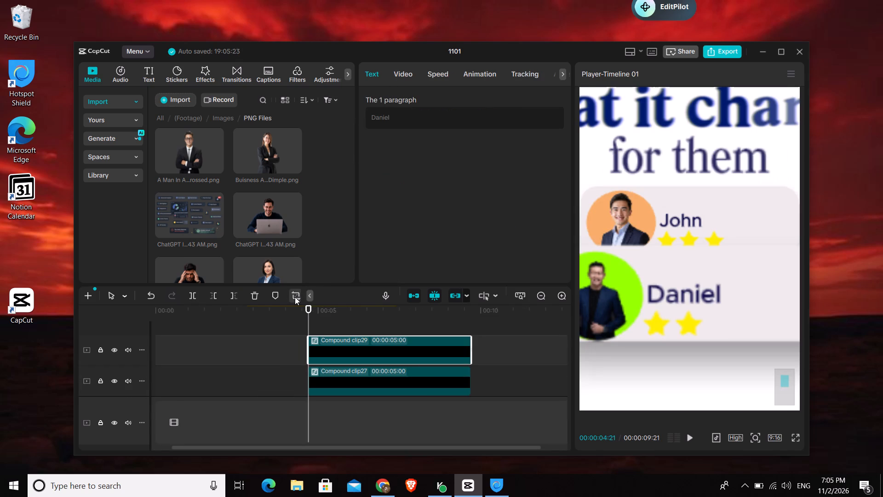
Move the Daniel card down, horizontally centred, so it sits directly beneath the Olivia card.
{"action": "scroll", "coordinate": [676, 283], "scroll_direction": "up", "scroll_amount": 1, "text": "ctrl"}
{"action": "scroll", "coordinate": [676, 283], "scroll_direction": "down", "scroll_amount": 4, "text": "ctrl"}
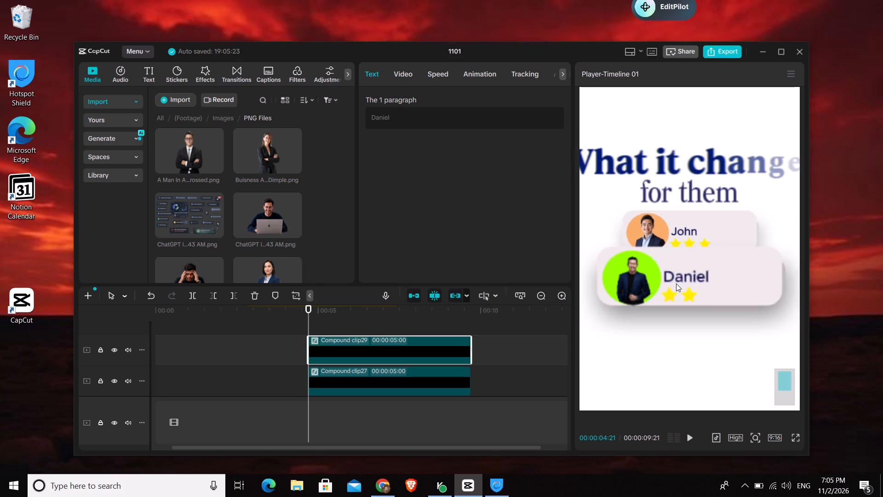
{"action": "scroll", "coordinate": [676, 283], "scroll_direction": "down", "scroll_amount": 3, "text": "ctrl"}
{"action": "left_click_drag", "start_coordinate": [702, 247], "coordinate": [709, 264]}
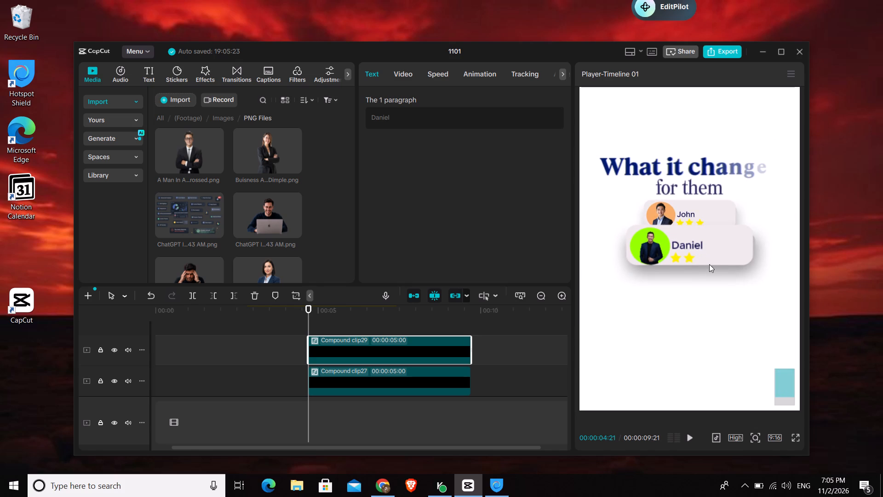
{"action": "left_click_drag", "start_coordinate": [709, 264], "coordinate": [701, 280]}
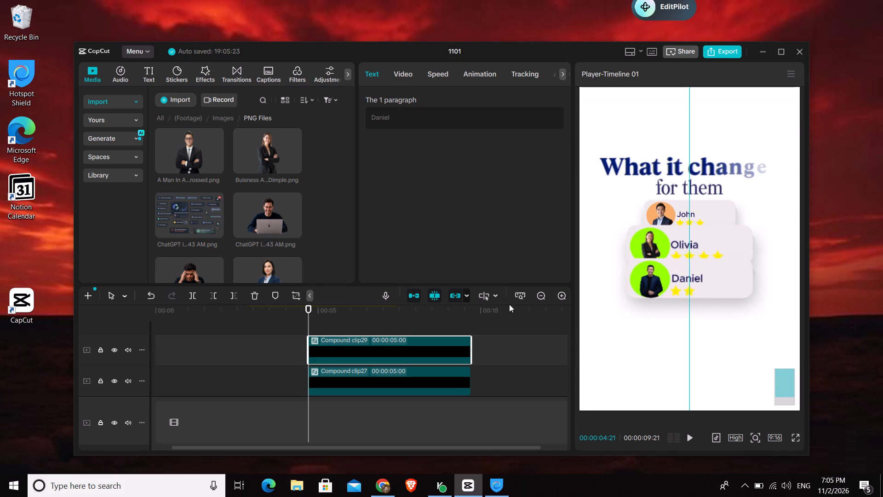
Open the Daniel card's compound clip, change the portrait circle's fill to blue 00B1FF, and return to the main timeline.
{"action": "double_click", "coordinate": [390, 345]}
{"action": "scroll", "coordinate": [227, 355], "scroll_direction": "down", "scroll_amount": 3}
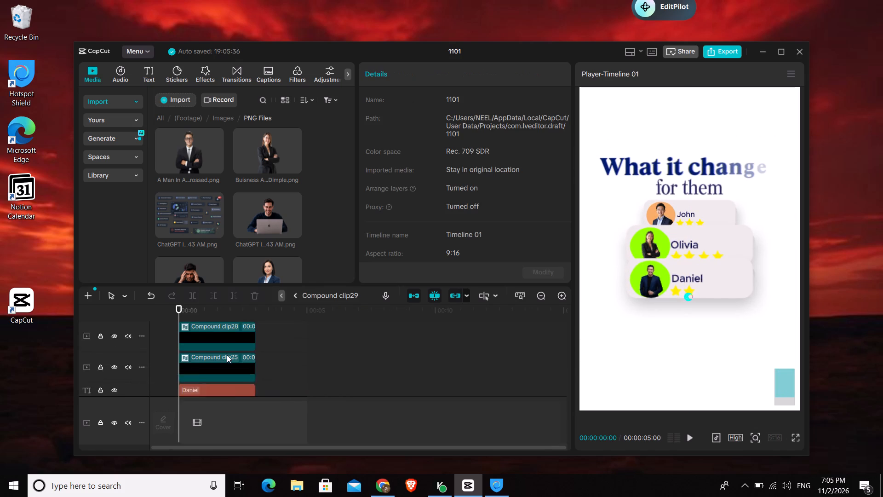
{"action": "scroll", "coordinate": [227, 355], "scroll_direction": "down", "scroll_amount": 6}
{"action": "left_click", "coordinate": [197, 340]}
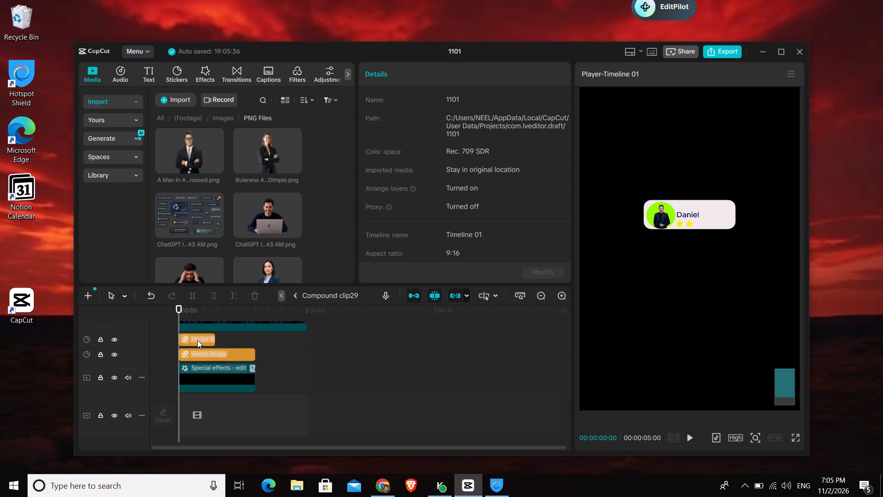
{"action": "scroll", "coordinate": [458, 190], "scroll_direction": "down", "scroll_amount": 2}
{"action": "left_click", "coordinate": [434, 212]}
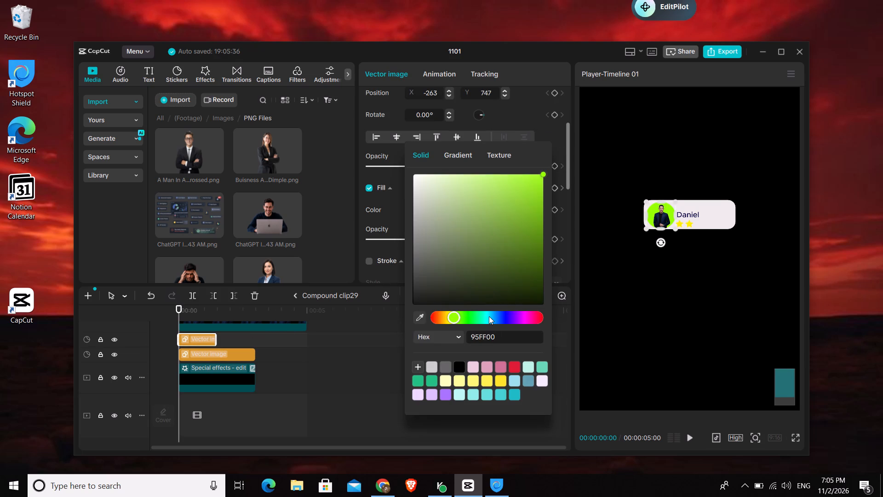
{"action": "left_click", "coordinate": [489, 316]}
{"action": "left_click_drag", "start_coordinate": [489, 316], "coordinate": [504, 314]}
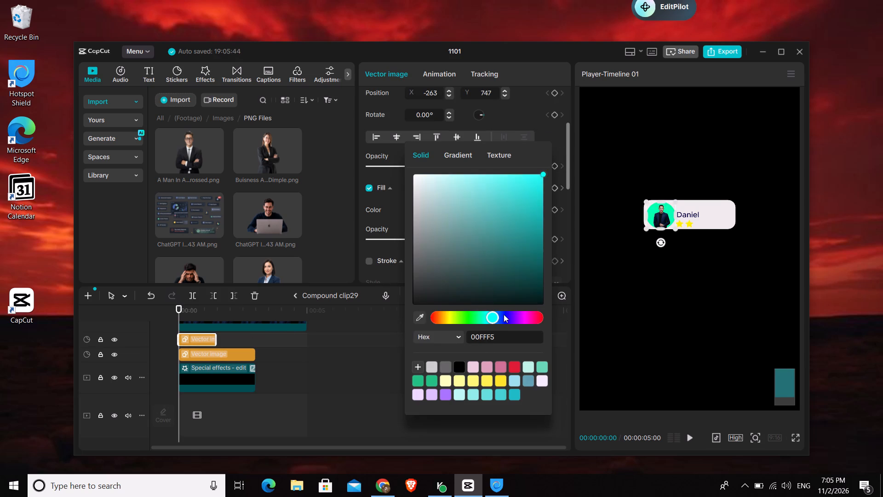
{"action": "left_click_drag", "start_coordinate": [504, 314], "coordinate": [499, 317]}
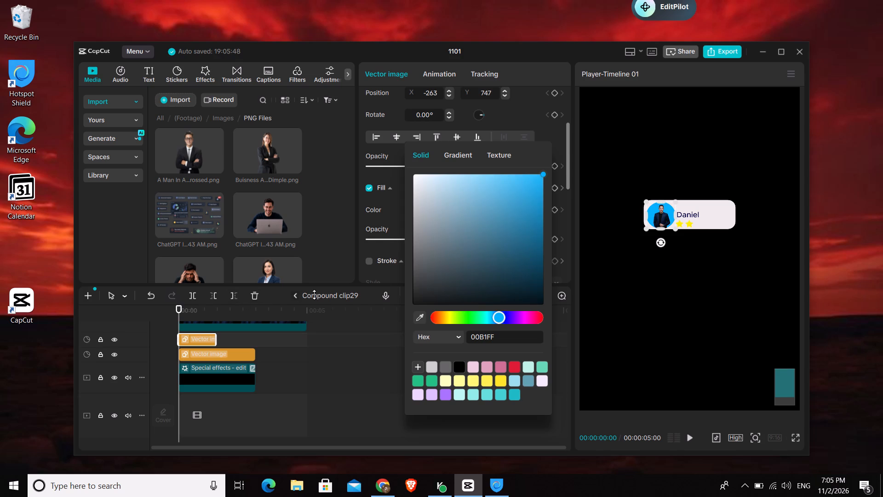
{"action": "left_click", "coordinate": [291, 297]}
{"action": "left_click", "coordinate": [295, 296]}
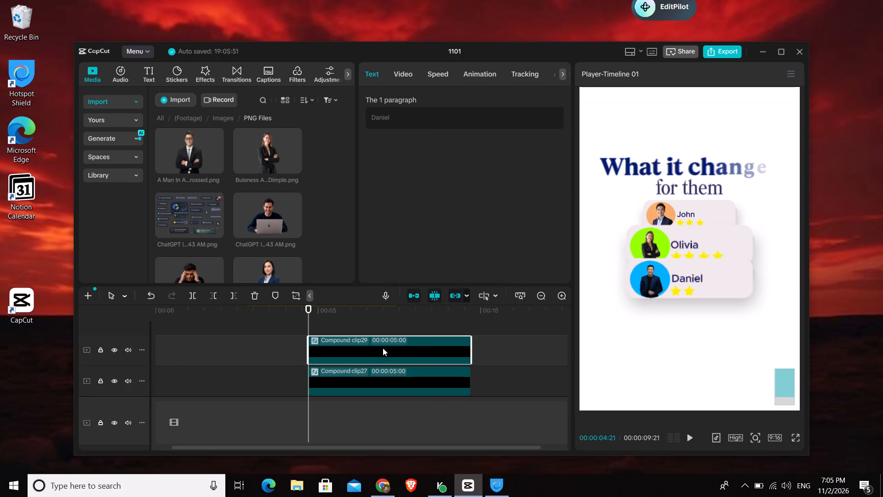
Move the Daniel card slightly further down beneath the Olivia card, horizontally centred at Y -925.
{"action": "scroll", "coordinate": [739, 284], "scroll_direction": "down", "scroll_amount": 3, "text": "ctrl"}
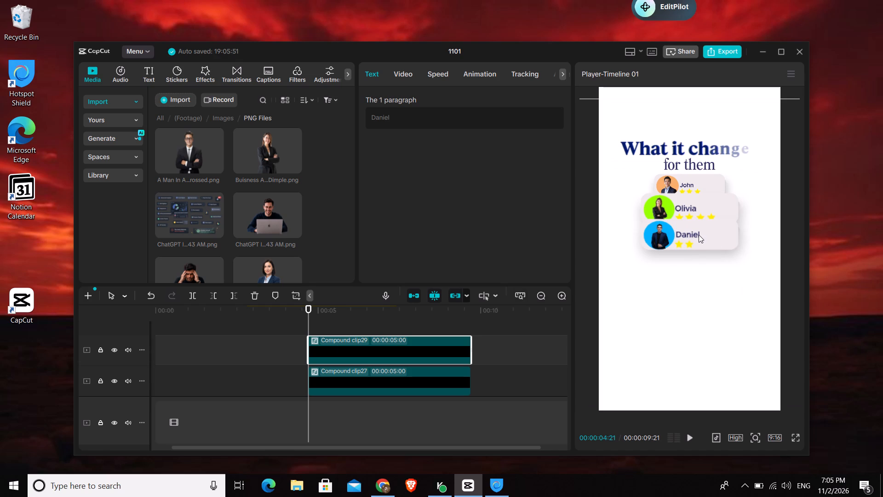
{"action": "left_click_drag", "start_coordinate": [699, 235], "coordinate": [701, 240]}
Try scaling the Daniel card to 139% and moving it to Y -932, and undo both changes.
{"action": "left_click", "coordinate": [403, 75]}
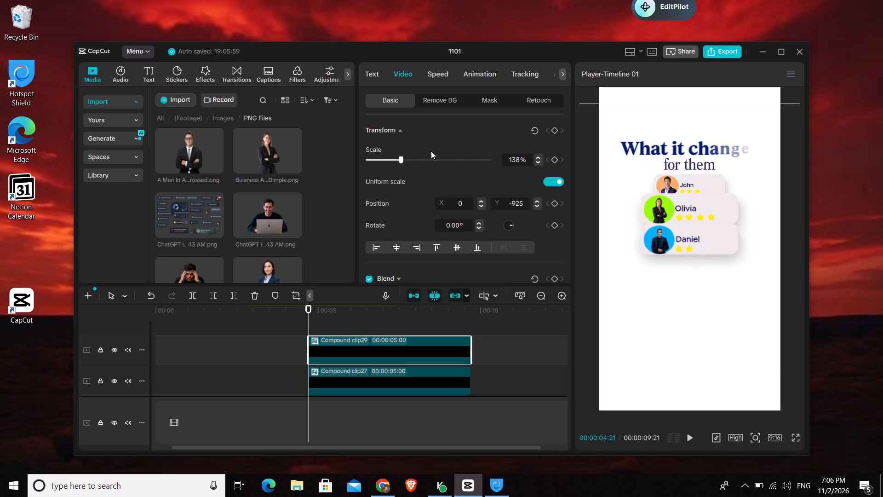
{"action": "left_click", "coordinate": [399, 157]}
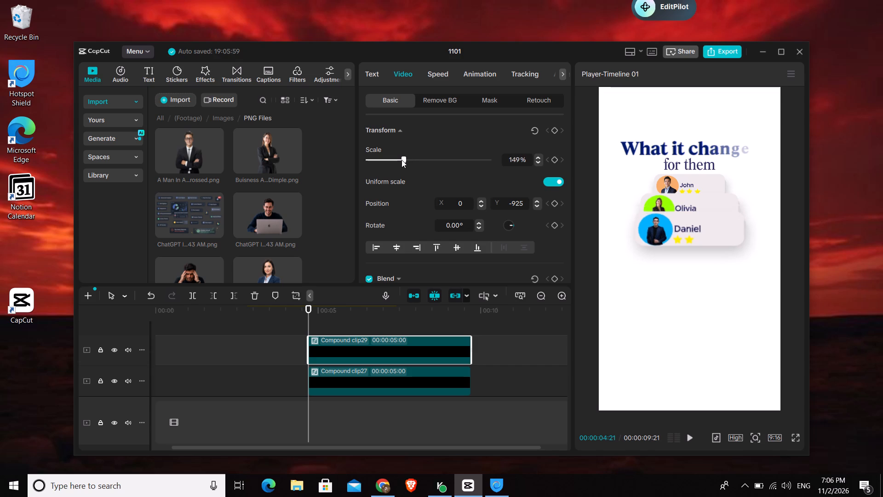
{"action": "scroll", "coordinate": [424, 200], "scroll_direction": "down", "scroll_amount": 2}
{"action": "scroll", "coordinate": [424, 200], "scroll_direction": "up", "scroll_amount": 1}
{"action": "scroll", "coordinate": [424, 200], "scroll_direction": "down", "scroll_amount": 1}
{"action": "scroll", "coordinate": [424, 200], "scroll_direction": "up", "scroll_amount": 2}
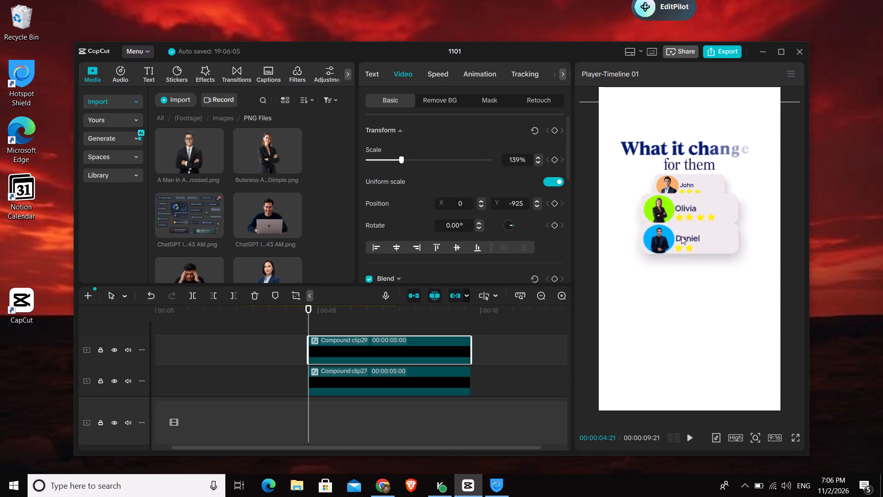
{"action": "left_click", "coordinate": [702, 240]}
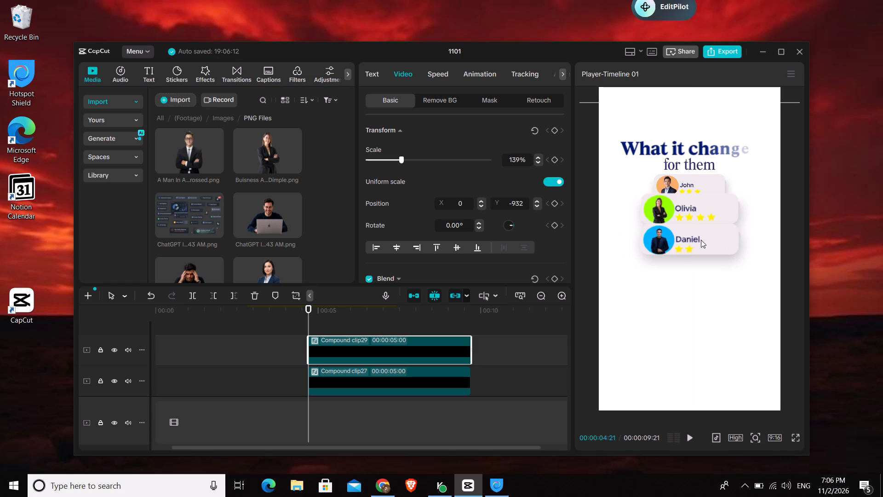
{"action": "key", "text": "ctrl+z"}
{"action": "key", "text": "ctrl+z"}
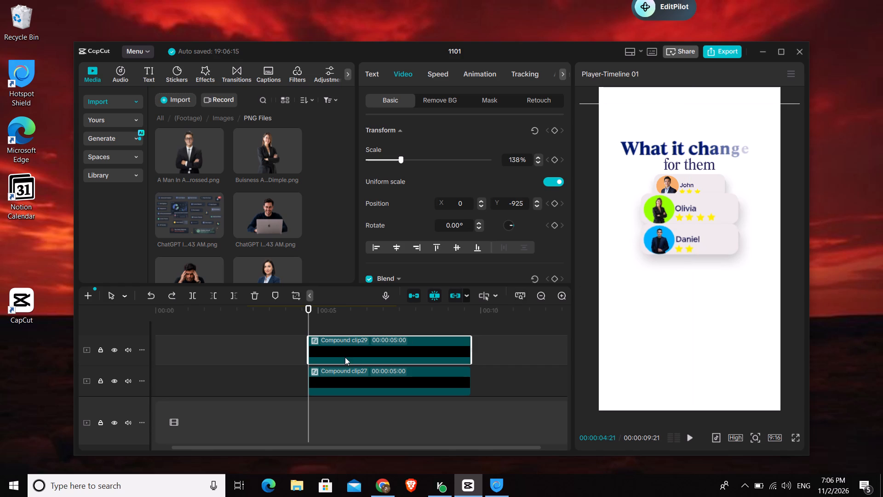
Open the Daniel card's compound clip and widen its background rectangle to about 694, keeping it centred.
{"action": "double_click", "coordinate": [353, 345]}
{"action": "scroll", "coordinate": [222, 353], "scroll_direction": "down", "scroll_amount": 1}
{"action": "scroll", "coordinate": [235, 337], "scroll_direction": "up", "scroll_amount": 3}
{"action": "left_click", "coordinate": [209, 367]}
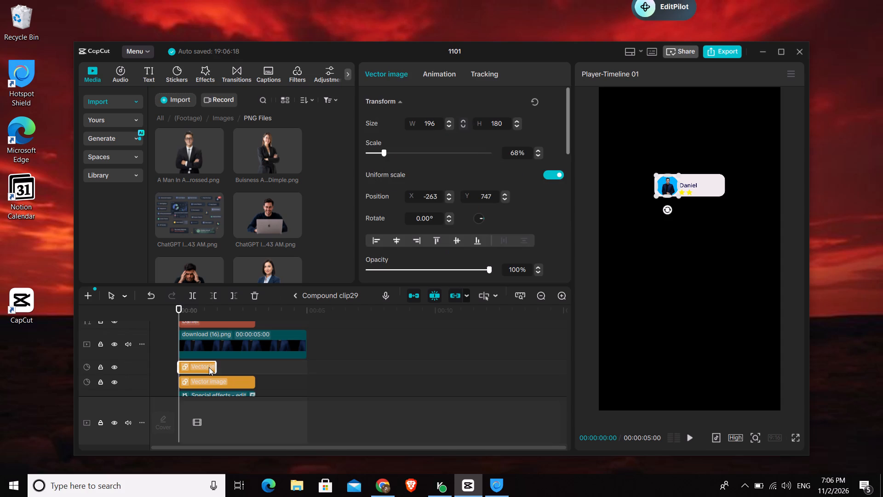
{"action": "left_click", "coordinate": [215, 381]}
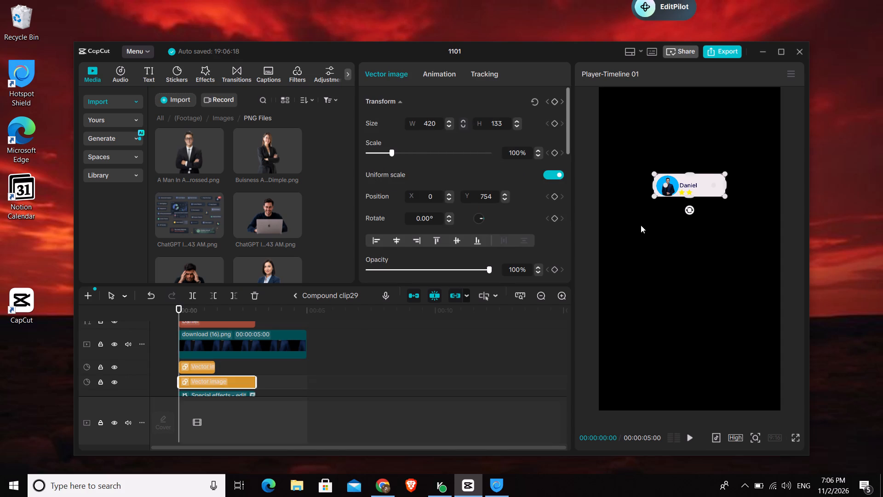
{"action": "left_click_drag", "start_coordinate": [725, 186], "coordinate": [762, 184]}
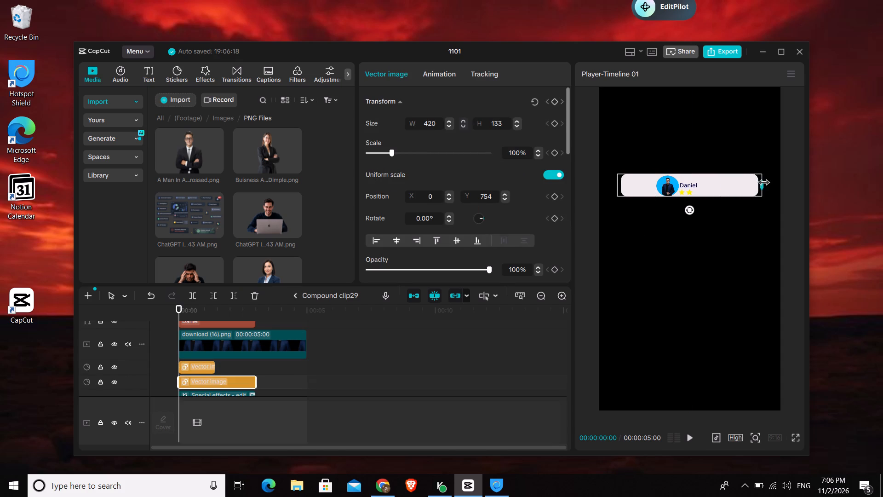
{"action": "left_click_drag", "start_coordinate": [762, 184], "coordinate": [753, 188]}
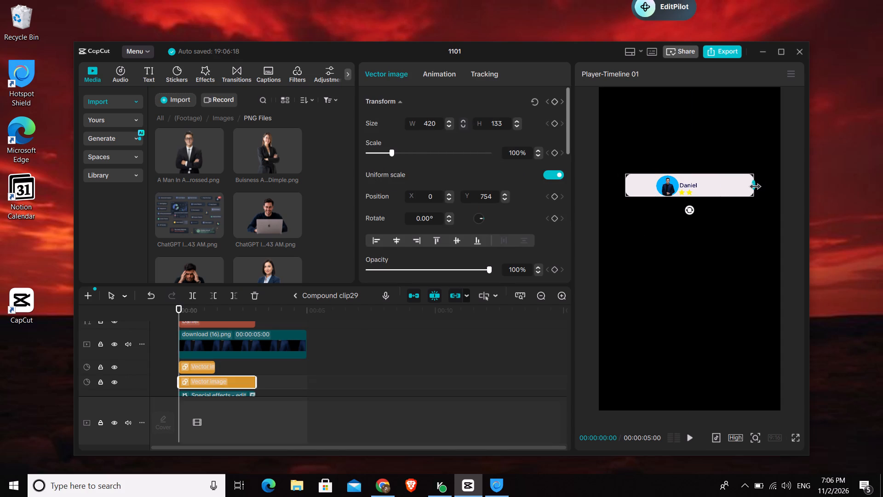
{"action": "left_click_drag", "start_coordinate": [753, 188], "coordinate": [748, 191]}
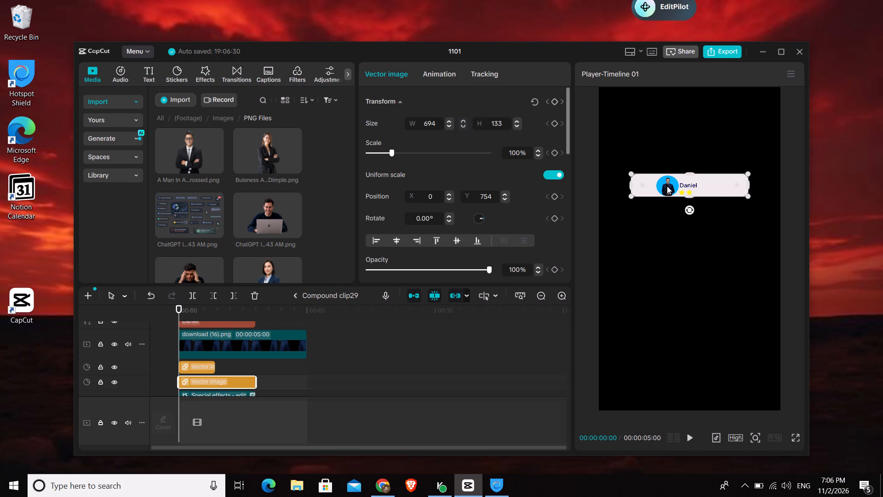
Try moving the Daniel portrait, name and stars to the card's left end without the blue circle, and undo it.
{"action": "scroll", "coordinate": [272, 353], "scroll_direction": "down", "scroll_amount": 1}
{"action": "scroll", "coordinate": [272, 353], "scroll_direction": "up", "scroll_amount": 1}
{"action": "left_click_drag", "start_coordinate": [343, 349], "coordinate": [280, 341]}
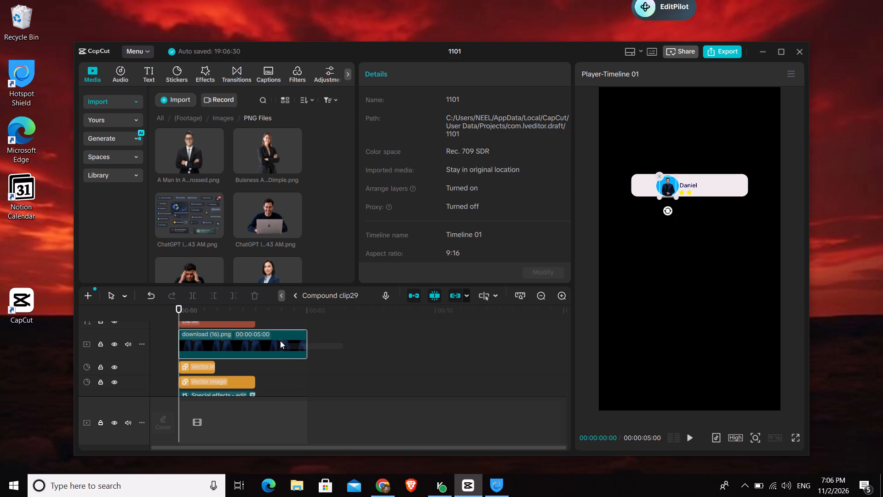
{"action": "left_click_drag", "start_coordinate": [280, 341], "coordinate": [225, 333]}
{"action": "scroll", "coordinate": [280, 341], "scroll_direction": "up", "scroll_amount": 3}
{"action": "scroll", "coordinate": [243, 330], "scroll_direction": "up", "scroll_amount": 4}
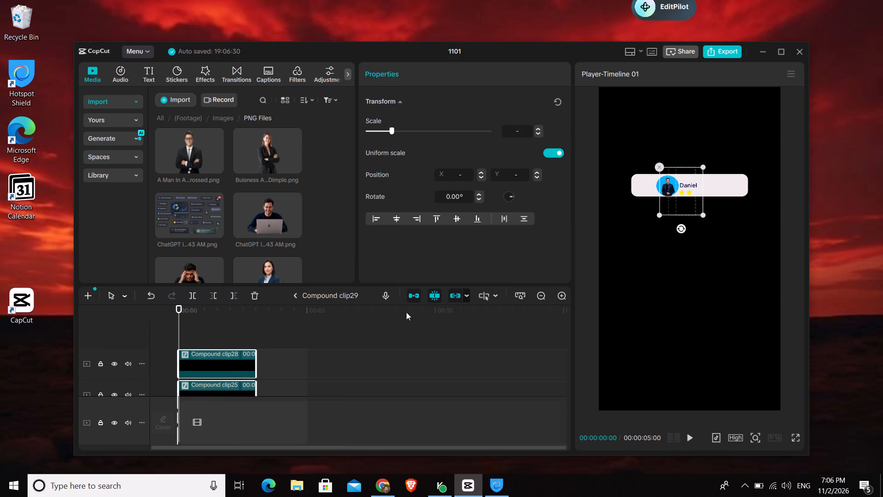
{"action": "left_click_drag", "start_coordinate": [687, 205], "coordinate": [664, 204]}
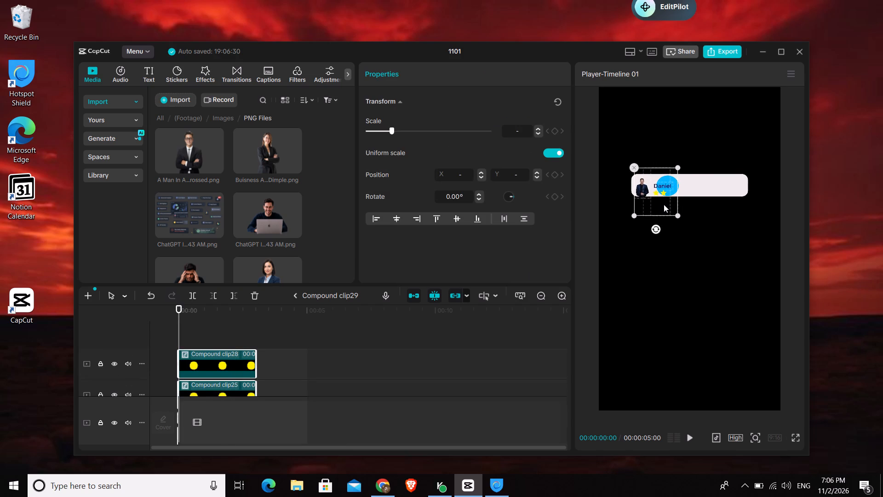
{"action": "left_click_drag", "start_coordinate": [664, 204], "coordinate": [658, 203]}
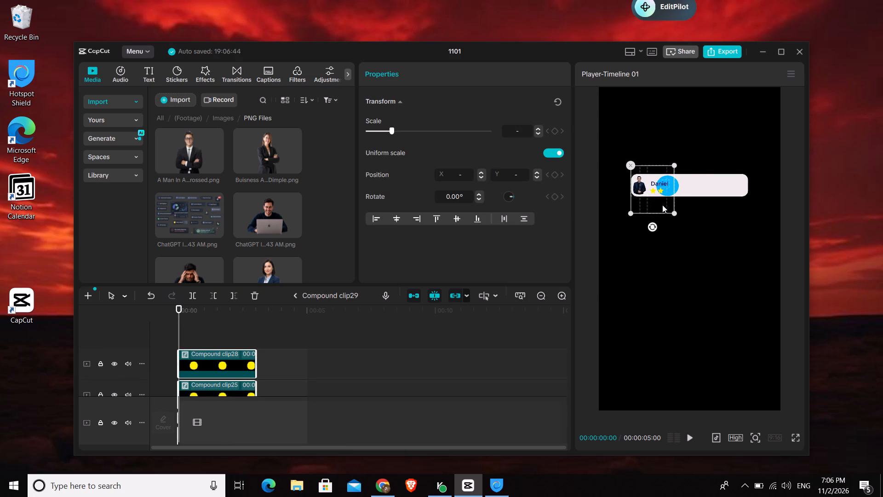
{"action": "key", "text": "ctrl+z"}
Move the Daniel portrait, blue circle, name and both stars together to the left end of the widened card.
{"action": "scroll", "coordinate": [275, 352], "scroll_direction": "down", "scroll_amount": 5}
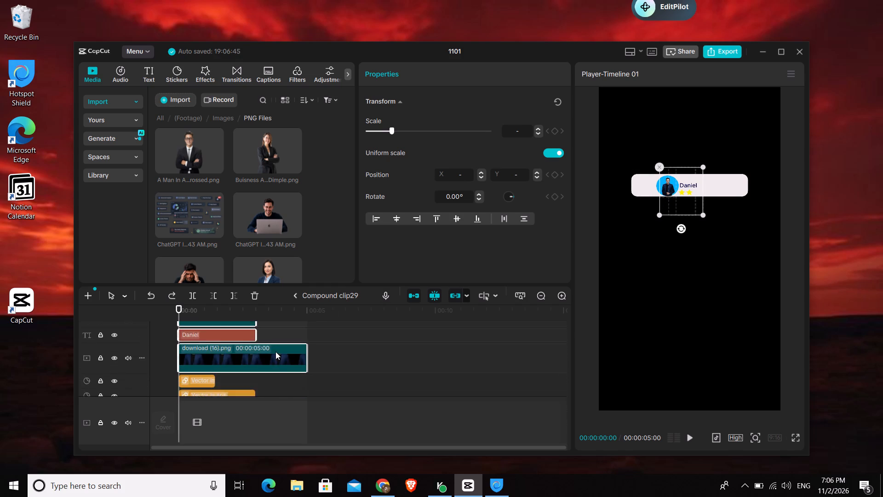
{"action": "scroll", "coordinate": [275, 352], "scroll_direction": "down", "scroll_amount": 5}
{"action": "scroll", "coordinate": [275, 352], "scroll_direction": "up", "scroll_amount": 1}
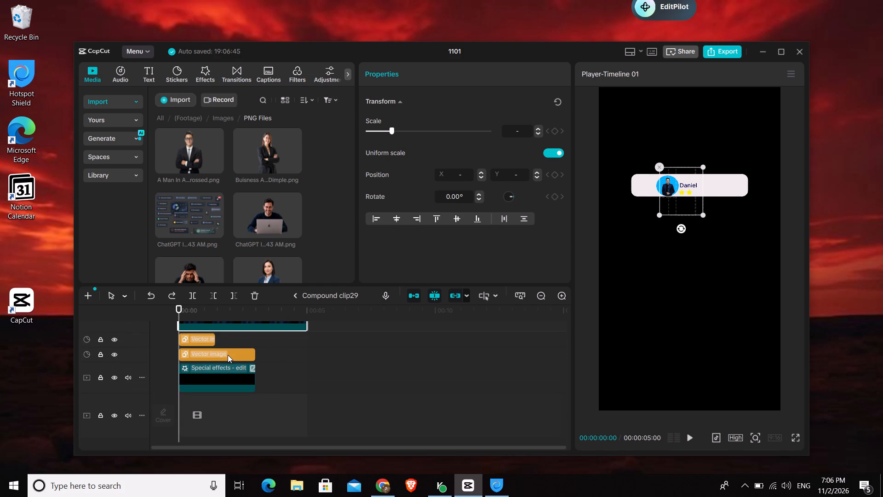
{"action": "left_click", "coordinate": [228, 355]}
{"action": "left_click", "coordinate": [197, 344]}
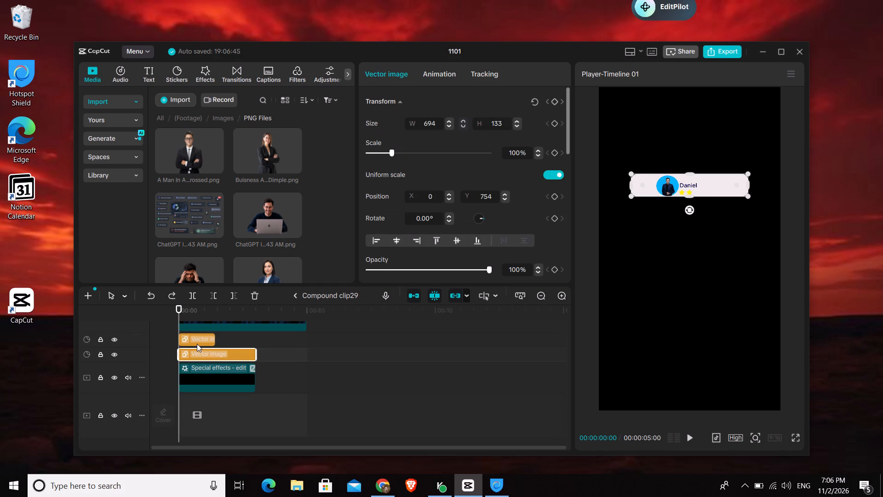
{"action": "left_click_drag", "start_coordinate": [228, 332], "coordinate": [195, 326]}
{"action": "scroll", "coordinate": [195, 326], "scroll_direction": "up", "scroll_amount": 1}
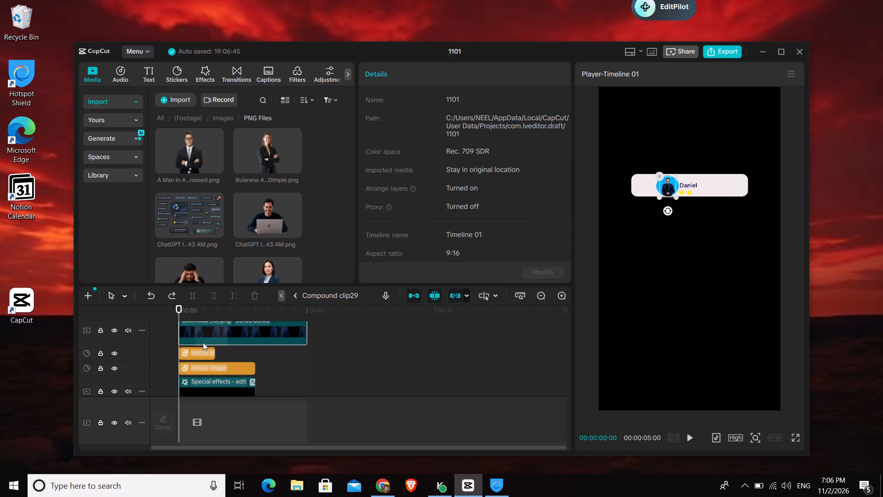
{"action": "left_click_drag", "start_coordinate": [257, 354], "coordinate": [207, 350]}
{"action": "scroll", "coordinate": [207, 351], "scroll_direction": "up", "scroll_amount": 3}
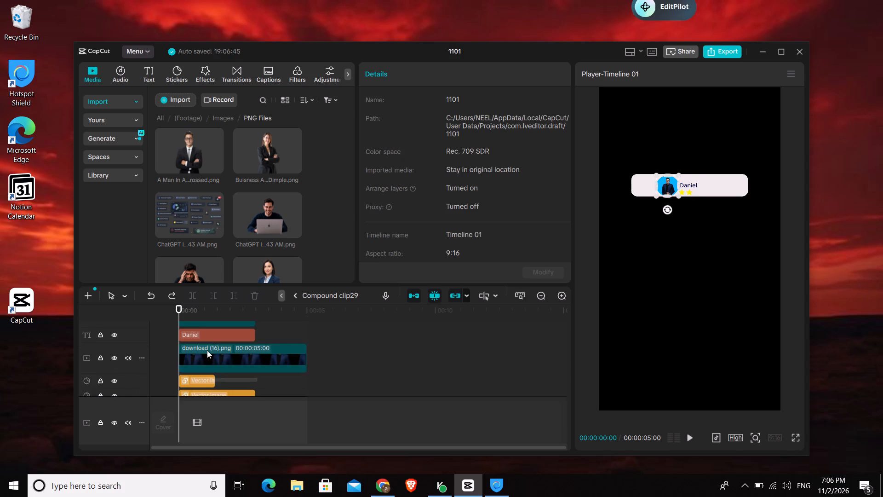
{"action": "left_click_drag", "start_coordinate": [207, 350], "coordinate": [198, 335]}
{"action": "scroll", "coordinate": [192, 338], "scroll_direction": "up", "scroll_amount": 4}
{"action": "left_click_drag", "start_coordinate": [683, 208], "coordinate": [659, 209]}
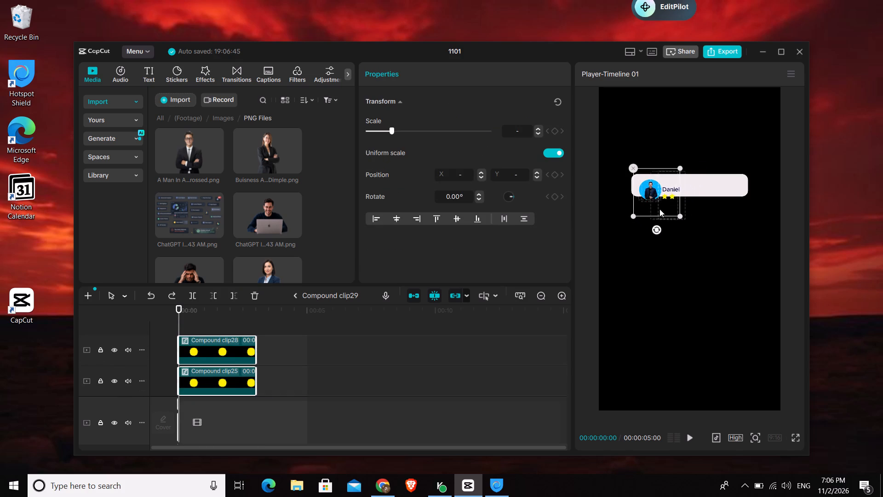
{"action": "left_click_drag", "start_coordinate": [659, 209], "coordinate": [663, 207]}
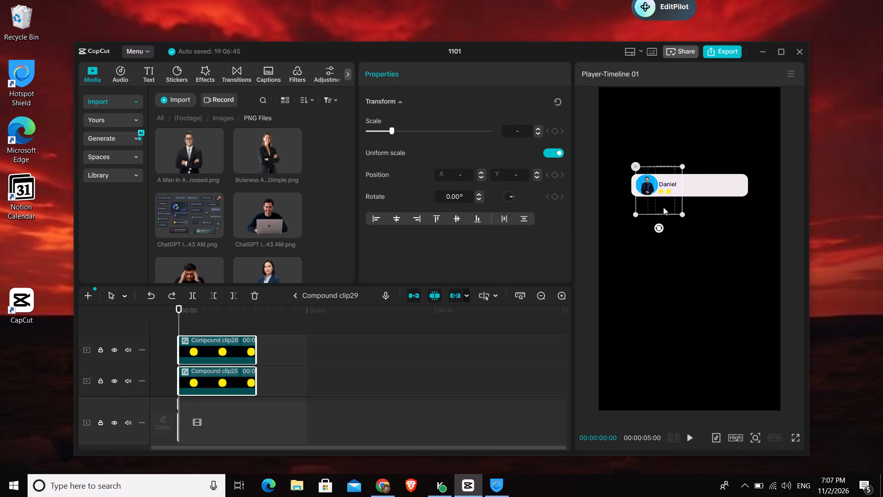
{"action": "left_click_drag", "start_coordinate": [663, 207], "coordinate": [661, 208]}
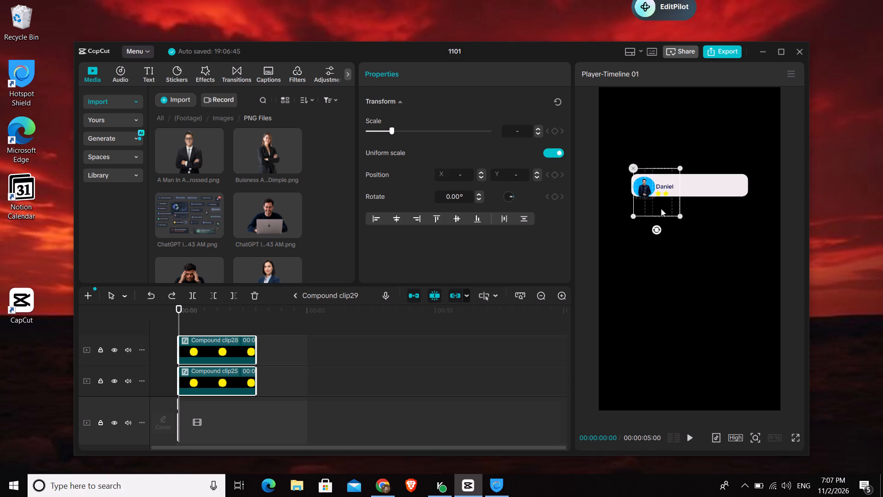
{"action": "left_click_drag", "start_coordinate": [661, 208], "coordinate": [663, 208]}
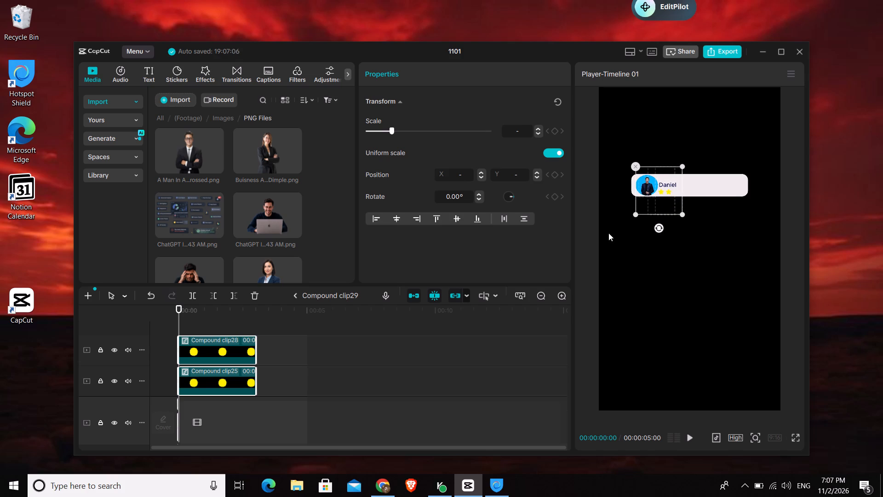
Duplicate the second star, place the copy beside it as a third star under the Daniel name, and return to the main timeline.
{"action": "left_click", "coordinate": [206, 329]}
{"action": "left_click", "coordinate": [200, 326]}
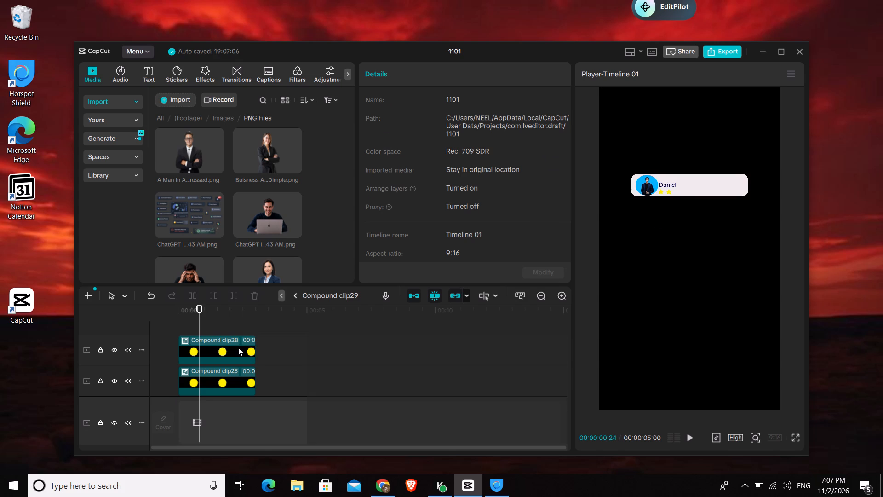
{"action": "left_click", "coordinate": [238, 347]}
{"action": "left_click", "coordinate": [182, 324]}
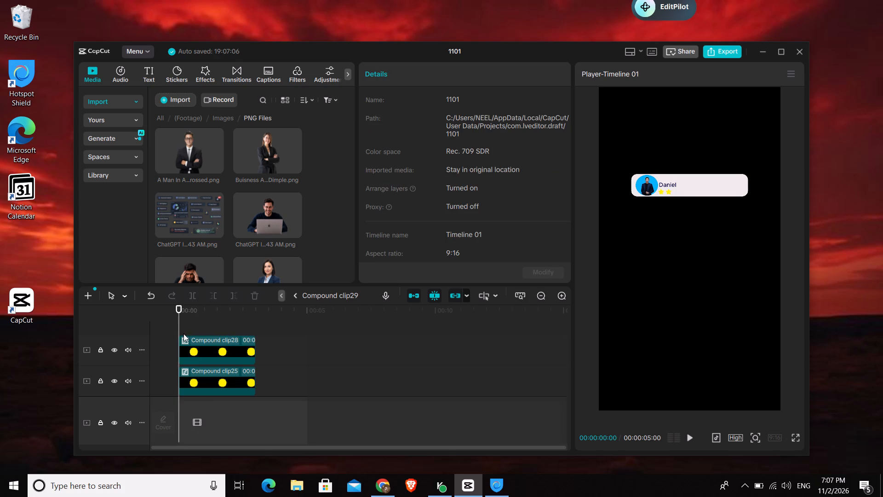
{"action": "left_click", "coordinate": [189, 349]}
{"action": "key", "text": "ctrl+c"}
{"action": "key", "text": "ctrl+v"}
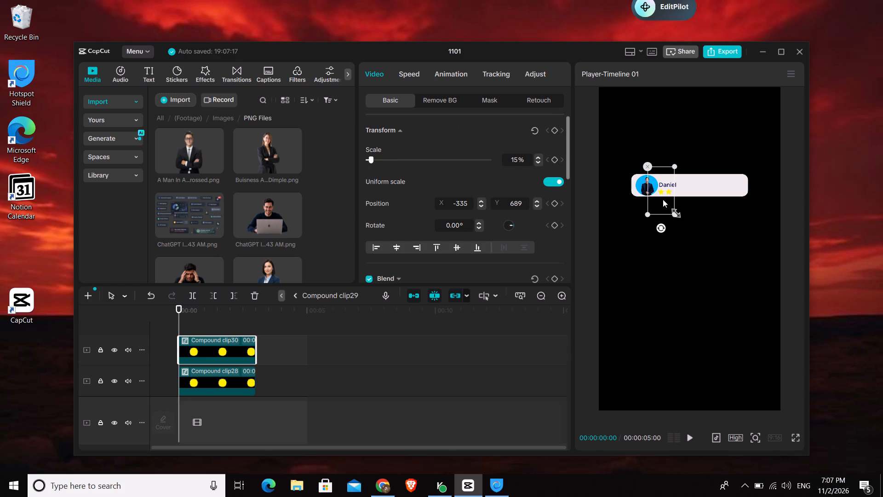
{"action": "left_click_drag", "start_coordinate": [663, 199], "coordinate": [678, 198]}
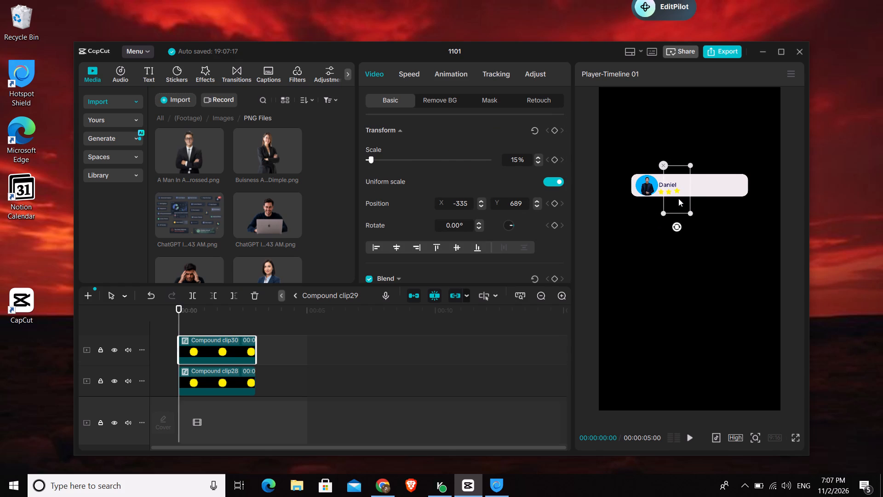
{"action": "left_click_drag", "start_coordinate": [678, 198], "coordinate": [680, 199]}
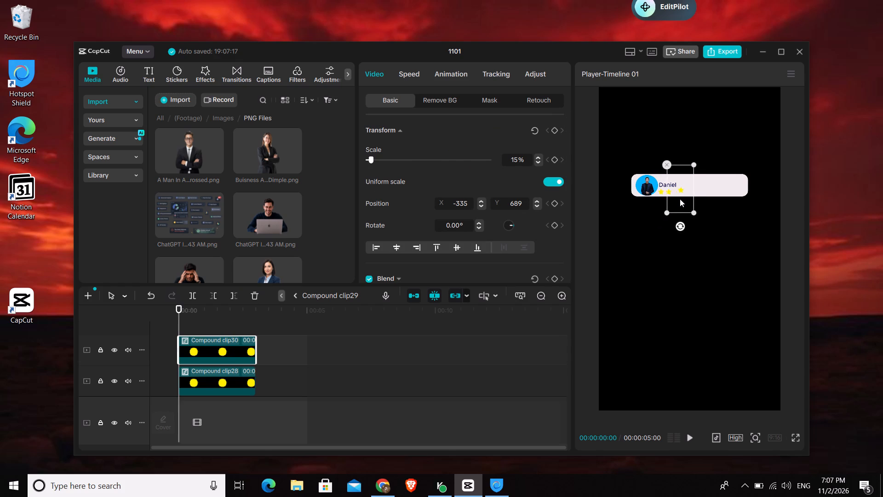
{"action": "left_click_drag", "start_coordinate": [680, 199], "coordinate": [678, 200]}
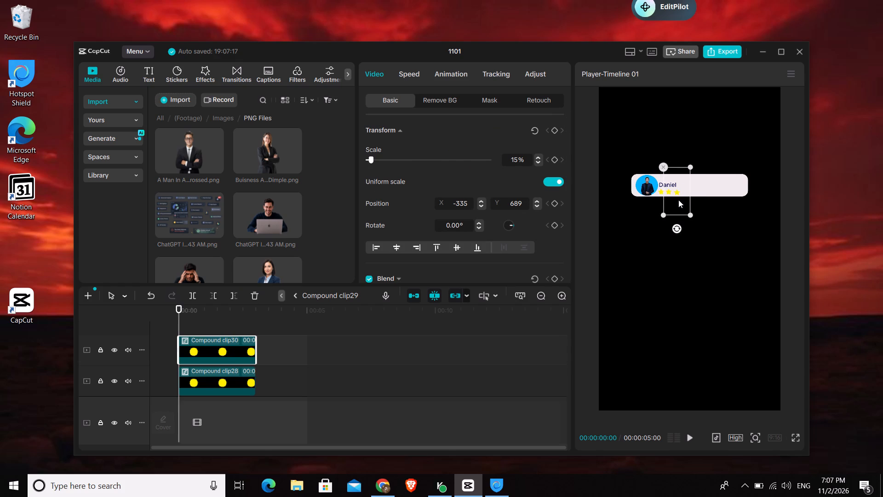
{"action": "left_click_drag", "start_coordinate": [678, 200], "coordinate": [677, 199]}
{"action": "left_click", "coordinate": [293, 293]}
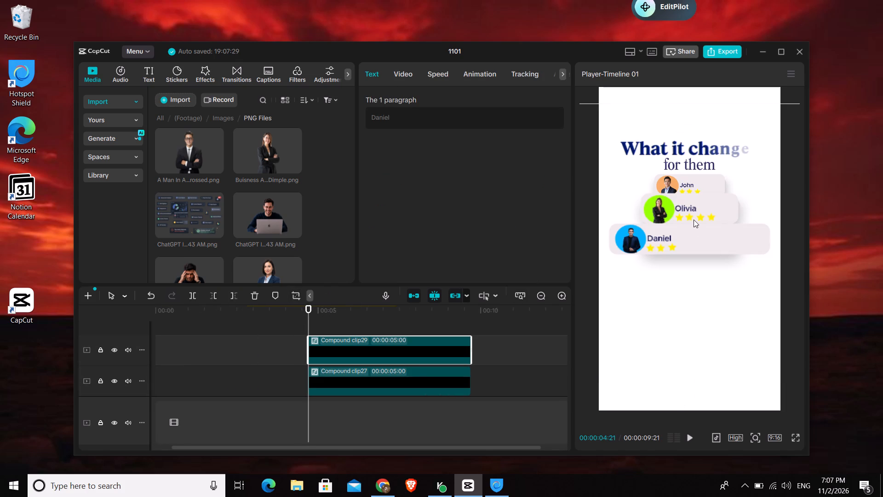
Set the scale of the Olivia card's compound clip to 100%.
{"action": "scroll", "coordinate": [296, 387], "scroll_direction": "down", "scroll_amount": 6}
{"action": "scroll", "coordinate": [343, 360], "scroll_direction": "up", "scroll_amount": 5}
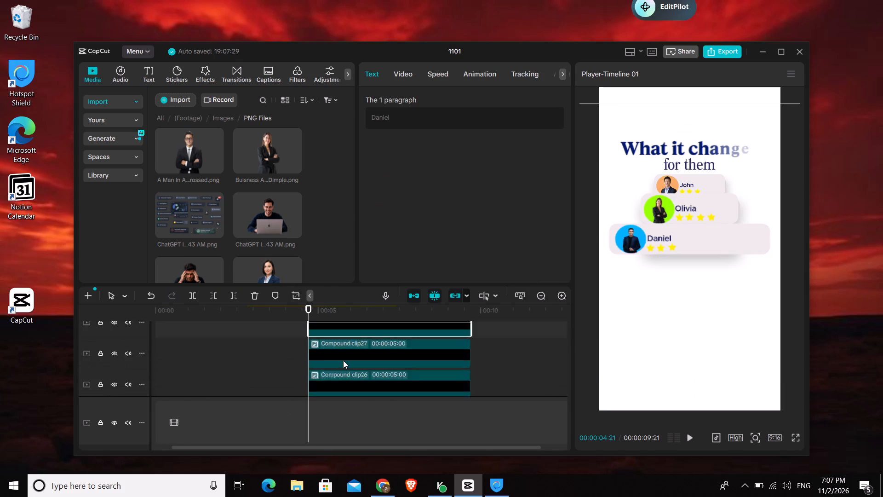
{"action": "left_click", "coordinate": [343, 360]}
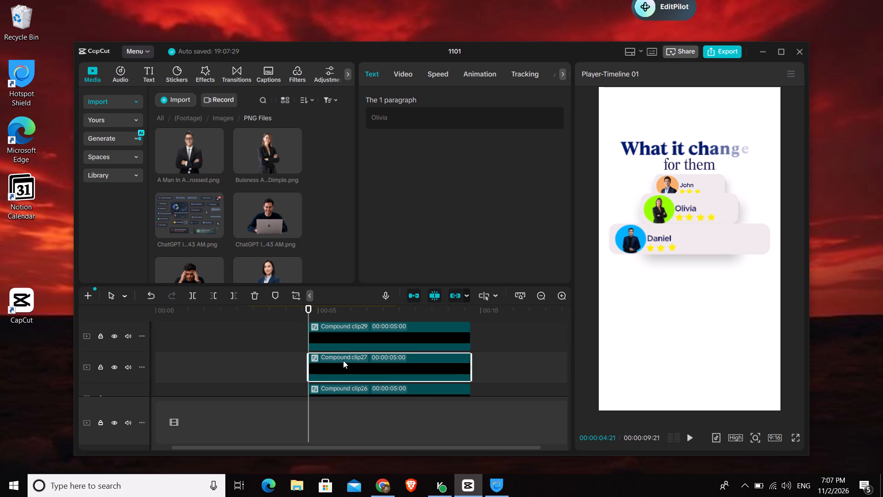
{"action": "scroll", "coordinate": [343, 360], "scroll_direction": "down", "scroll_amount": 1}
{"action": "left_click", "coordinate": [356, 384]}
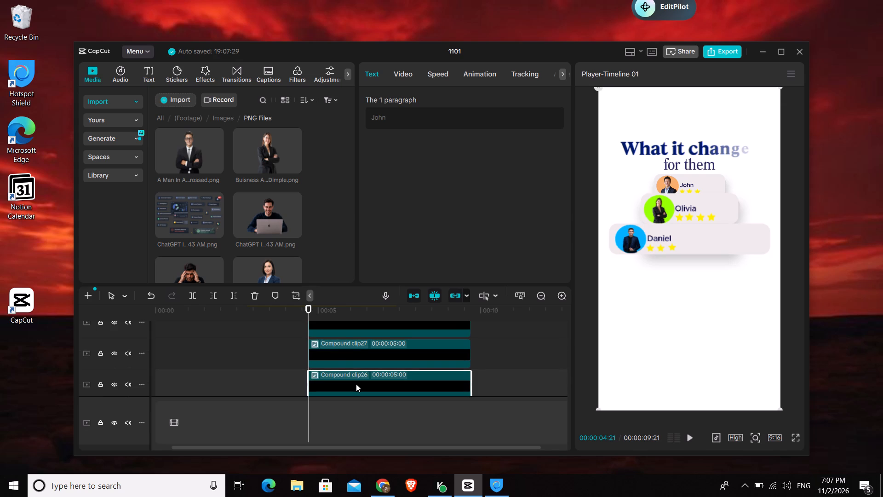
{"action": "left_click", "coordinate": [407, 75]}
{"action": "left_click", "coordinate": [382, 354]}
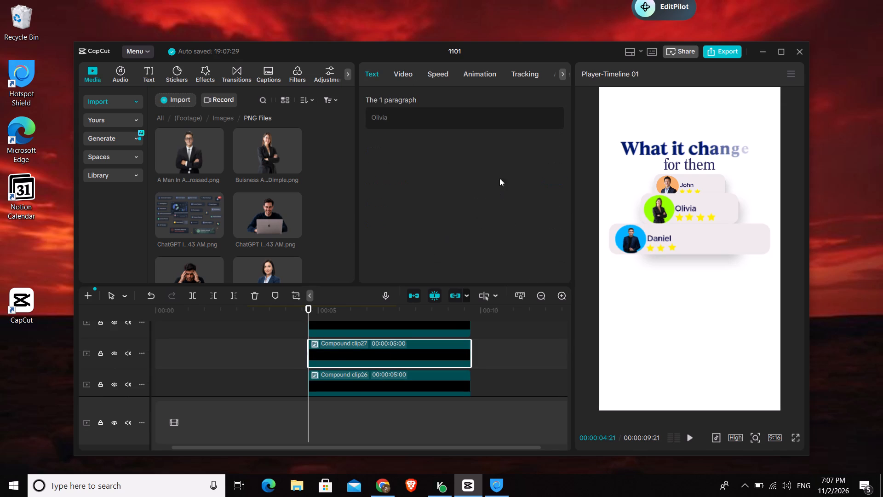
{"action": "left_click", "coordinate": [410, 71]}
{"action": "left_click", "coordinate": [520, 162]}
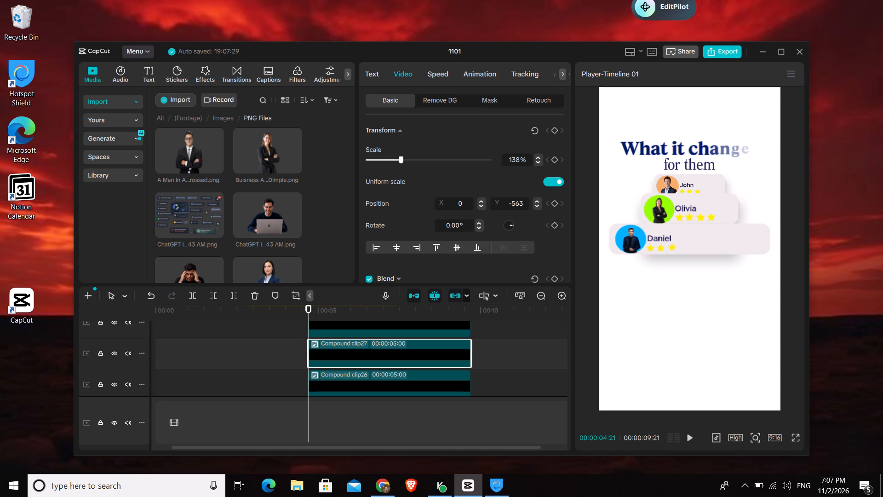
{"action": "key", "text": "BackSpace"}
{"action": "key", "text": "BackSpace"}
{"action": "type", "text": "00"}
{"action": "left_click", "coordinate": [343, 385]}
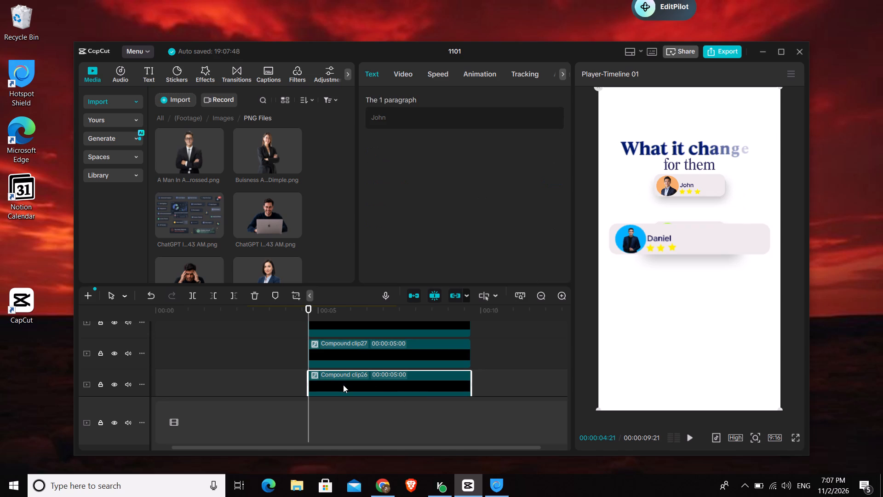
Move the Olivia card up so it sits centred just beneath the John card, slightly overlapping its lower edge.
{"action": "left_click", "coordinate": [343, 352]}
{"action": "scroll", "coordinate": [343, 352], "scroll_direction": "up", "scroll_amount": 2}
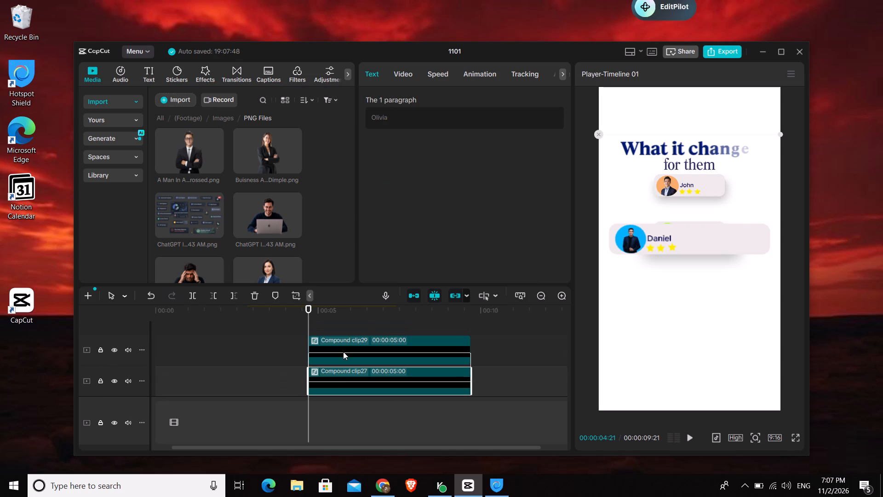
{"action": "left_click", "coordinate": [400, 78]}
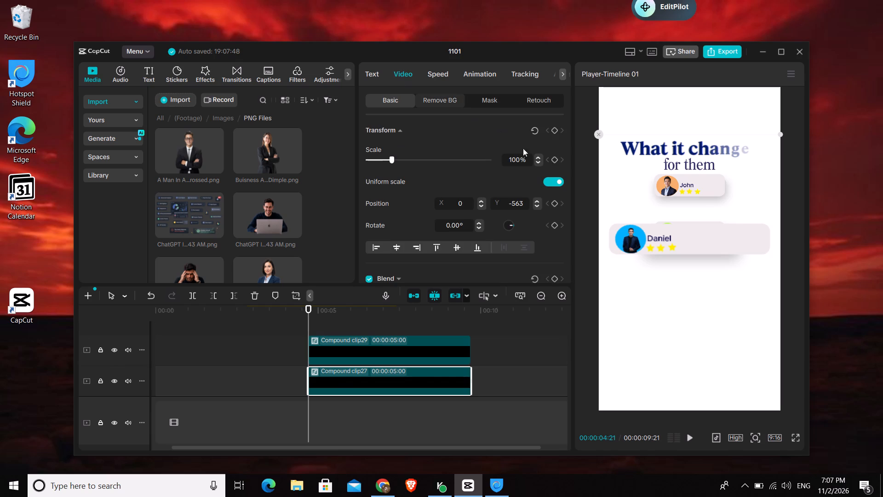
{"action": "scroll", "coordinate": [370, 352], "scroll_direction": "down", "scroll_amount": 1}
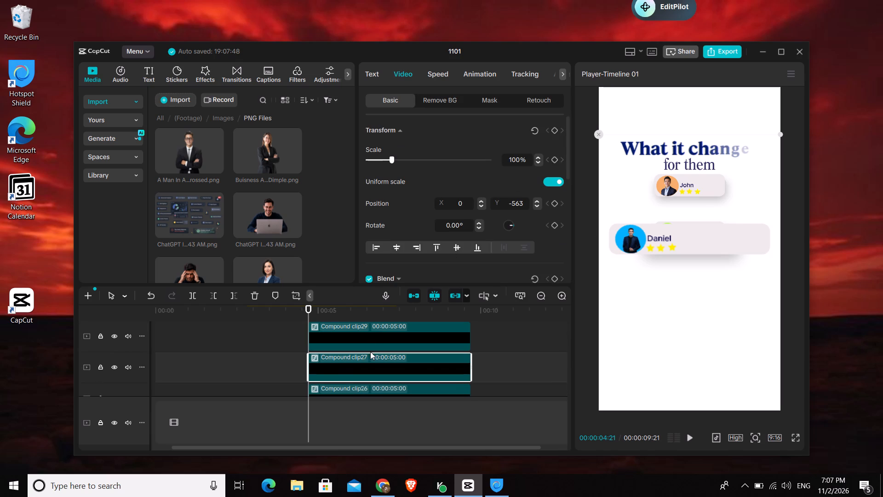
{"action": "left_click", "coordinate": [343, 389]}
{"action": "left_click", "coordinate": [348, 369]}
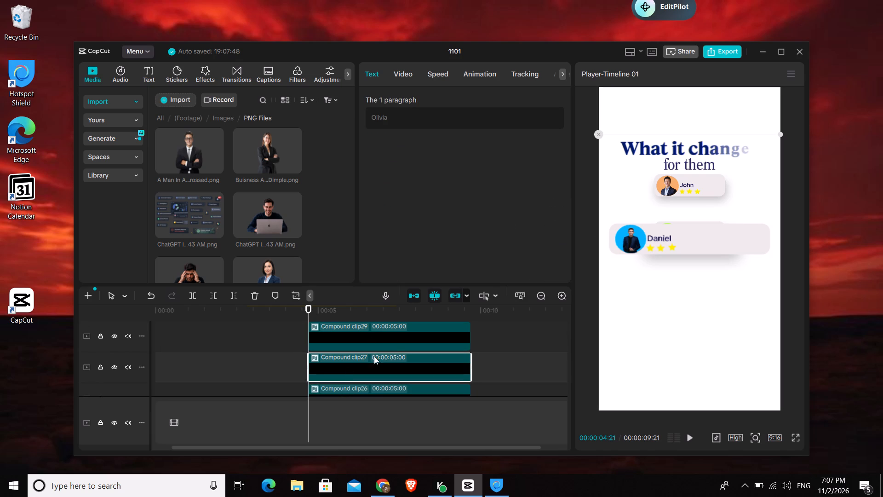
{"action": "left_click_drag", "start_coordinate": [692, 226], "coordinate": [694, 201]}
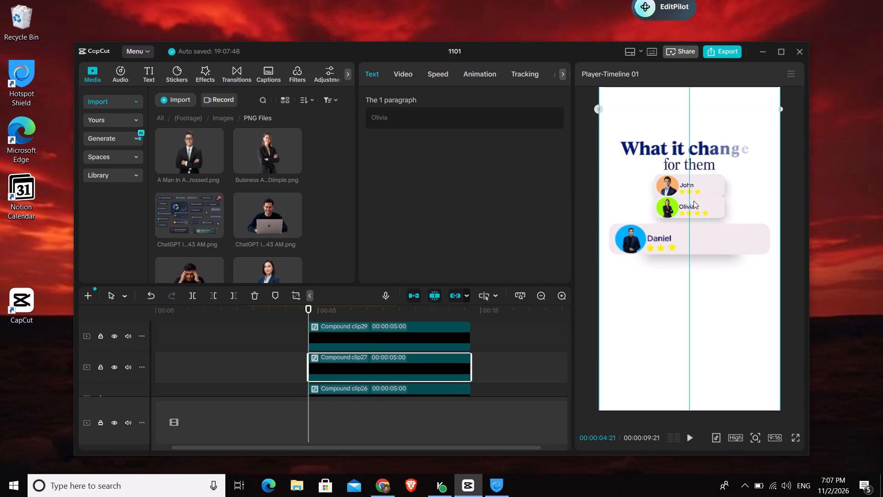
{"action": "left_click_drag", "start_coordinate": [694, 201], "coordinate": [691, 200]}
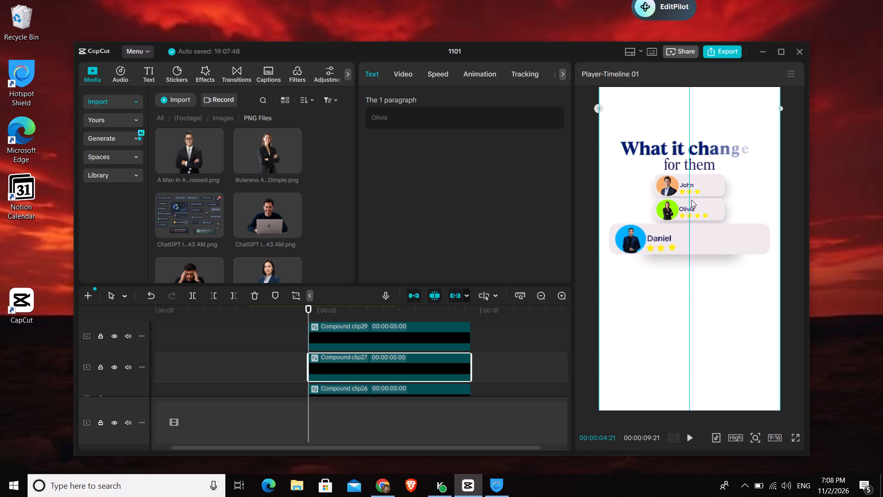
{"action": "left_click_drag", "start_coordinate": [691, 200], "coordinate": [691, 196]}
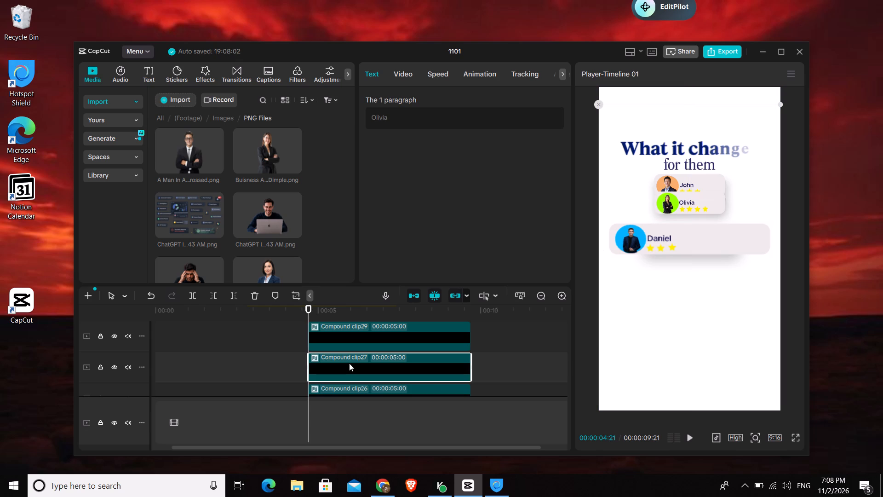
Open the Olivia card's compound clip and widen its background rectangle to about 675, keeping it centred.
{"action": "double_click", "coordinate": [354, 357]}
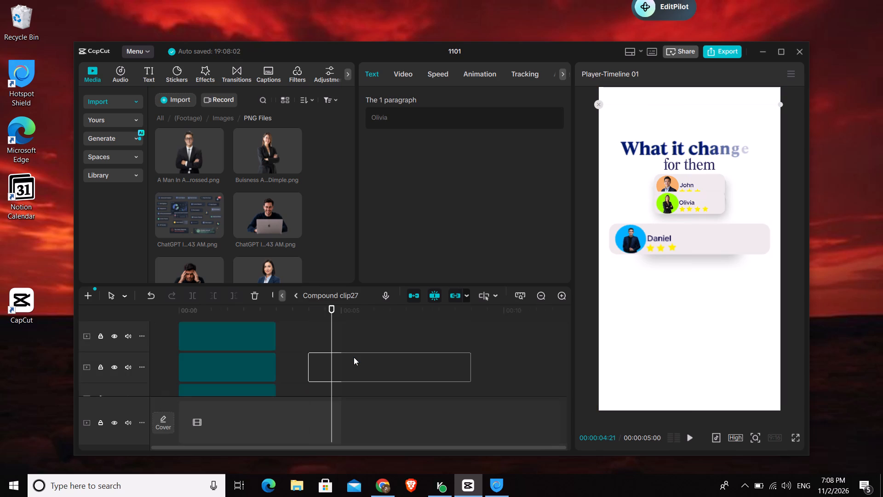
{"action": "scroll", "coordinate": [354, 357], "scroll_direction": "down", "scroll_amount": 4}
{"action": "scroll", "coordinate": [315, 364], "scroll_direction": "down", "scroll_amount": 2}
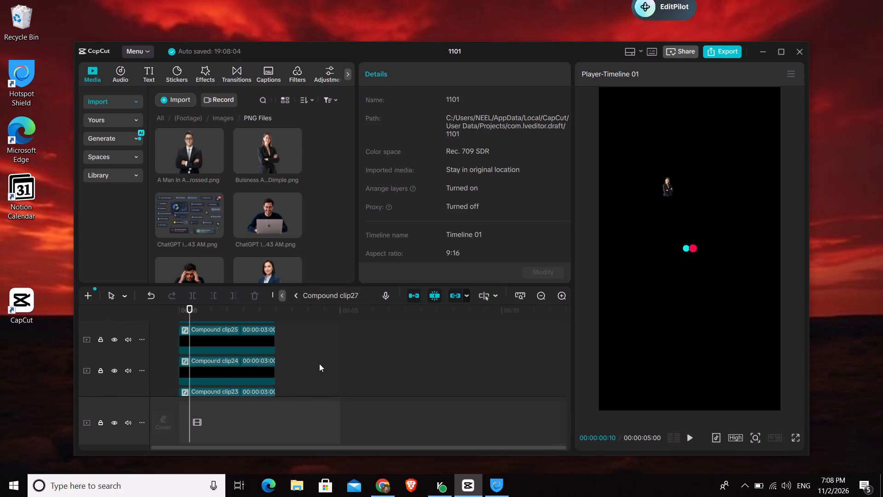
{"action": "scroll", "coordinate": [319, 364], "scroll_direction": "down", "scroll_amount": 1}
{"action": "scroll", "coordinate": [286, 366], "scroll_direction": "up", "scroll_amount": 1}
{"action": "scroll", "coordinate": [259, 368], "scroll_direction": "down", "scroll_amount": 8}
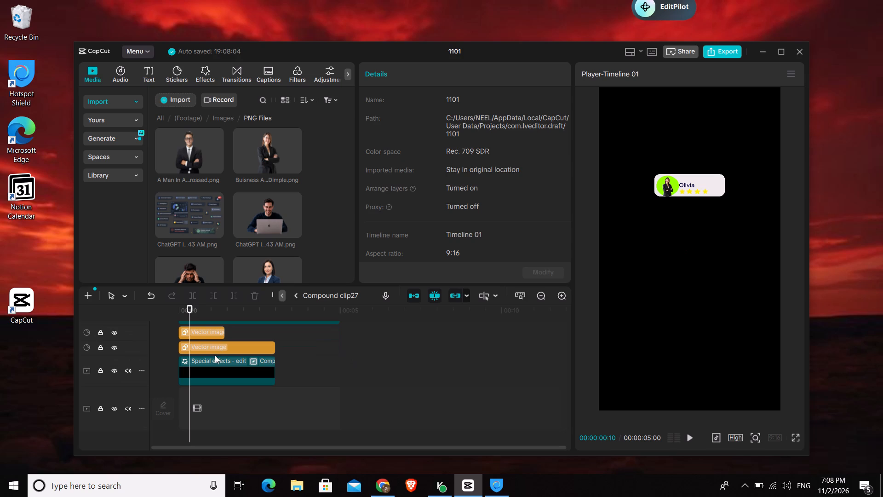
{"action": "left_click", "coordinate": [205, 343]}
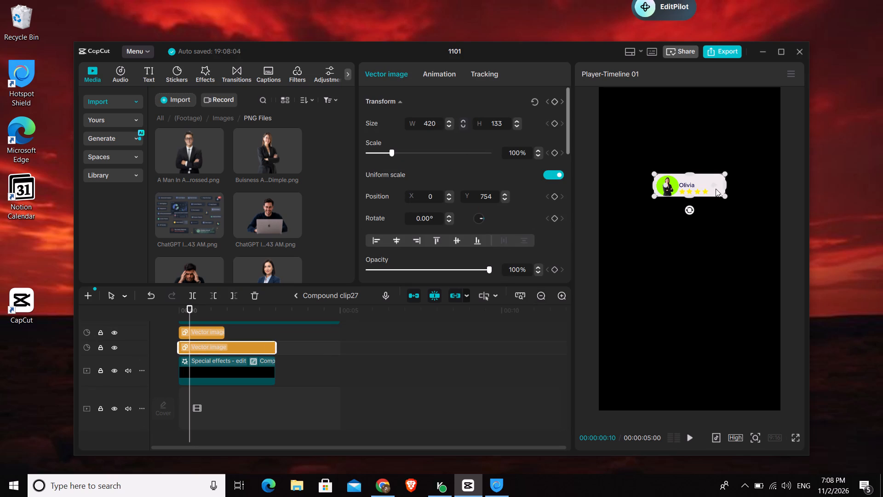
{"action": "left_click_drag", "start_coordinate": [724, 188], "coordinate": [741, 185]}
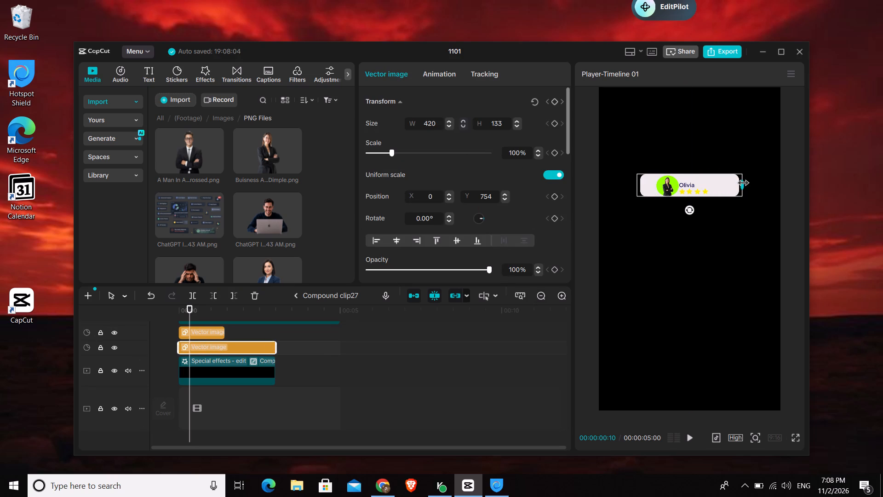
{"action": "left_click_drag", "start_coordinate": [741, 185], "coordinate": [745, 183]}
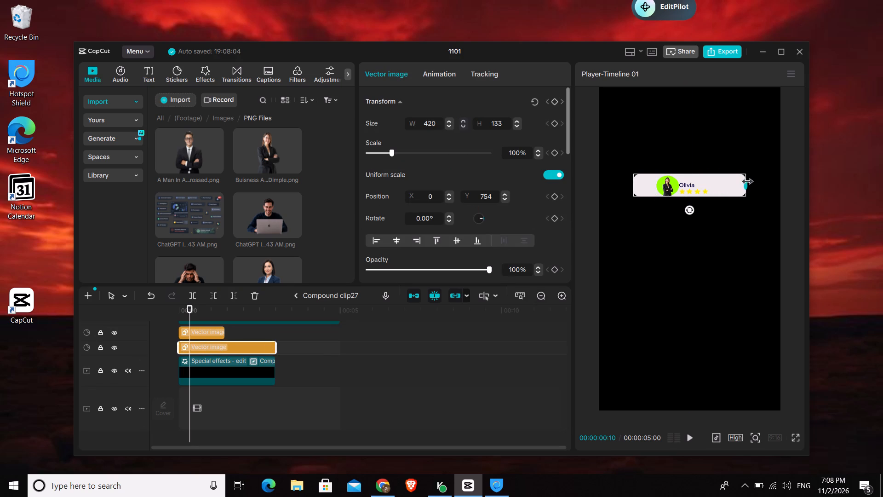
{"action": "left_click_drag", "start_coordinate": [745, 183], "coordinate": [746, 183]}
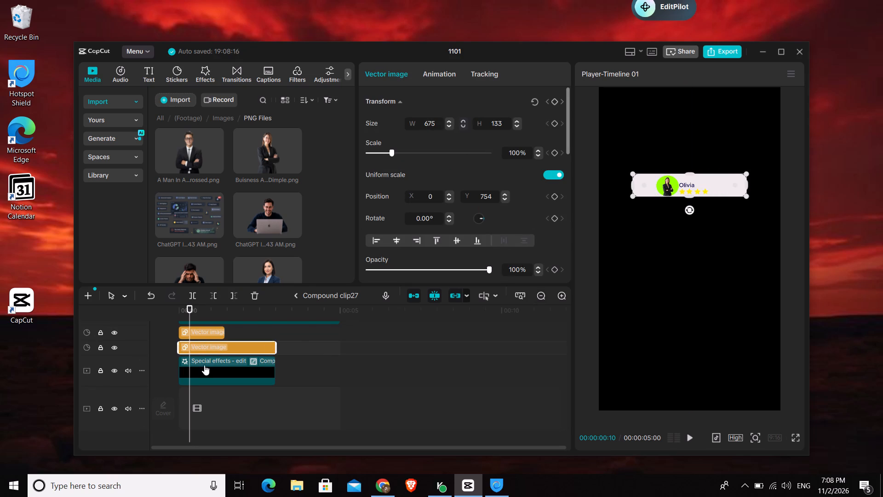
Move the Olivia portrait, green circle, name and stars together to the left end of the widened card, and return to the main timeline.
{"action": "scroll", "coordinate": [208, 362], "scroll_direction": "up", "scroll_amount": 2}
{"action": "left_click_drag", "start_coordinate": [241, 360], "coordinate": [183, 350]}
{"action": "scroll", "coordinate": [183, 350], "scroll_direction": "up", "scroll_amount": 3}
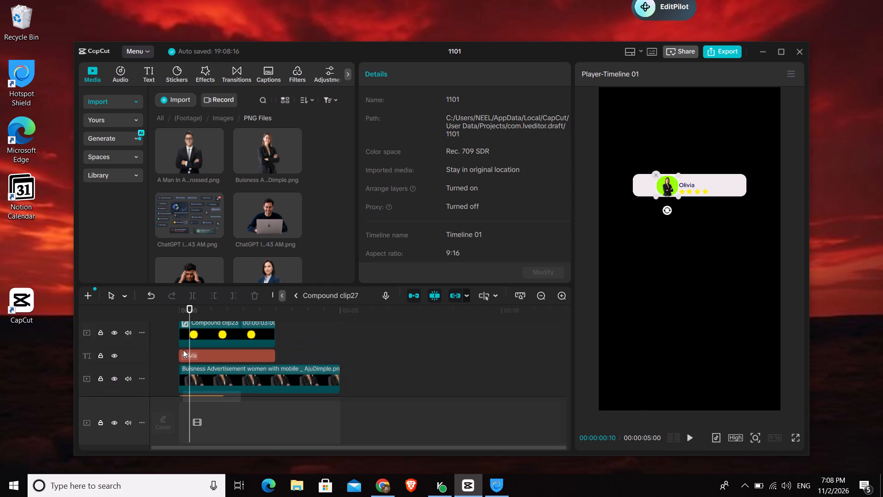
{"action": "left_click_drag", "start_coordinate": [183, 350], "coordinate": [190, 329]}
{"action": "scroll", "coordinate": [194, 344], "scroll_direction": "up", "scroll_amount": 3}
{"action": "scroll", "coordinate": [207, 337], "scroll_direction": "down", "scroll_amount": 1}
{"action": "scroll", "coordinate": [207, 337], "scroll_direction": "up", "scroll_amount": 6}
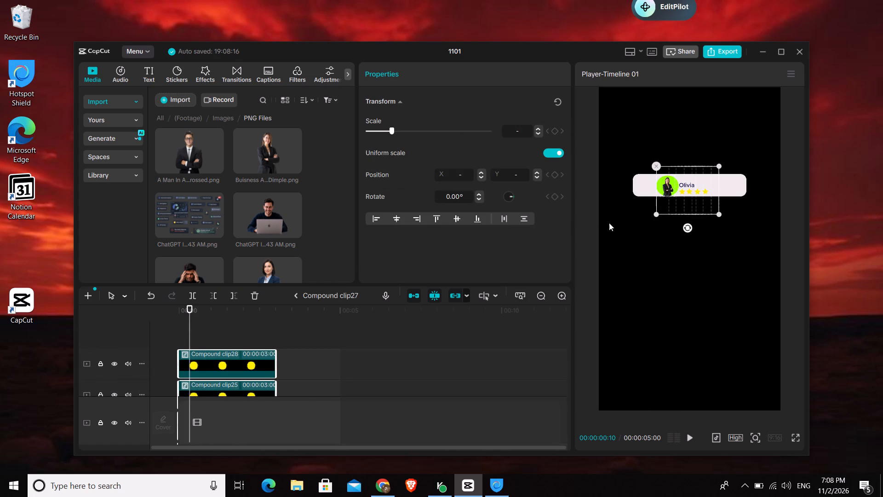
{"action": "left_click_drag", "start_coordinate": [682, 211], "coordinate": [663, 209]}
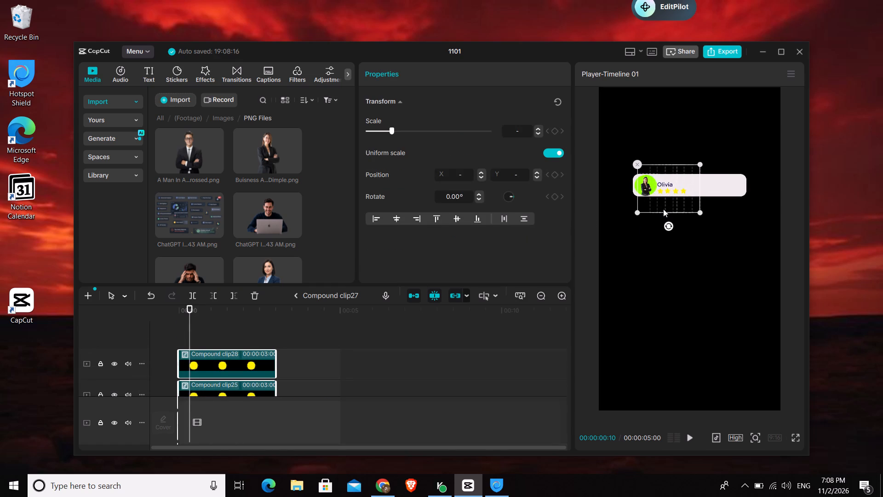
{"action": "left_click_drag", "start_coordinate": [663, 209], "coordinate": [661, 210]}
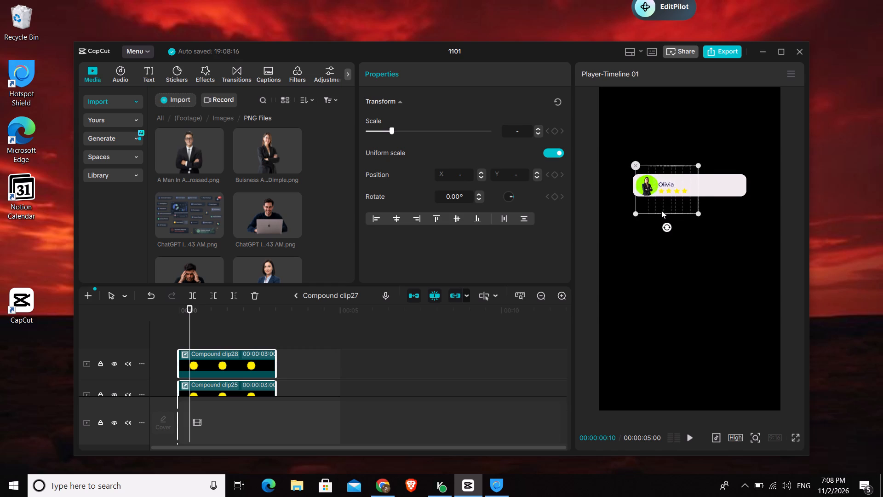
{"action": "left_click_drag", "start_coordinate": [661, 210], "coordinate": [661, 211]}
{"action": "left_click", "coordinate": [296, 294]}
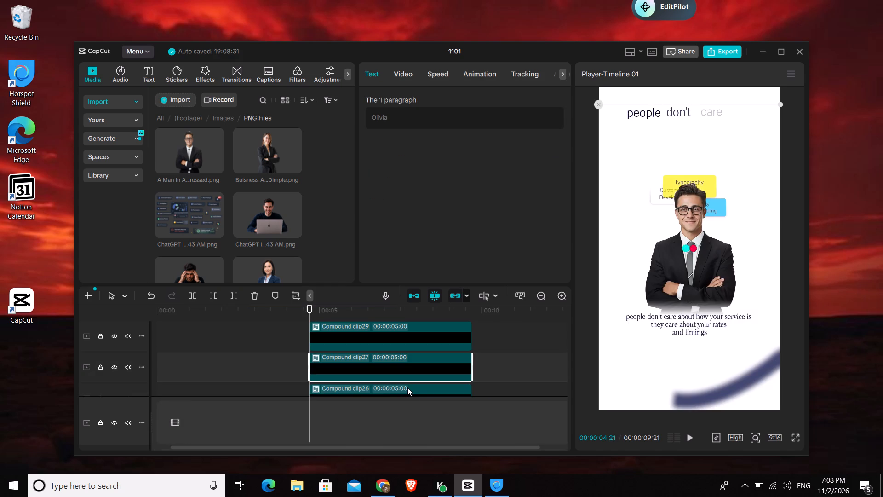
Move the Daniel card up so it sits beneath the Olivia card, slightly overlapping its lower edge.
{"action": "left_click", "coordinate": [686, 207]}
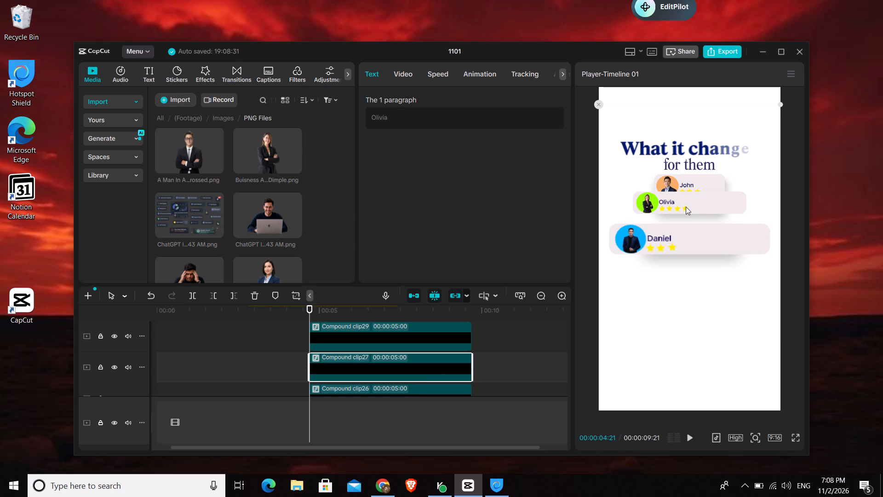
{"action": "left_click_drag", "start_coordinate": [700, 203], "coordinate": [700, 212]}
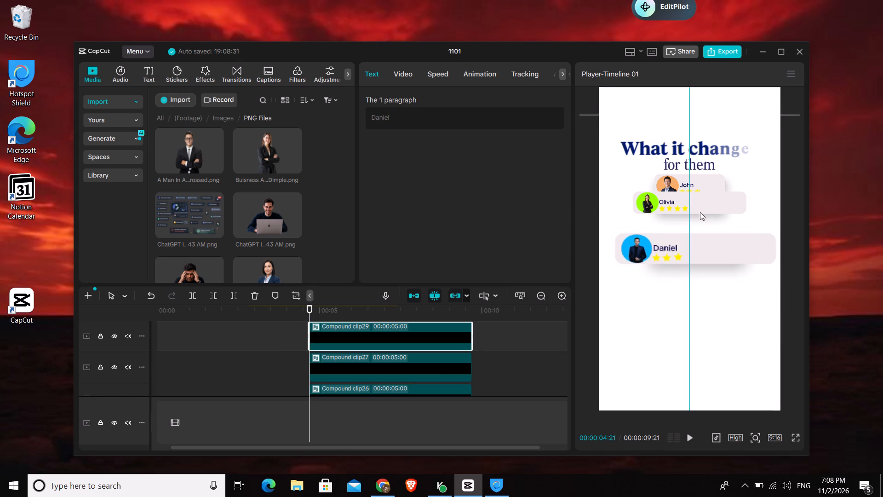
{"action": "left_click_drag", "start_coordinate": [700, 212], "coordinate": [704, 187]}
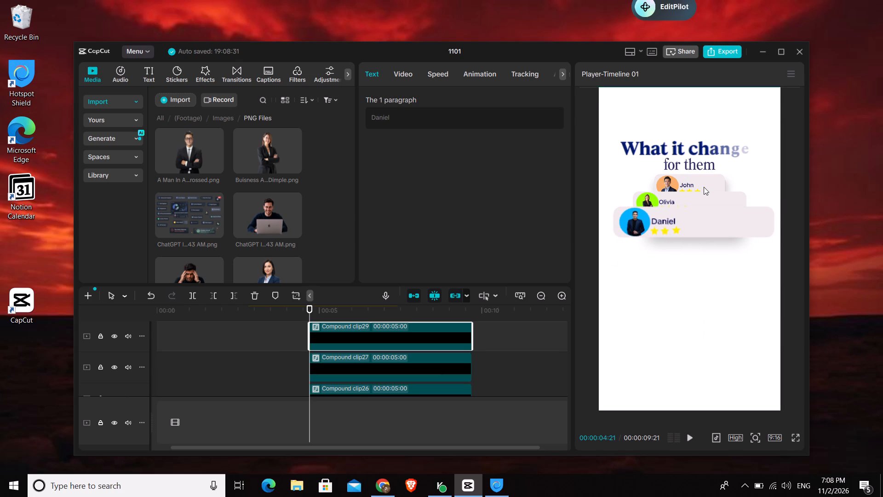
{"action": "left_click_drag", "start_coordinate": [704, 187], "coordinate": [705, 193]}
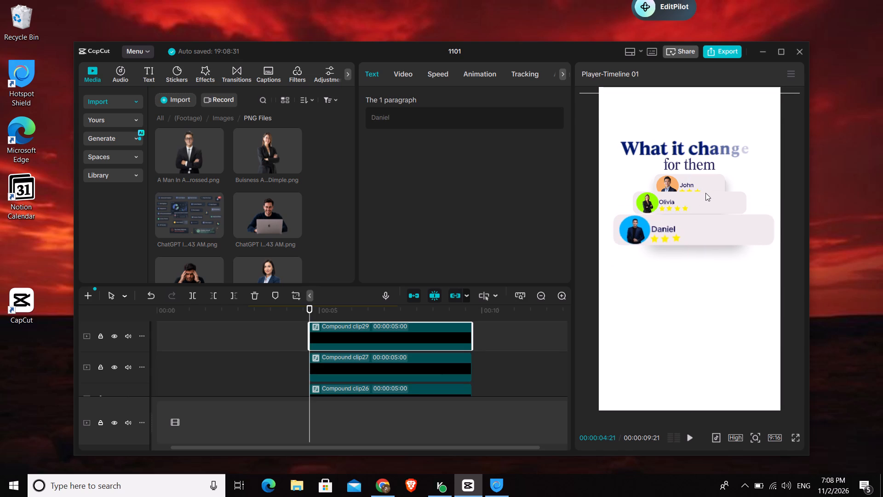
{"action": "left_click_drag", "start_coordinate": [705, 193], "coordinate": [705, 191]}
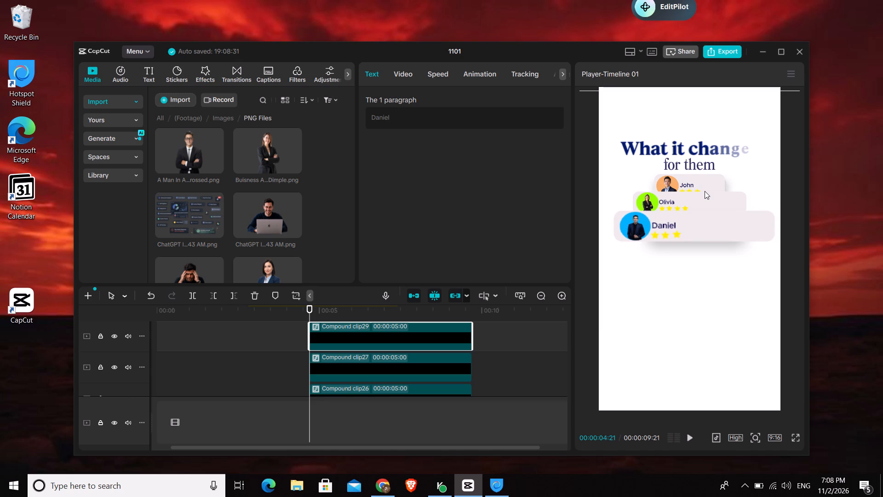
{"action": "left_click_drag", "start_coordinate": [705, 191], "coordinate": [705, 191]}
Open the Daniel card's compound clip and narrow its background rectangle slightly, keeping it centred.
{"action": "double_click", "coordinate": [365, 336]}
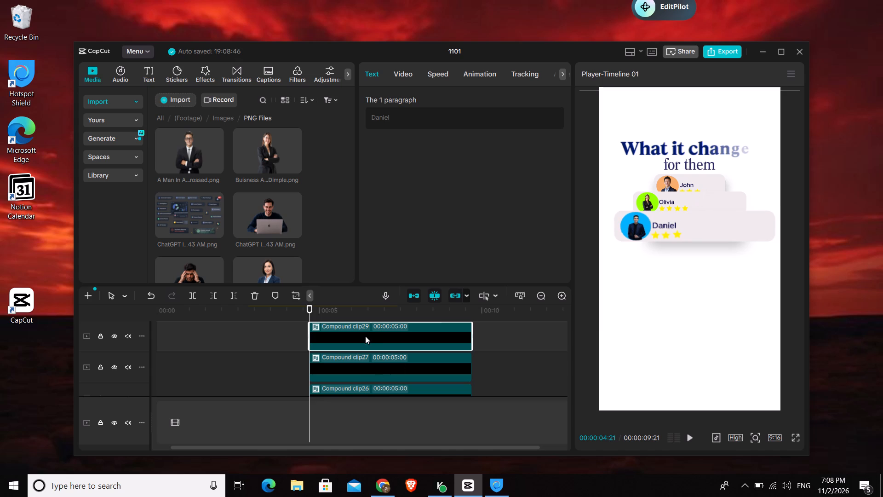
{"action": "scroll", "coordinate": [215, 355], "scroll_direction": "down", "scroll_amount": 4}
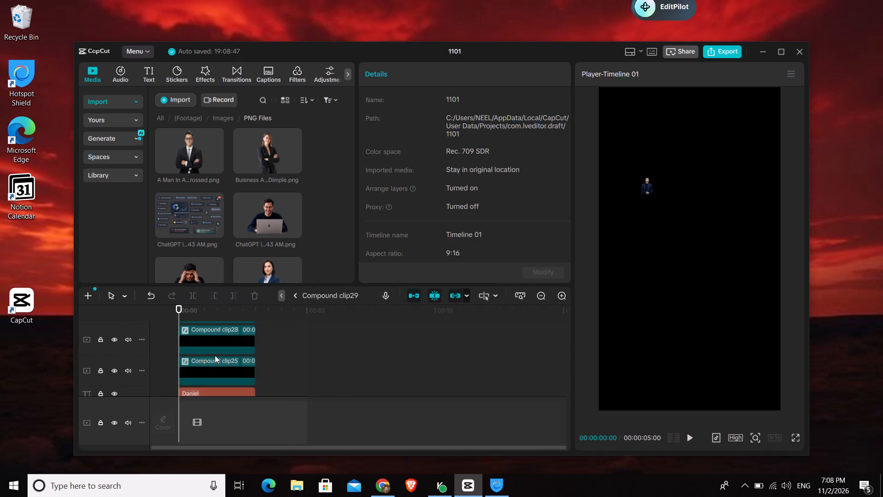
{"action": "scroll", "coordinate": [215, 355], "scroll_direction": "down", "scroll_amount": 4}
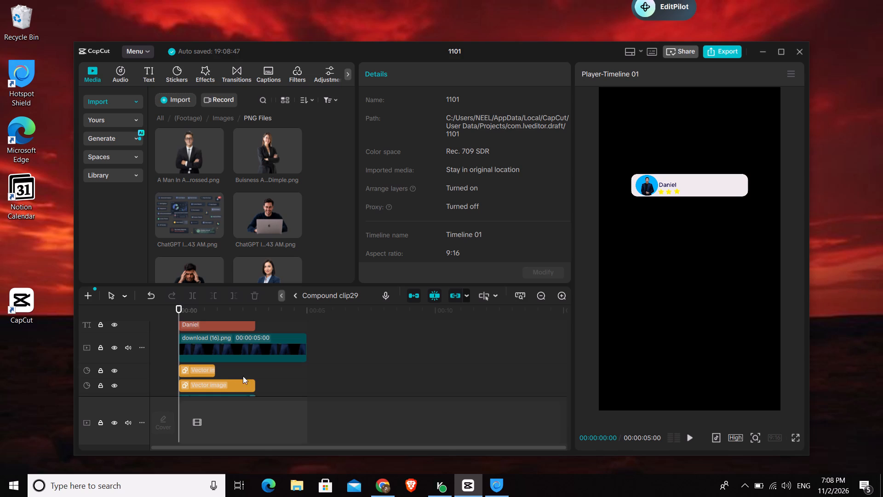
{"action": "left_click_drag", "start_coordinate": [235, 373], "coordinate": [196, 355]}
{"action": "scroll", "coordinate": [196, 355], "scroll_direction": "up", "scroll_amount": 3}
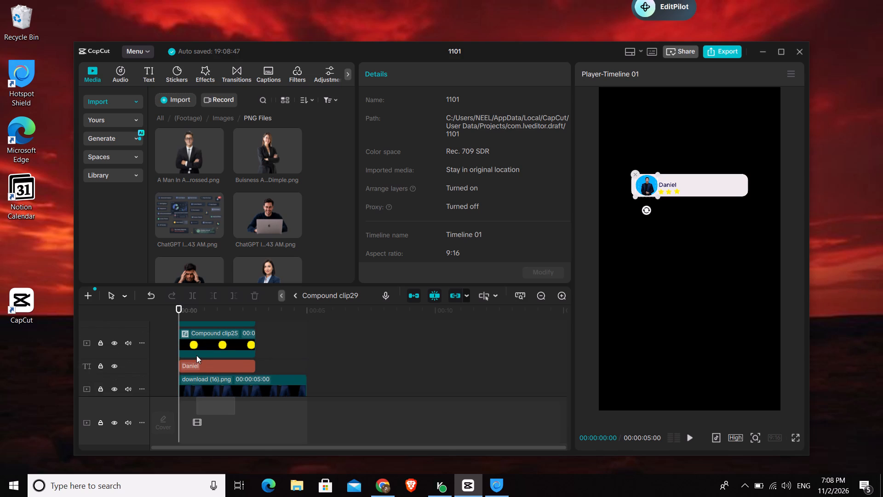
{"action": "left_click_drag", "start_coordinate": [196, 355], "coordinate": [213, 368]}
{"action": "scroll", "coordinate": [214, 368], "scroll_direction": "down", "scroll_amount": 1}
{"action": "scroll", "coordinate": [214, 368], "scroll_direction": "up", "scroll_amount": 1}
{"action": "scroll", "coordinate": [214, 368], "scroll_direction": "down", "scroll_amount": 5}
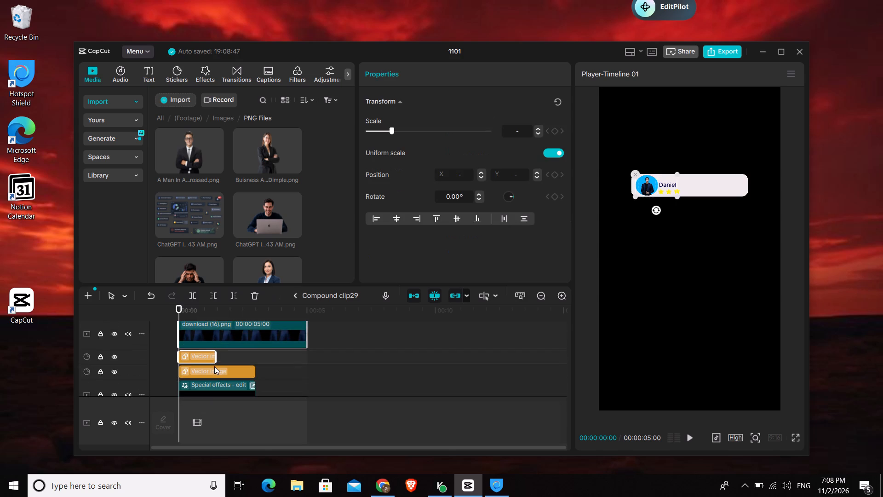
{"action": "left_click", "coordinate": [216, 360]}
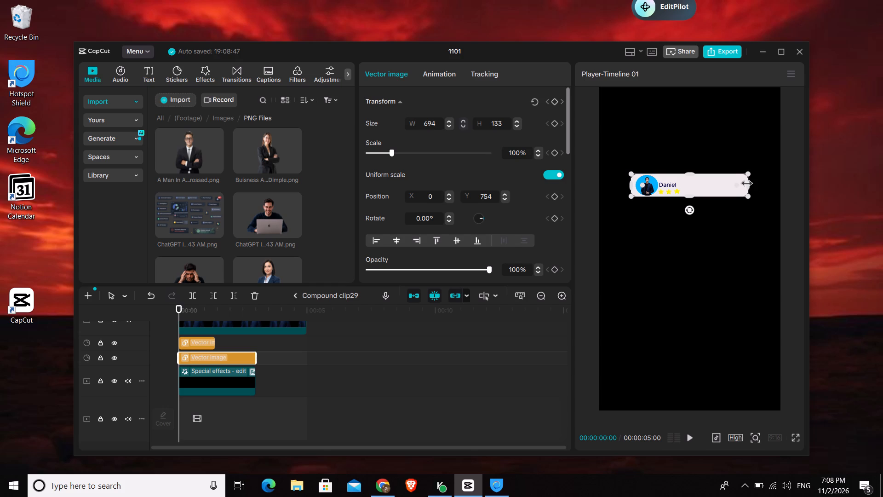
{"action": "left_click", "coordinate": [745, 185]}
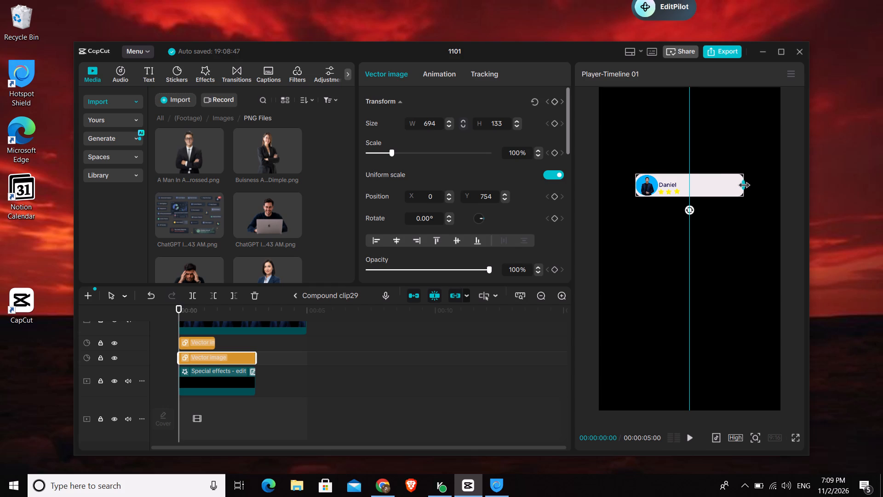
Shift the Daniel portrait, blue circle, name and stars together slightly right inside the narrowed card, and return to the main timeline.
{"action": "scroll", "coordinate": [261, 346], "scroll_direction": "up", "scroll_amount": 1}
{"action": "left_click_drag", "start_coordinate": [220, 353], "coordinate": [189, 341]}
{"action": "scroll", "coordinate": [189, 341], "scroll_direction": "up", "scroll_amount": 1}
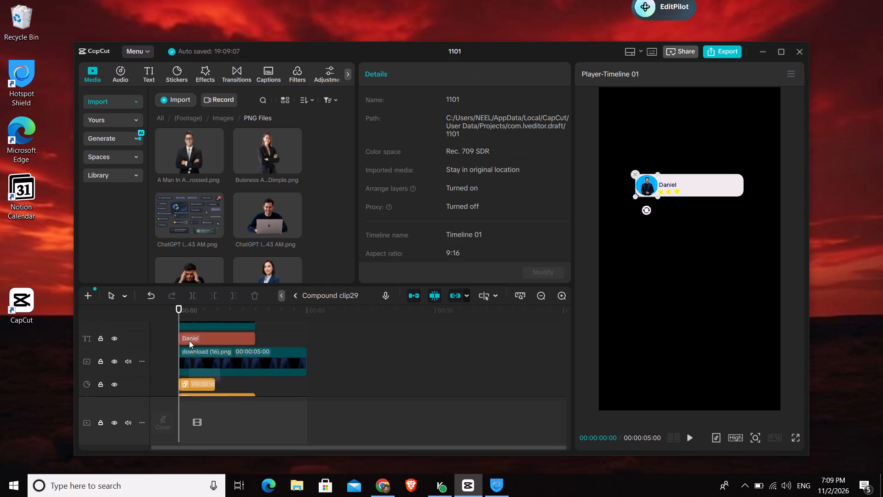
{"action": "scroll", "coordinate": [189, 341], "scroll_direction": "up", "scroll_amount": 3}
{"action": "left_click_drag", "start_coordinate": [189, 341], "coordinate": [201, 335]}
{"action": "middle_click", "coordinate": [189, 341]}
{"action": "scroll", "coordinate": [189, 341], "scroll_direction": "down", "scroll_amount": 1}
{"action": "scroll", "coordinate": [189, 341], "scroll_direction": "up", "scroll_amount": 6}
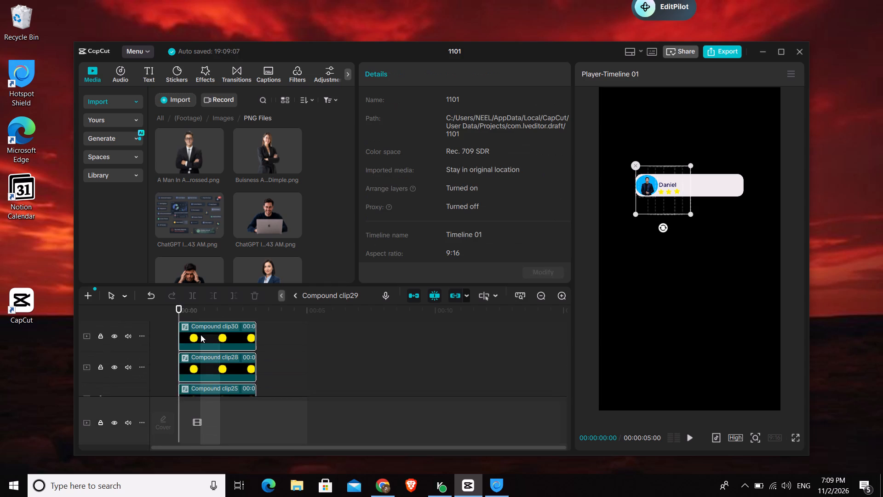
{"action": "left_click_drag", "start_coordinate": [201, 335], "coordinate": [197, 335]}
{"action": "left_click", "coordinate": [667, 211]}
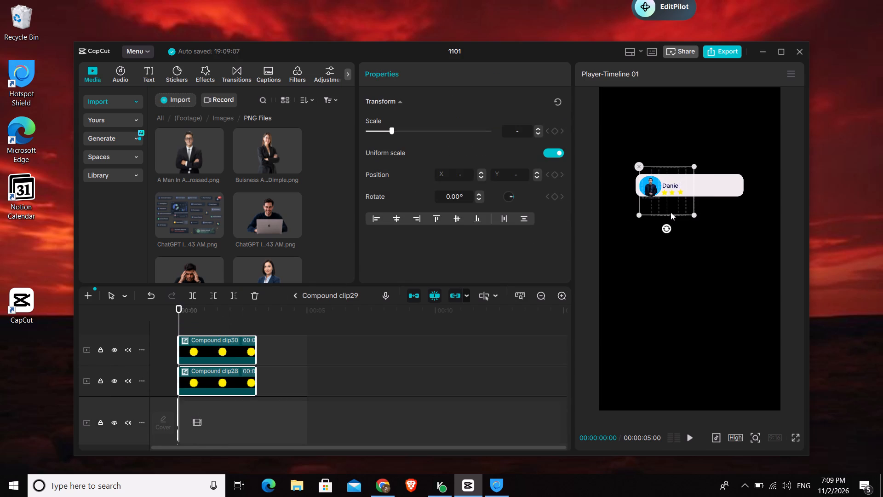
{"action": "left_click", "coordinate": [301, 295]}
{"action": "left_click", "coordinate": [295, 298]}
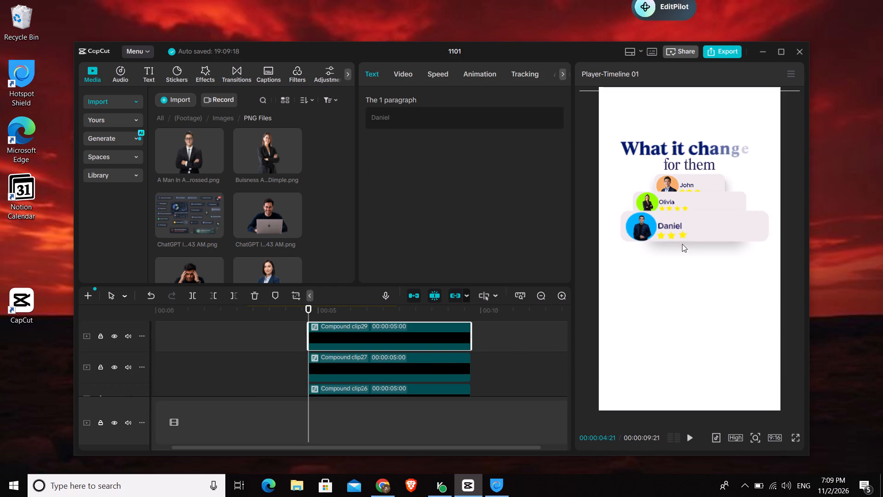
Set the Daniel card's scale to 100%.
{"action": "left_click", "coordinate": [698, 236]}
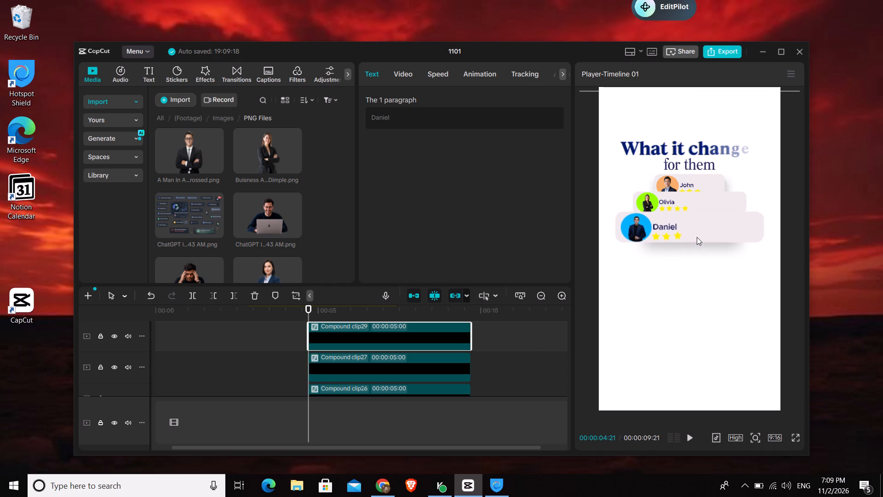
{"action": "left_click", "coordinate": [407, 74]}
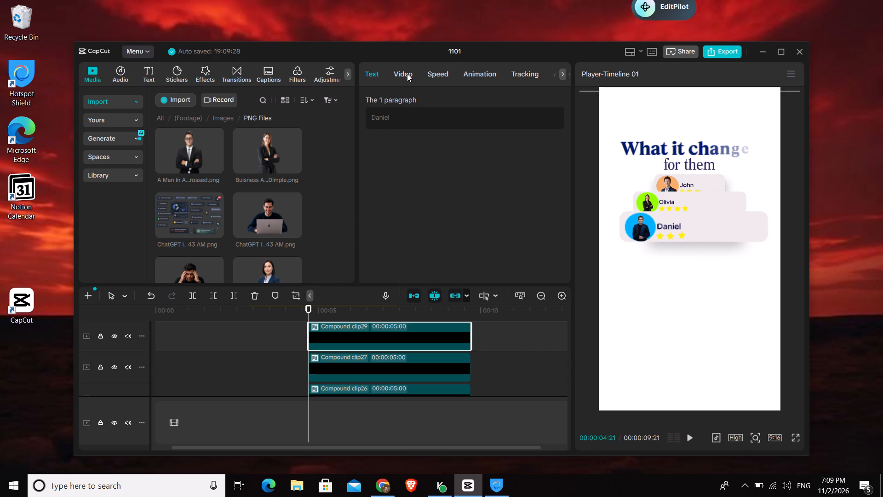
{"action": "left_click", "coordinate": [522, 162]}
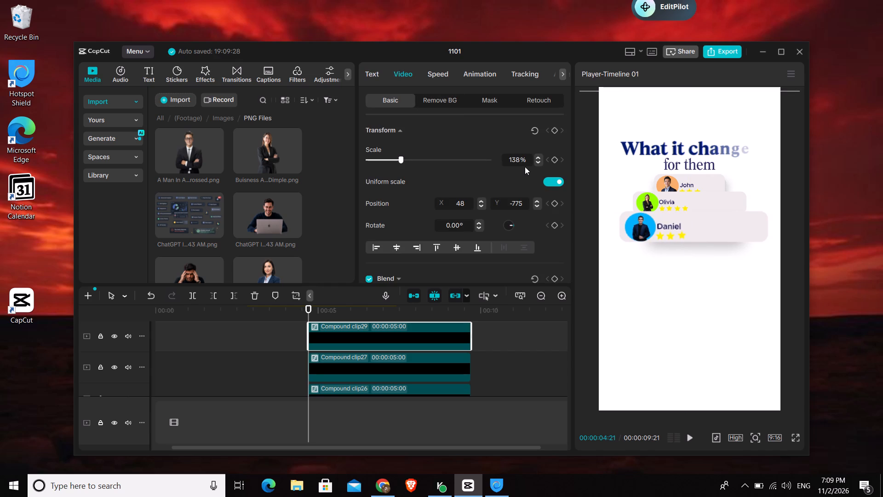
{"action": "key", "text": "BackSpace"}
{"action": "key", "text": "BackSpace"}
{"action": "type", "text": "00"}
{"action": "key", "text": "Return"}
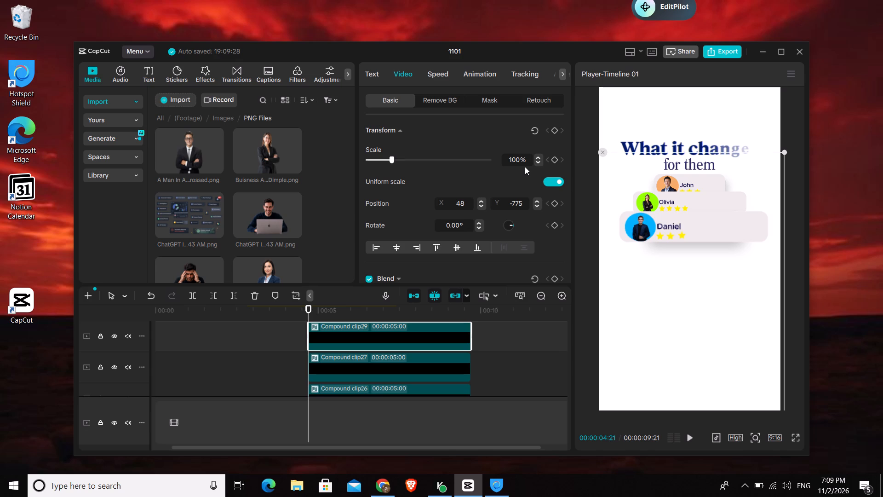
Move the Daniel card up to about X 0, Y -406, centred beneath the Olivia card and slightly overlapping its lower edge.
{"action": "left_click_drag", "start_coordinate": [714, 261], "coordinate": [707, 231]}
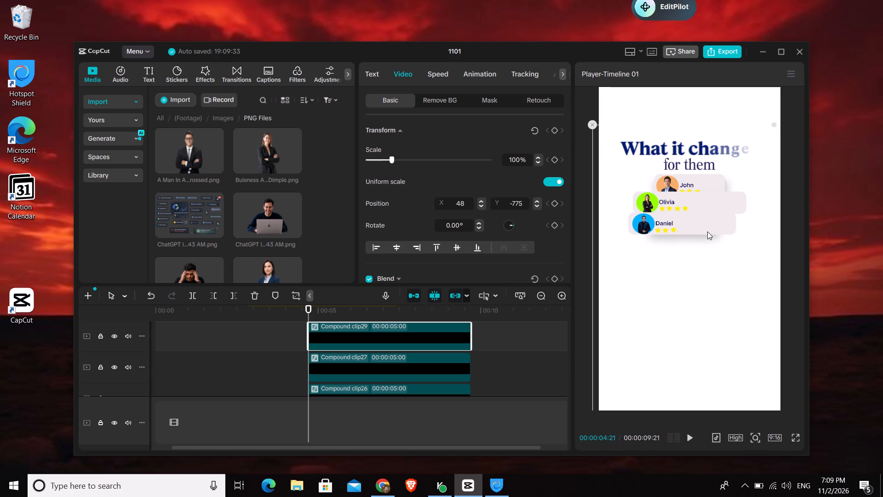
{"action": "left_click_drag", "start_coordinate": [707, 231], "coordinate": [711, 230]}
{"action": "left_click", "coordinate": [688, 200]}
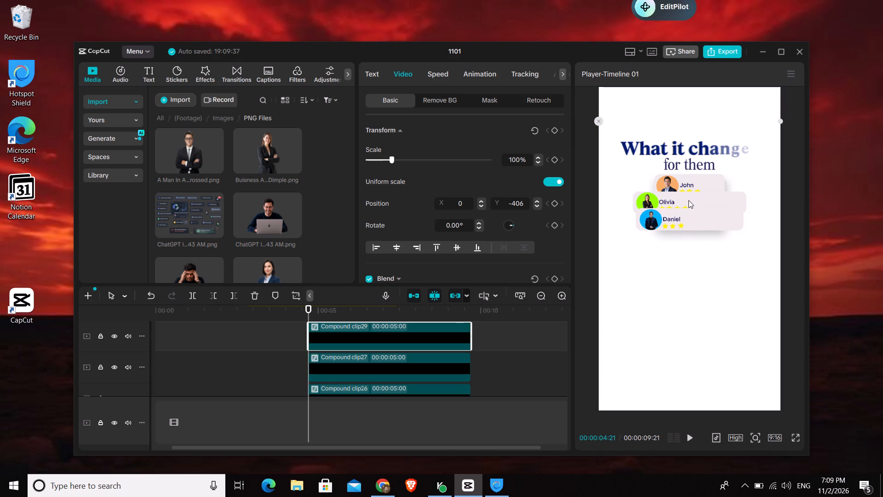
Compare the scale and position settings of the Olivia and Daniel cards.
{"action": "left_click", "coordinate": [371, 365]}
{"action": "left_click", "coordinate": [378, 336]}
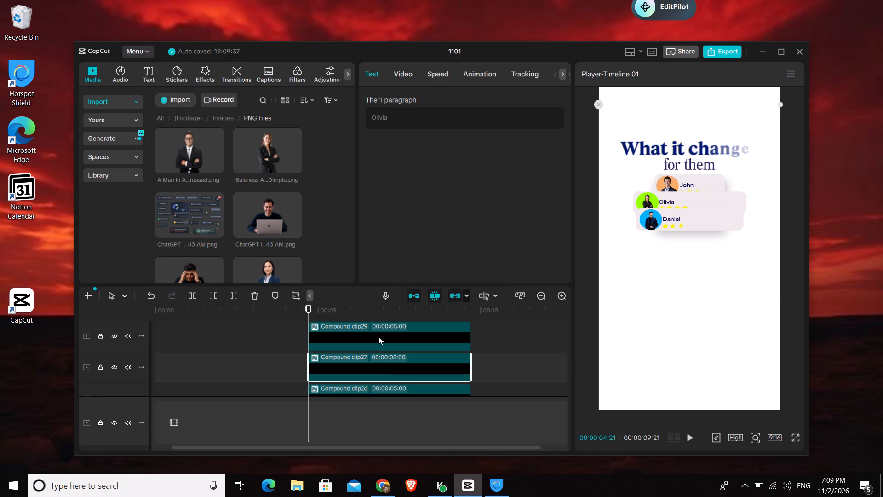
{"action": "left_click", "coordinate": [409, 79]}
{"action": "left_click", "coordinate": [381, 348]}
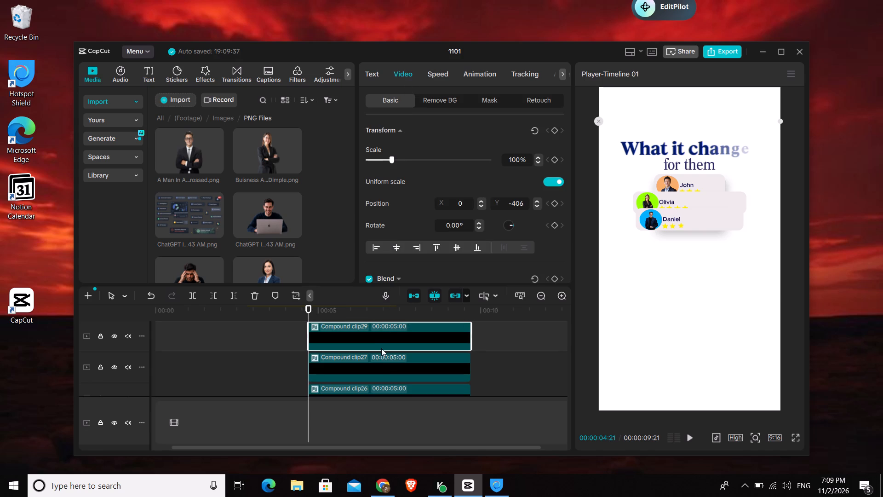
{"action": "left_click", "coordinate": [379, 356]}
{"action": "left_click", "coordinate": [402, 65]}
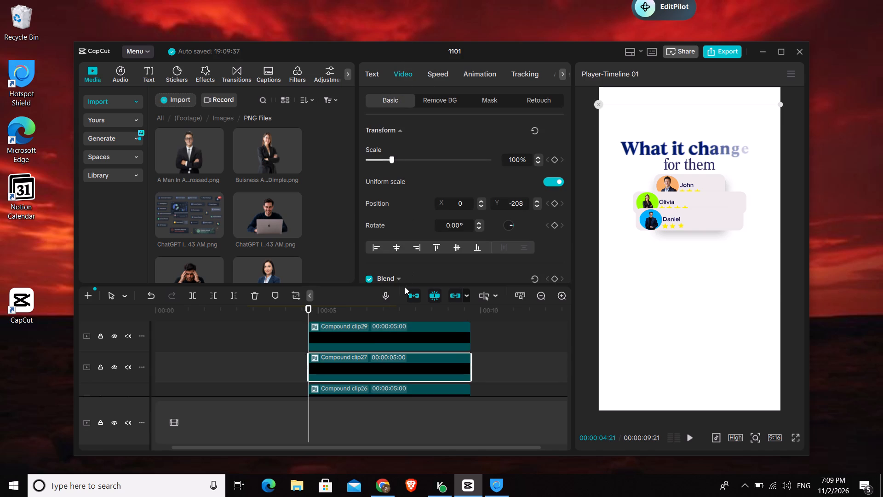
{"action": "left_click", "coordinate": [396, 324]}
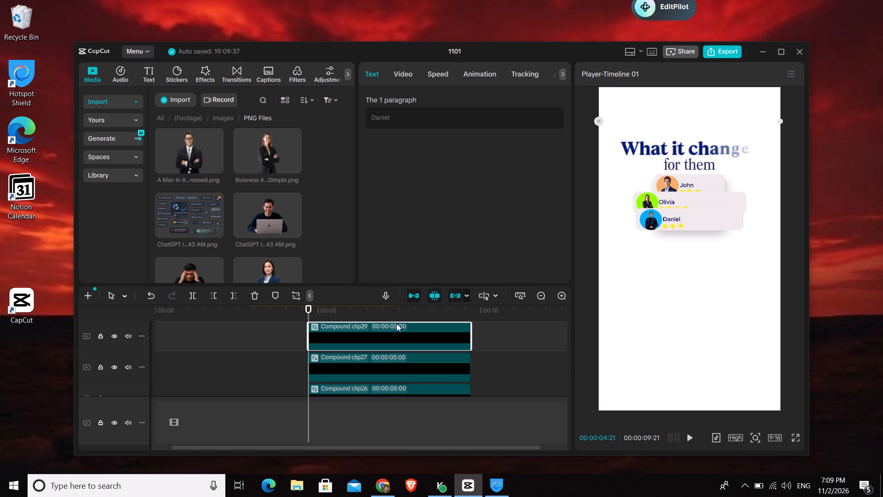
{"action": "left_click", "coordinate": [386, 370]}
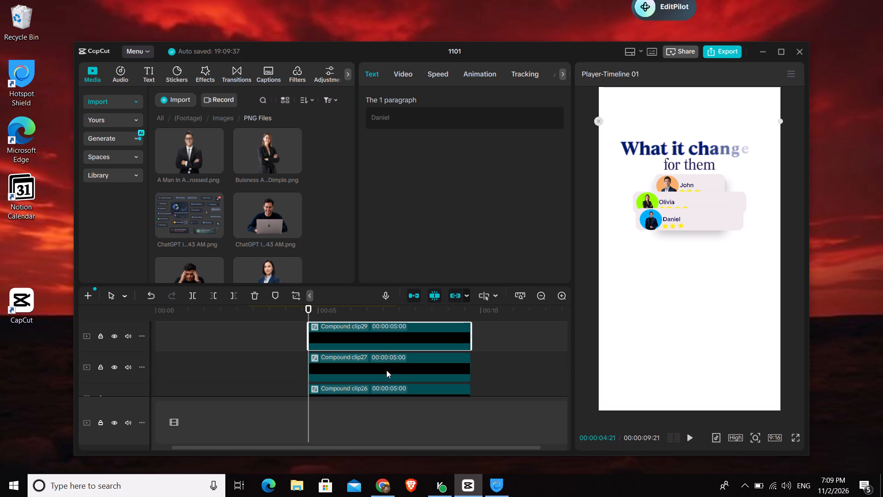
Open the Olivia card's compound clip and narrow its background rectangle to about 545, keeping it centred.
{"action": "double_click", "coordinate": [379, 364]}
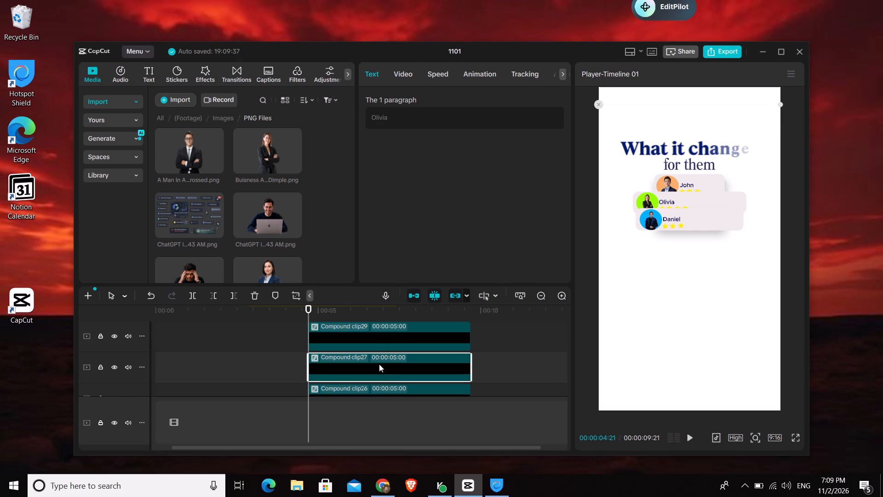
{"action": "scroll", "coordinate": [279, 363], "scroll_direction": "down", "scroll_amount": 9}
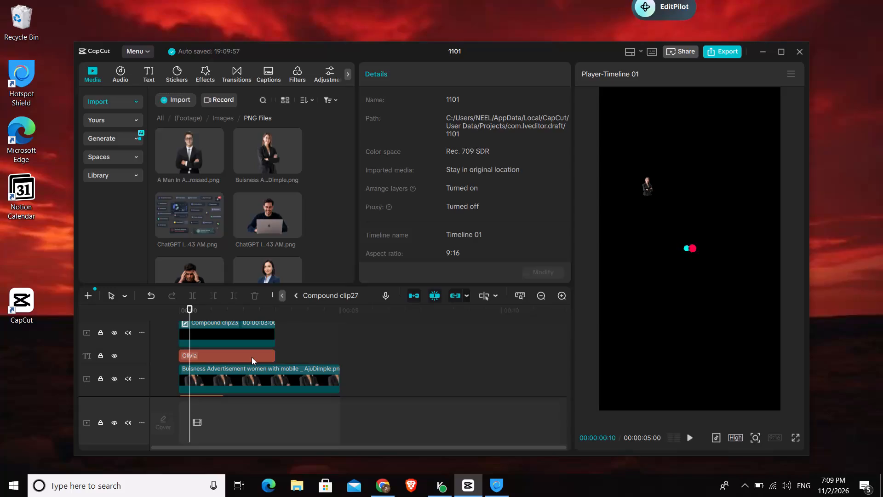
{"action": "scroll", "coordinate": [237, 368], "scroll_direction": "down", "scroll_amount": 2}
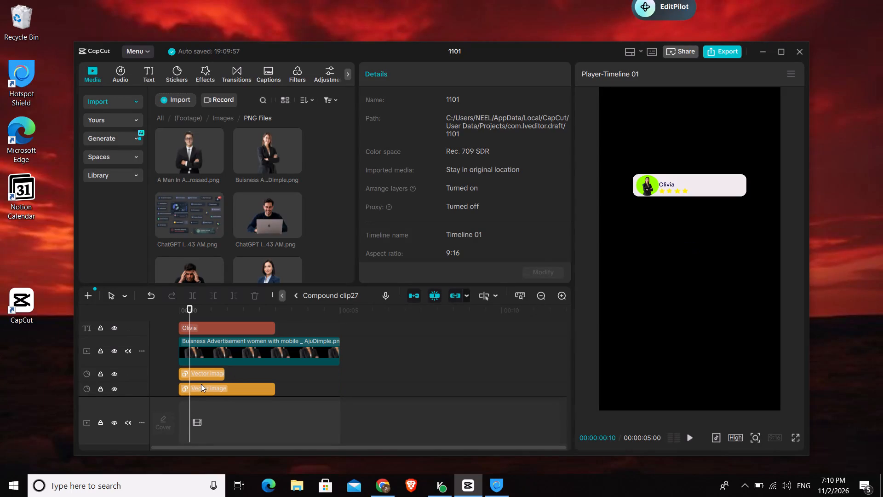
{"action": "left_click", "coordinate": [201, 384]}
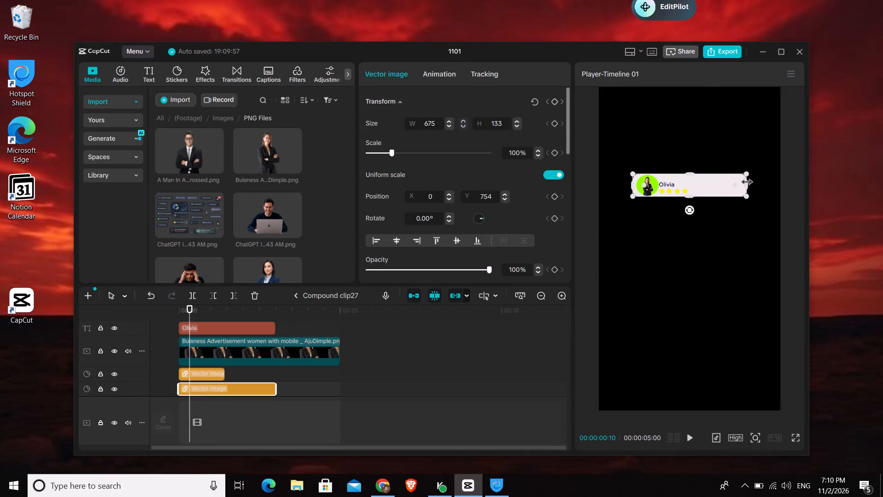
{"action": "left_click_drag", "start_coordinate": [745, 184], "coordinate": [740, 186]}
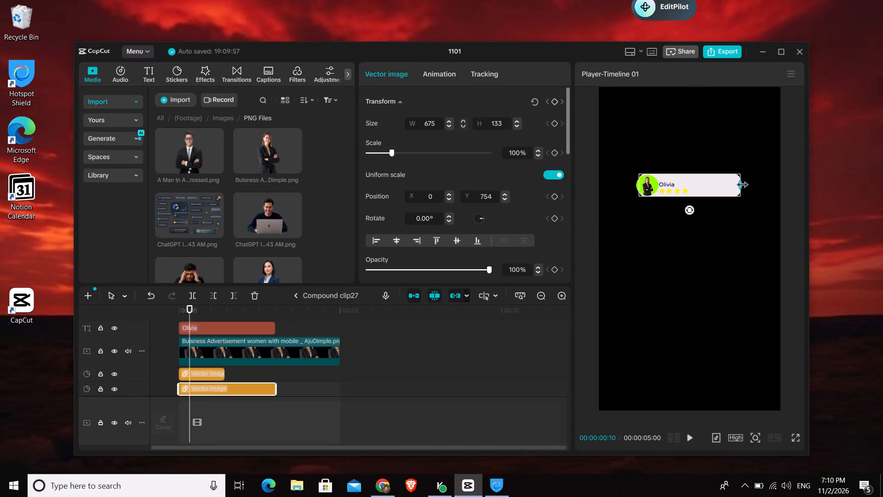
{"action": "left_click_drag", "start_coordinate": [740, 186], "coordinate": [740, 186]}
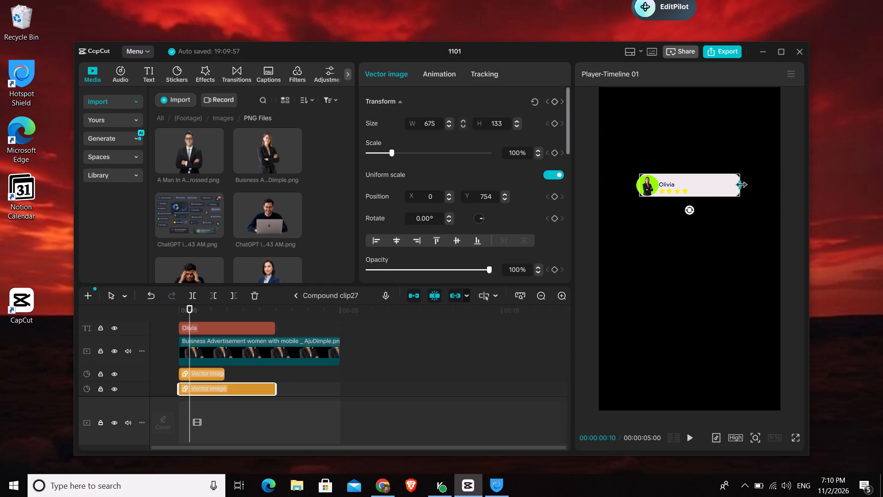
{"action": "left_click_drag", "start_coordinate": [740, 186], "coordinate": [737, 188]}
Shift the Olivia portrait, green circle, name and stars together right to fit inside the narrowed card's left end, and return to the main timeline.
{"action": "scroll", "coordinate": [302, 332], "scroll_direction": "down", "scroll_amount": 2}
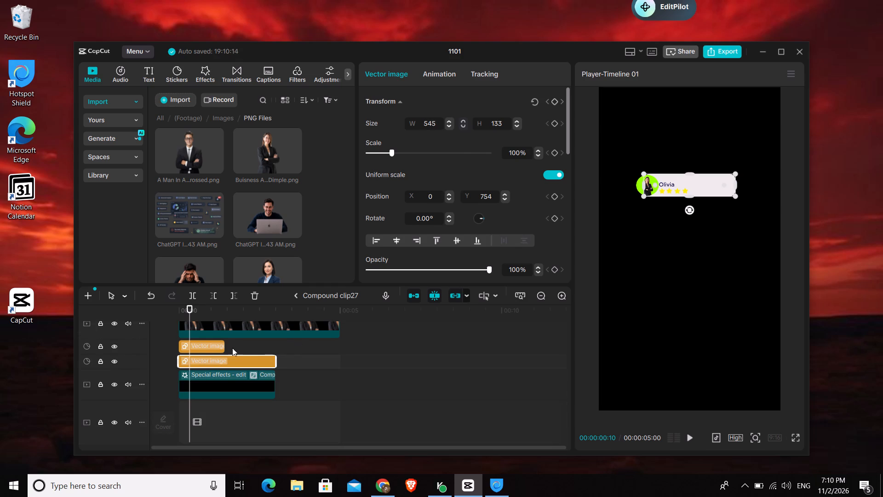
{"action": "left_click_drag", "start_coordinate": [232, 348], "coordinate": [199, 322]}
{"action": "scroll", "coordinate": [190, 324], "scroll_direction": "up", "scroll_amount": 12}
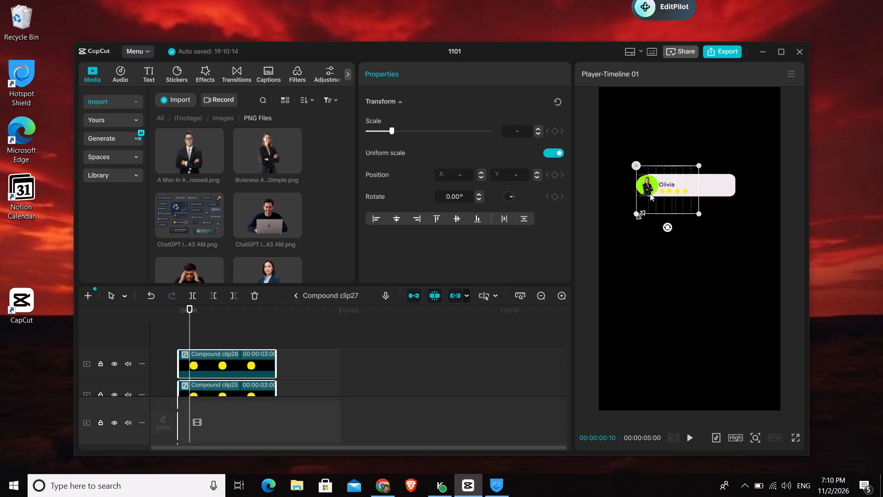
{"action": "left_click_drag", "start_coordinate": [652, 201], "coordinate": [660, 200]}
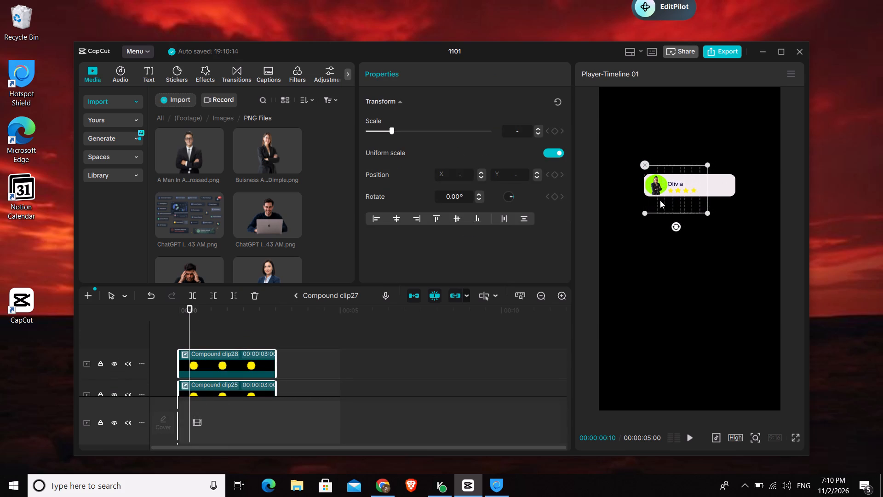
{"action": "left_click_drag", "start_coordinate": [660, 200], "coordinate": [661, 201]}
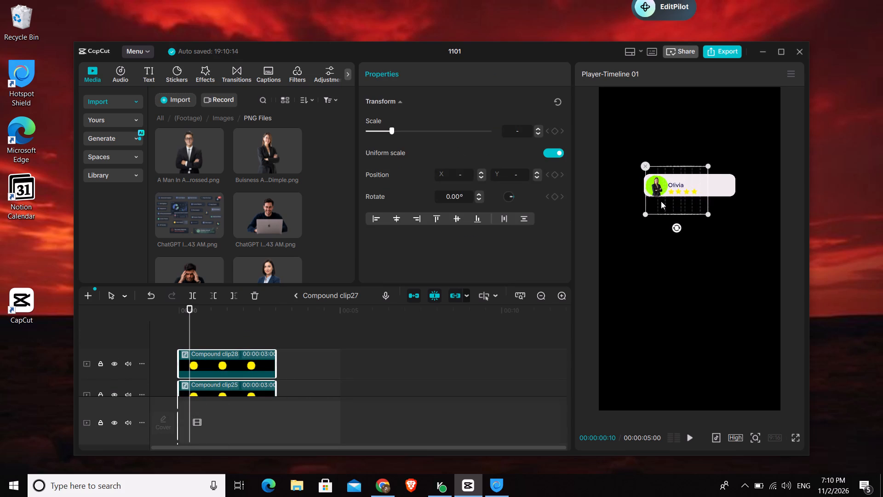
{"action": "left_click_drag", "start_coordinate": [661, 201], "coordinate": [662, 201]}
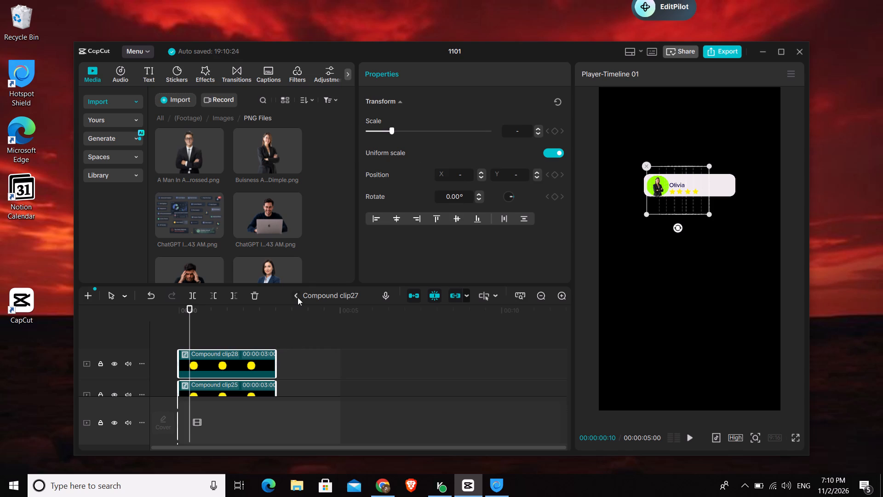
{"action": "left_click", "coordinate": [298, 297]}
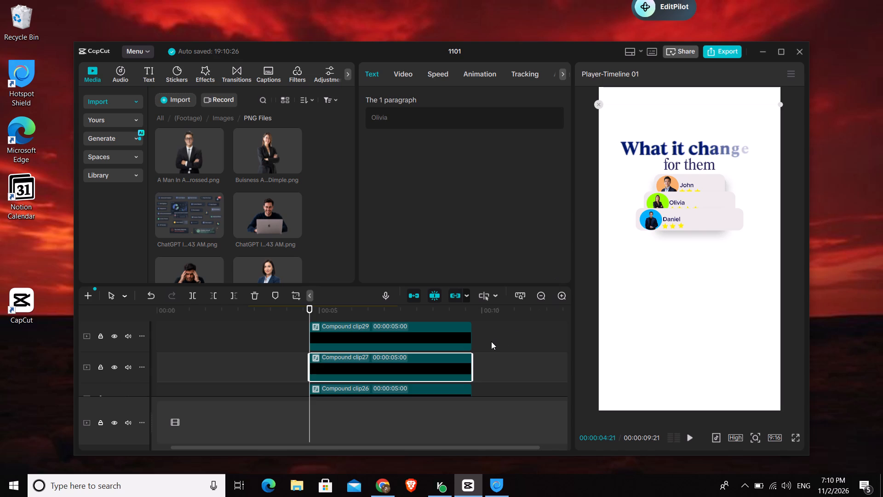
Duplicate the Daniel card and place the copy centred directly beneath the original, slightly overlapping its lower edge.
{"action": "left_click", "coordinate": [321, 335]}
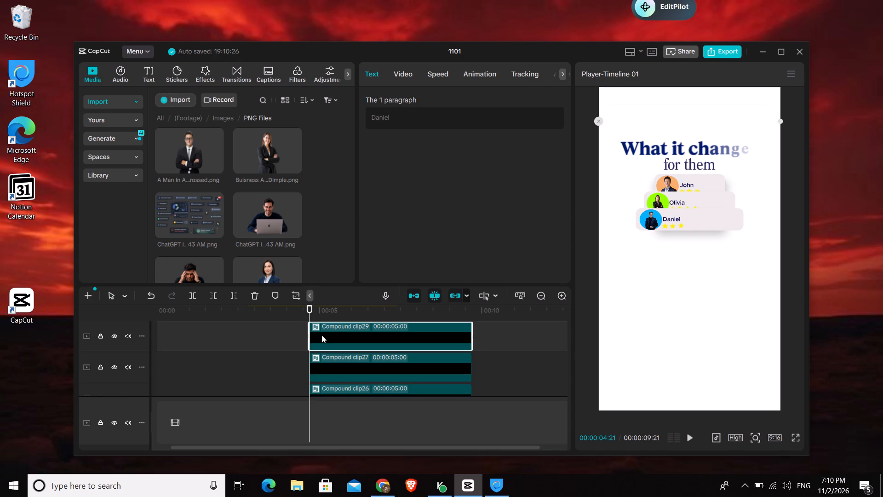
{"action": "key", "text": "ctrl+c"}
{"action": "key", "text": "ctrl+v"}
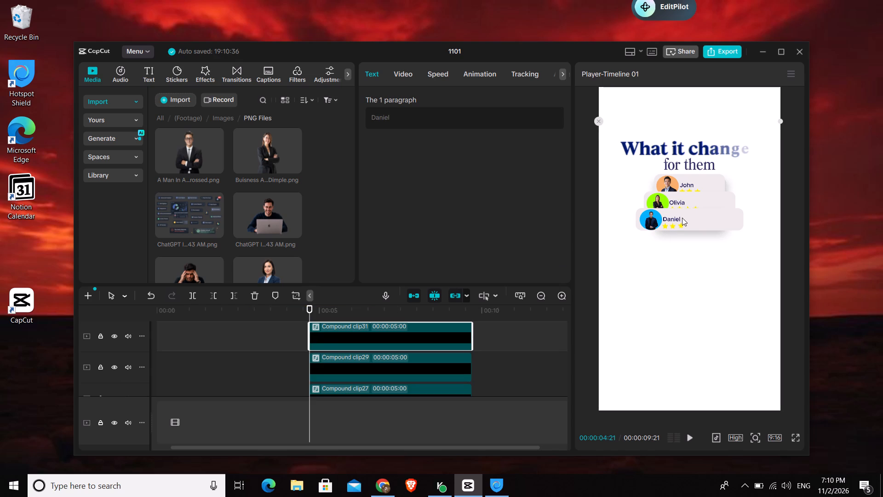
{"action": "left_click_drag", "start_coordinate": [682, 218], "coordinate": [676, 261]}
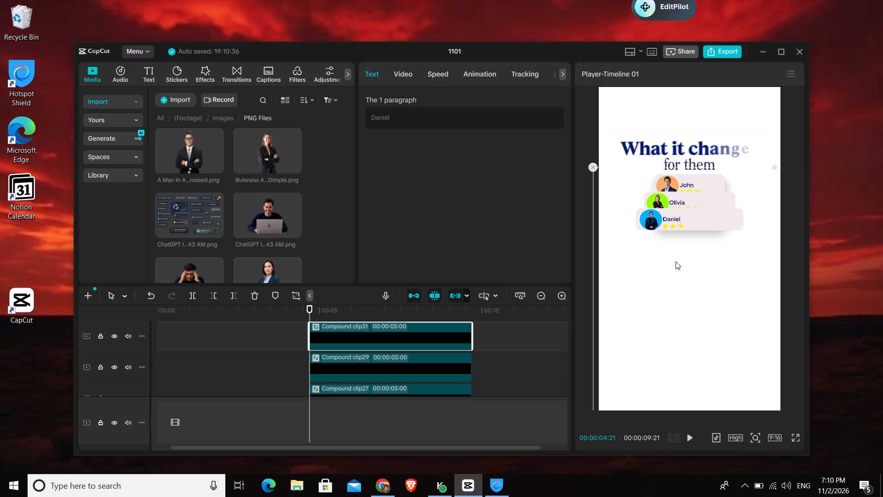
{"action": "left_click_drag", "start_coordinate": [676, 261], "coordinate": [678, 263]}
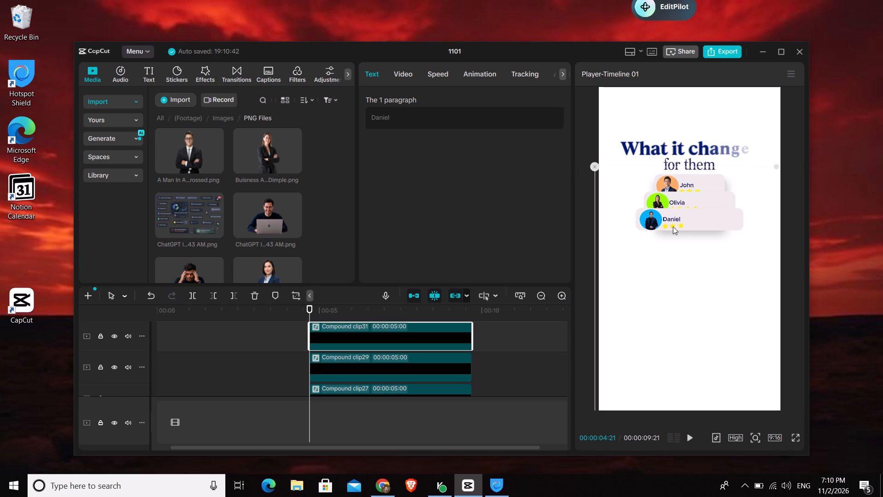
{"action": "left_click_drag", "start_coordinate": [675, 273], "coordinate": [669, 238]}
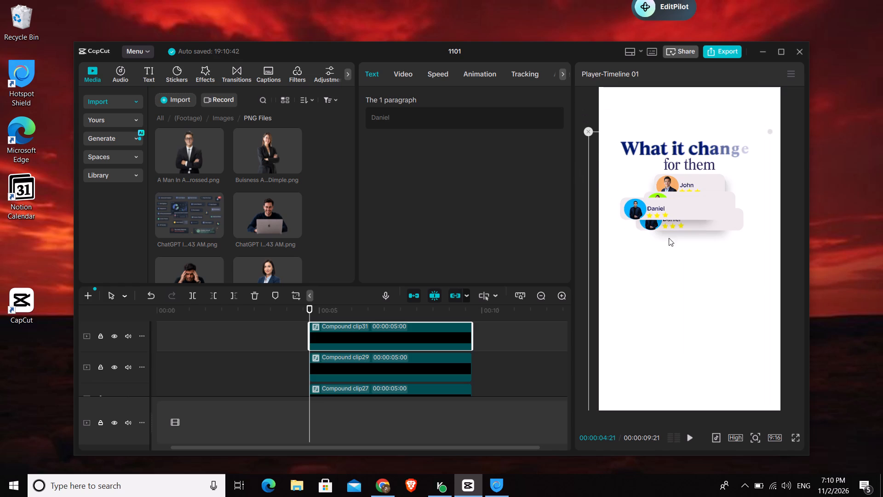
{"action": "left_click_drag", "start_coordinate": [669, 238], "coordinate": [679, 248]}
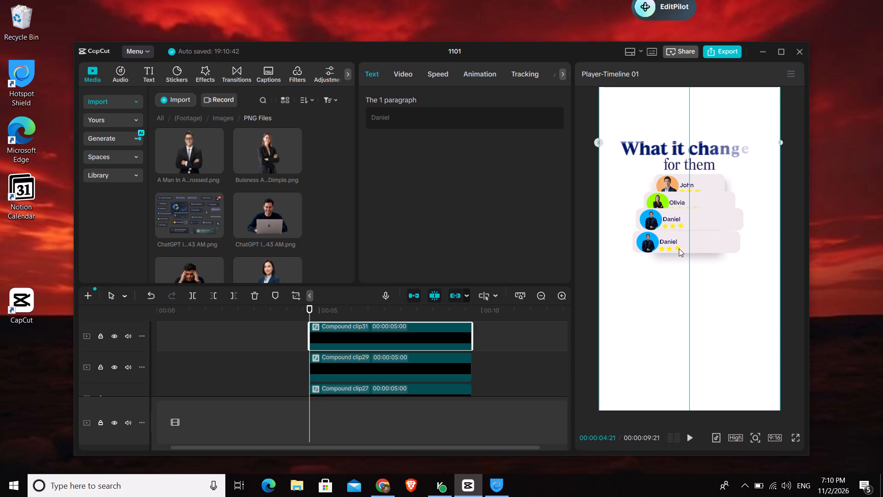
{"action": "left_click_drag", "start_coordinate": [679, 248], "coordinate": [679, 248]}
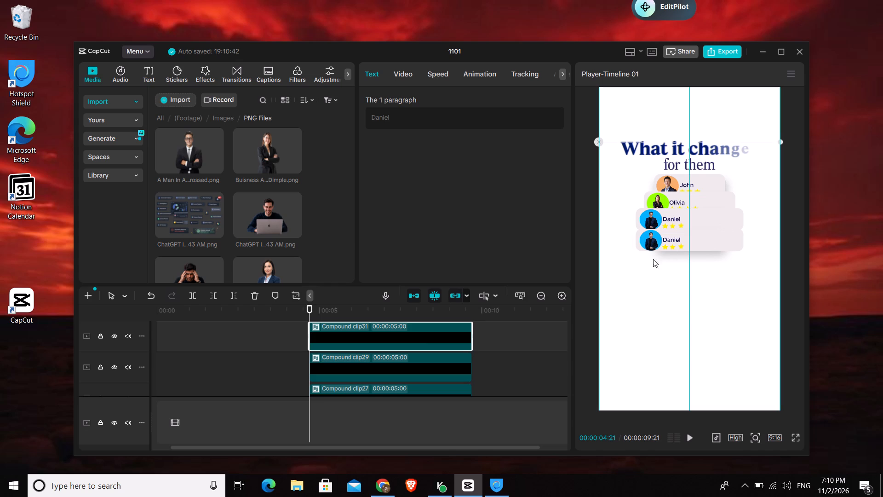
Open the duplicated card's compound clip and replace its portrait with the download (15) image, keeping the original video effect.
{"action": "double_click", "coordinate": [380, 339]}
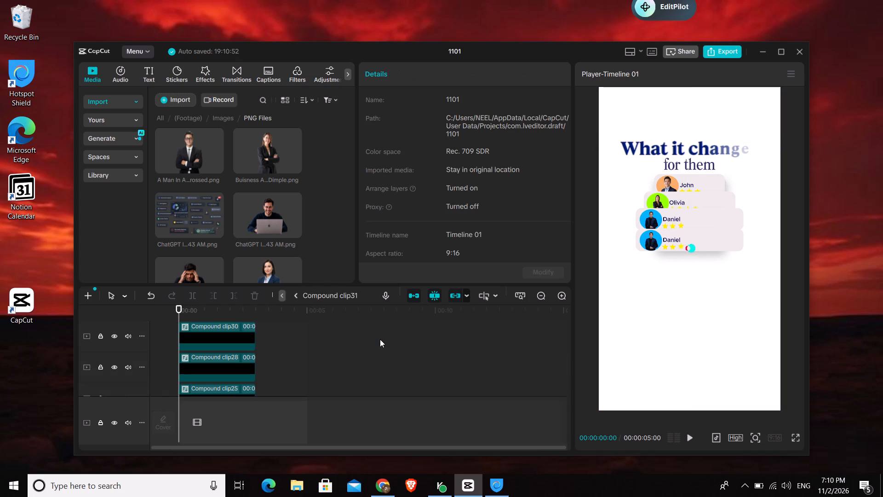
{"action": "scroll", "coordinate": [236, 335], "scroll_direction": "down", "scroll_amount": 8}
{"action": "left_click", "coordinate": [215, 372]}
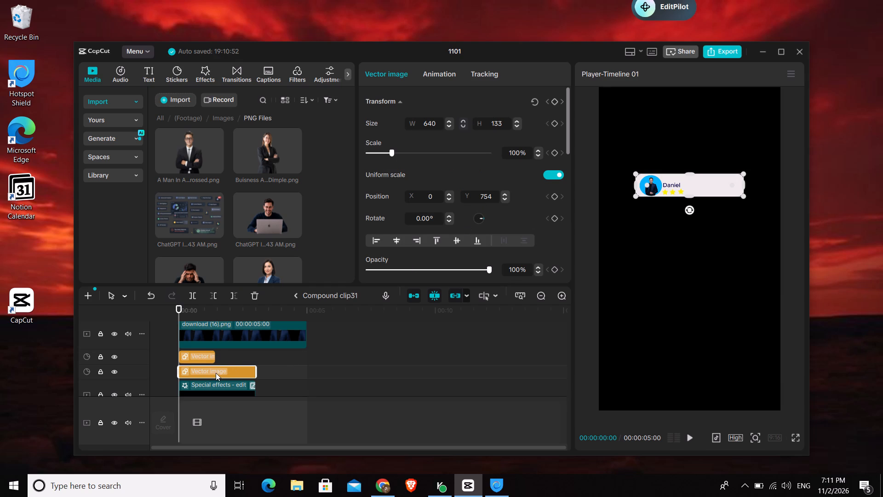
{"action": "left_click", "coordinate": [207, 355]}
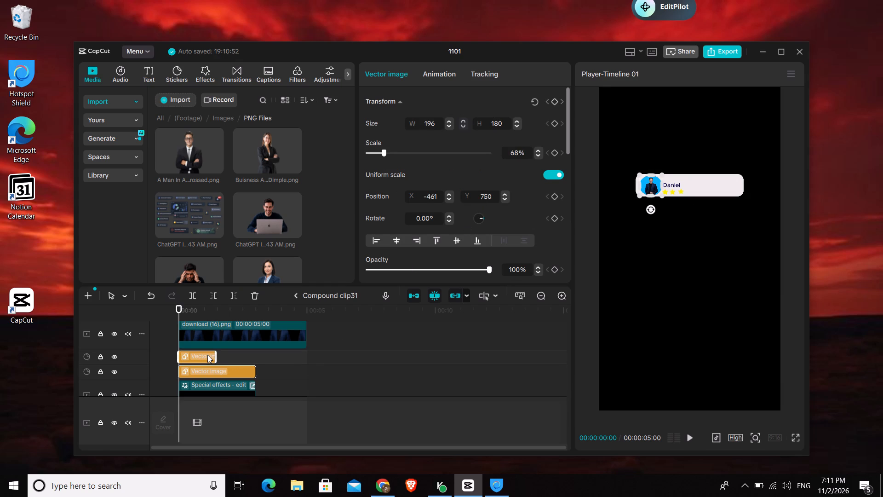
{"action": "right_click", "coordinate": [207, 355]}
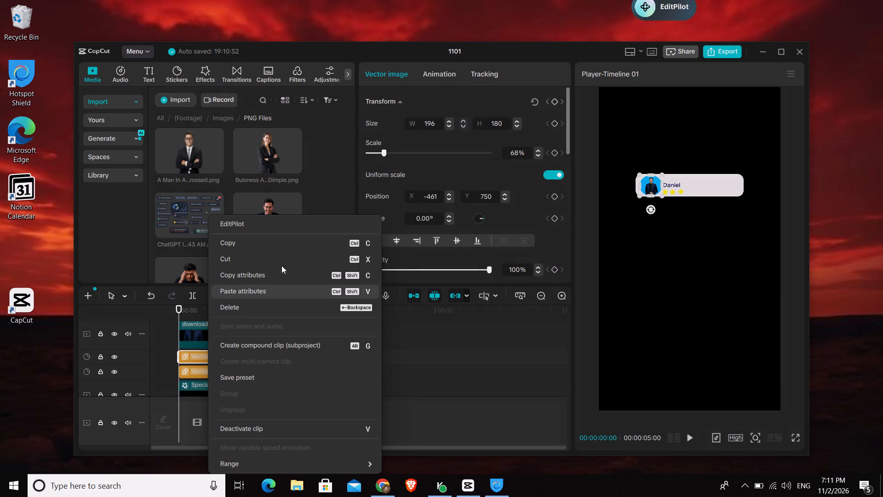
{"action": "left_click", "coordinate": [205, 375]}
{"action": "left_click", "coordinate": [226, 370]}
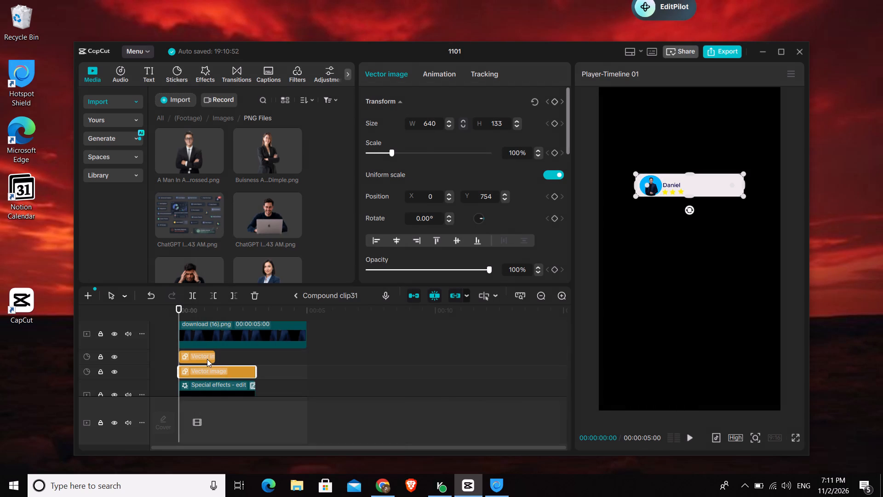
{"action": "left_click", "coordinate": [204, 357]}
{"action": "scroll", "coordinate": [204, 357], "scroll_direction": "down", "scroll_amount": 2}
{"action": "scroll", "coordinate": [229, 322], "scroll_direction": "up", "scroll_amount": 2}
{"action": "left_click", "coordinate": [231, 330]}
{"action": "right_click", "coordinate": [231, 330]}
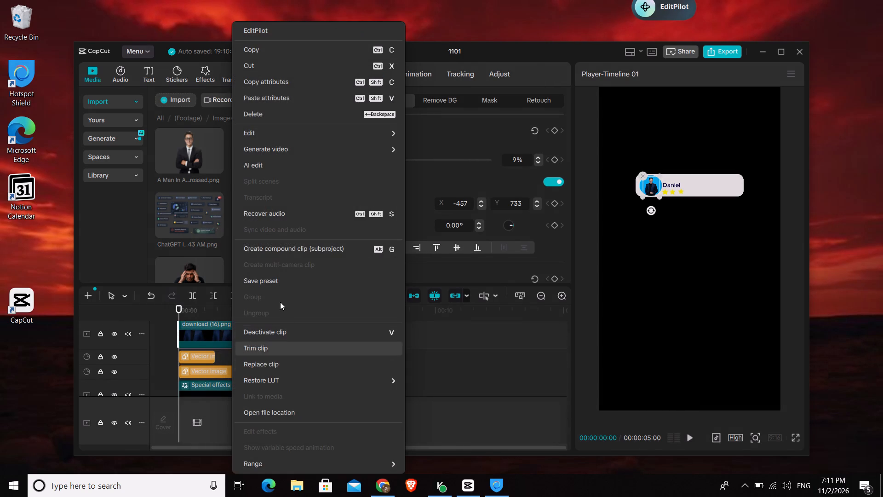
{"action": "left_click", "coordinate": [275, 364]}
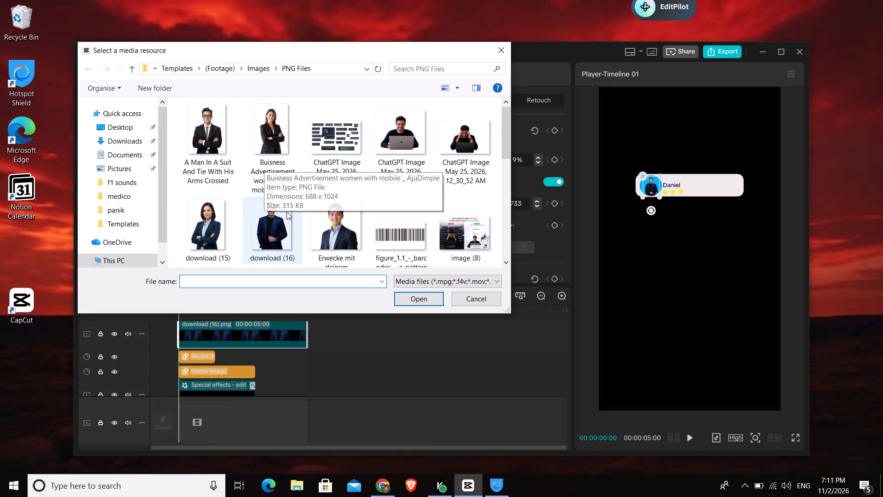
{"action": "left_click", "coordinate": [222, 230]}
{"action": "left_click", "coordinate": [419, 305]}
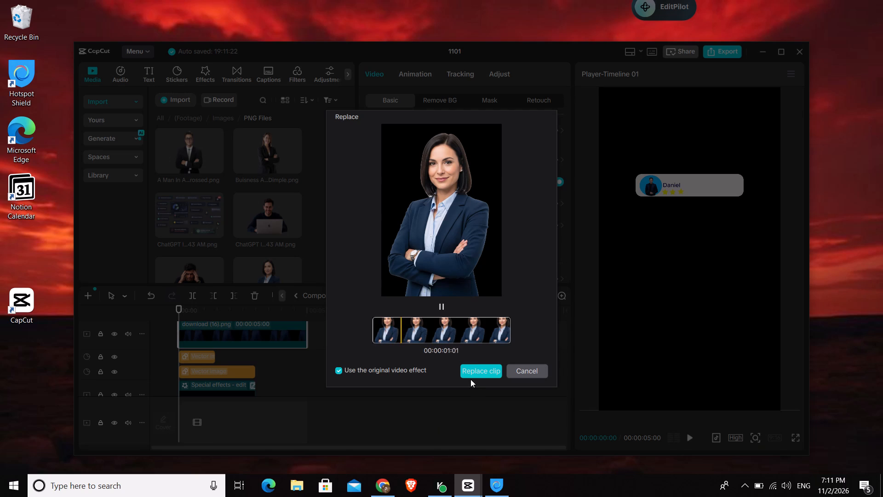
{"action": "left_click", "coordinate": [470, 376]}
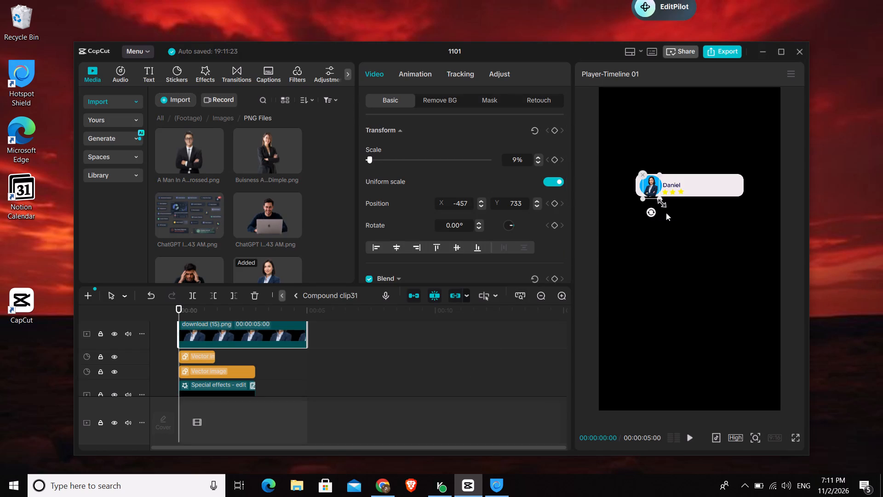
Nudge the new portrait to about X -454, Y 744 so it sits within the blue circle.
{"action": "scroll", "coordinate": [673, 210], "scroll_direction": "up", "scroll_amount": 2, "text": "ctrl"}
{"action": "scroll", "coordinate": [673, 210], "scroll_direction": "down", "scroll_amount": 1, "text": "ctrl"}
{"action": "scroll", "coordinate": [673, 210], "scroll_direction": "up", "scroll_amount": 9, "text": "ctrl"}
{"action": "scroll", "coordinate": [637, 208], "scroll_direction": "up", "scroll_amount": 1}
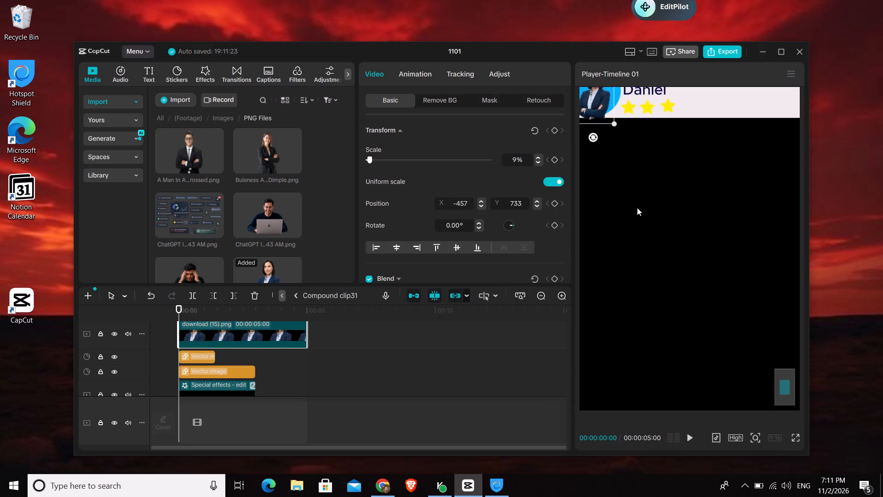
{"action": "scroll", "coordinate": [637, 208], "scroll_direction": "up", "scroll_amount": 3}
{"action": "scroll", "coordinate": [646, 304], "scroll_direction": "down", "scroll_amount": 1}
{"action": "scroll", "coordinate": [646, 304], "scroll_direction": "up", "scroll_amount": 1}
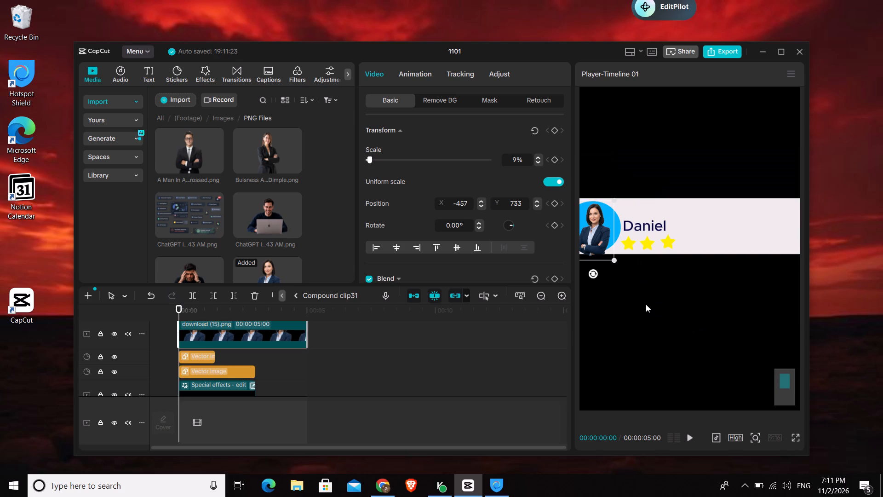
{"action": "scroll", "coordinate": [646, 304], "scroll_direction": "down", "scroll_amount": 4, "text": "ctrl"}
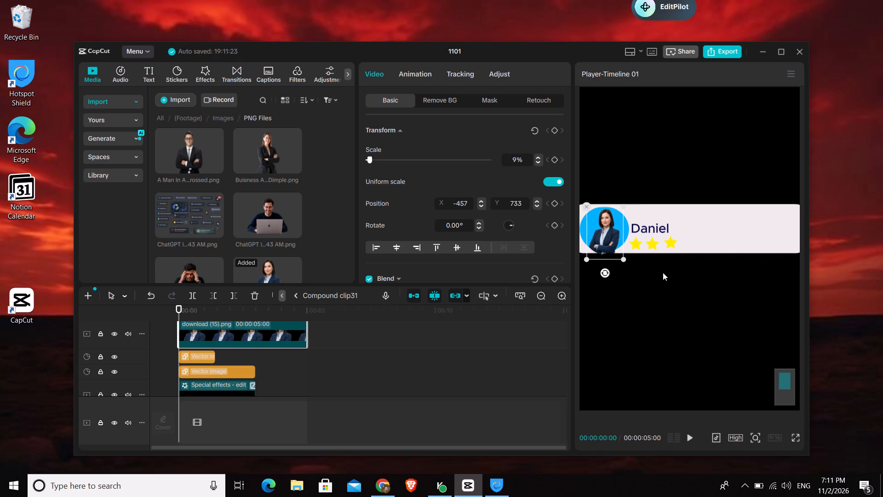
{"action": "left_click", "coordinate": [614, 238]}
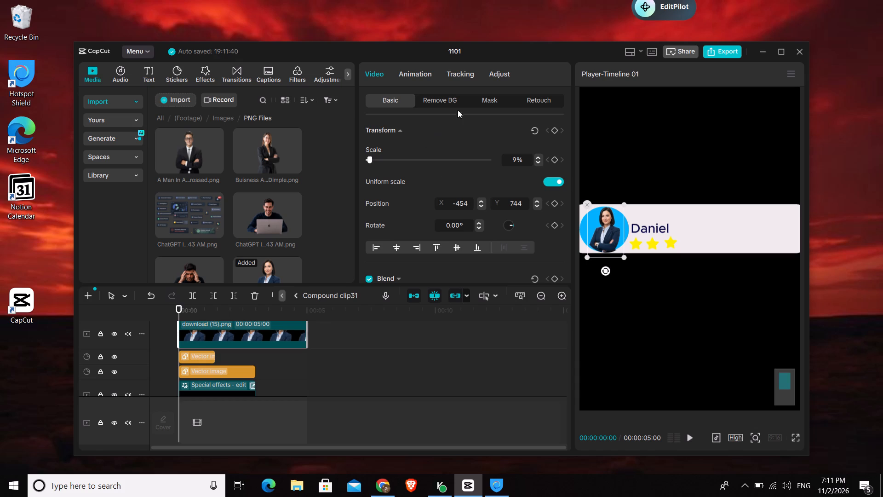
Shift the portrait's circle mask slightly left and up, and widen it to the right to clear the woman's arm.
{"action": "left_click", "coordinate": [489, 89]}
{"action": "left_click", "coordinate": [485, 94]}
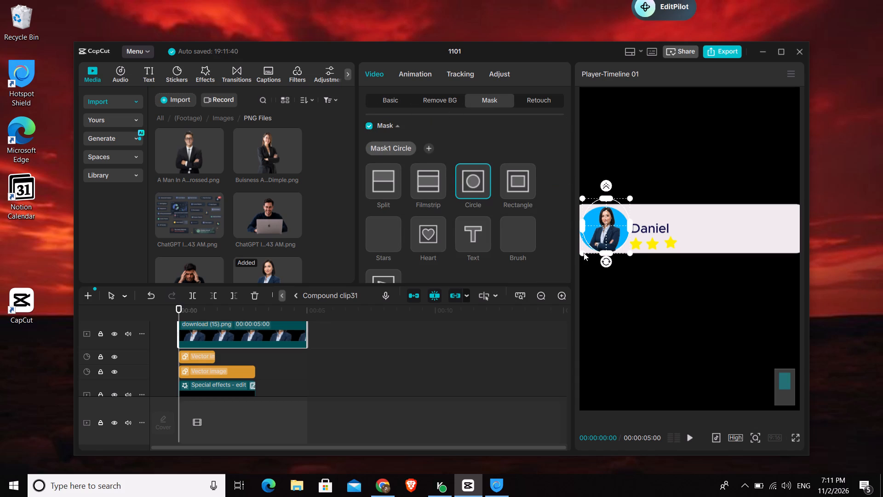
{"action": "left_click_drag", "start_coordinate": [584, 253], "coordinate": [579, 253]}
{"action": "left_click_drag", "start_coordinate": [616, 237], "coordinate": [610, 237]}
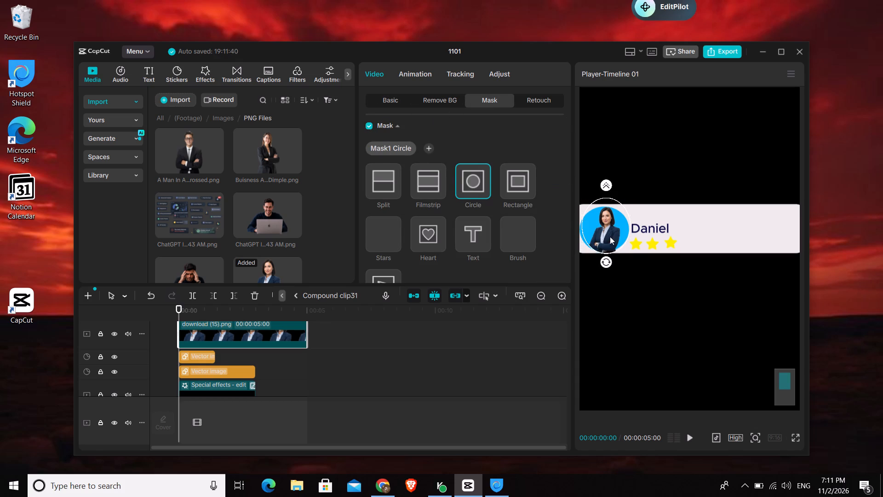
{"action": "left_click_drag", "start_coordinate": [610, 237], "coordinate": [611, 234]}
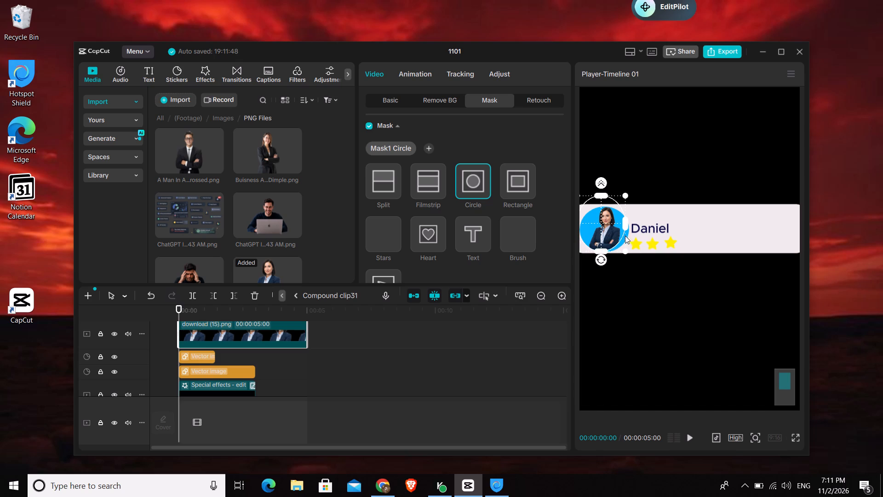
{"action": "left_click_drag", "start_coordinate": [625, 229], "coordinate": [673, 235]}
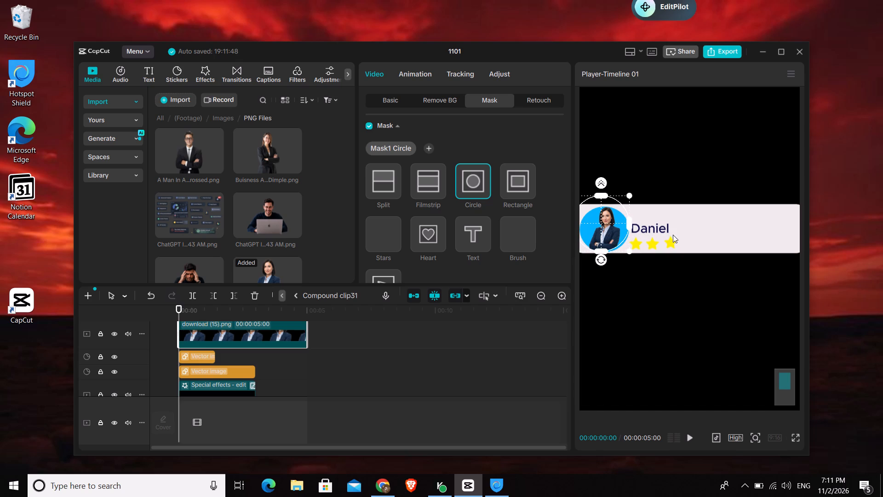
{"action": "left_click_drag", "start_coordinate": [673, 235], "coordinate": [734, 231]}
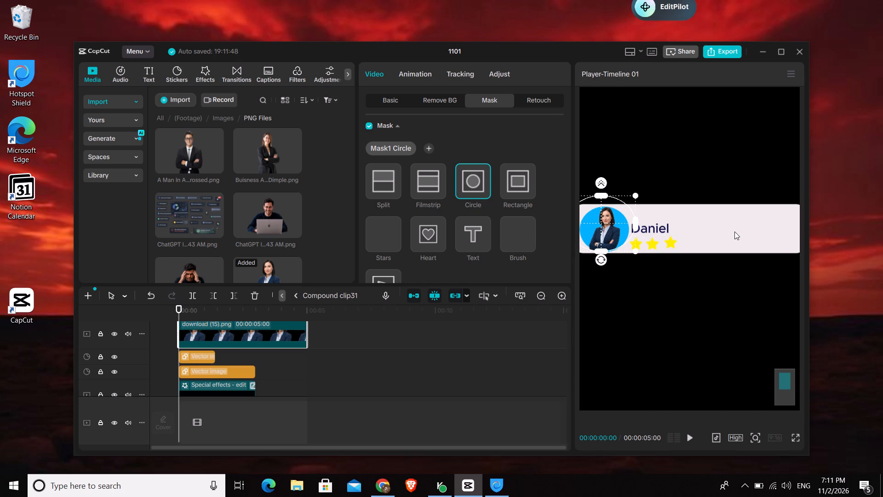
{"action": "left_click_drag", "start_coordinate": [734, 231], "coordinate": [766, 229]}
{"action": "left_click_drag", "start_coordinate": [766, 229], "coordinate": [799, 221]}
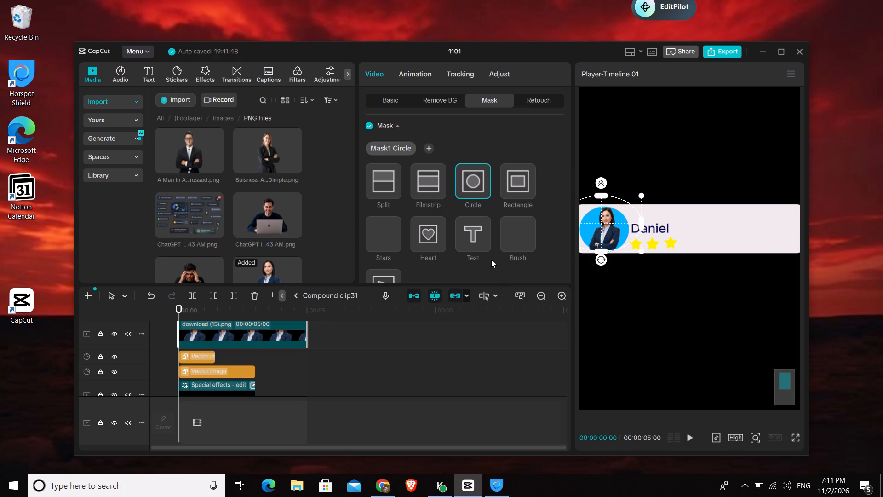
Change the duplicated card's name text to Emma.
{"action": "scroll", "coordinate": [229, 353], "scroll_direction": "up", "scroll_amount": 2}
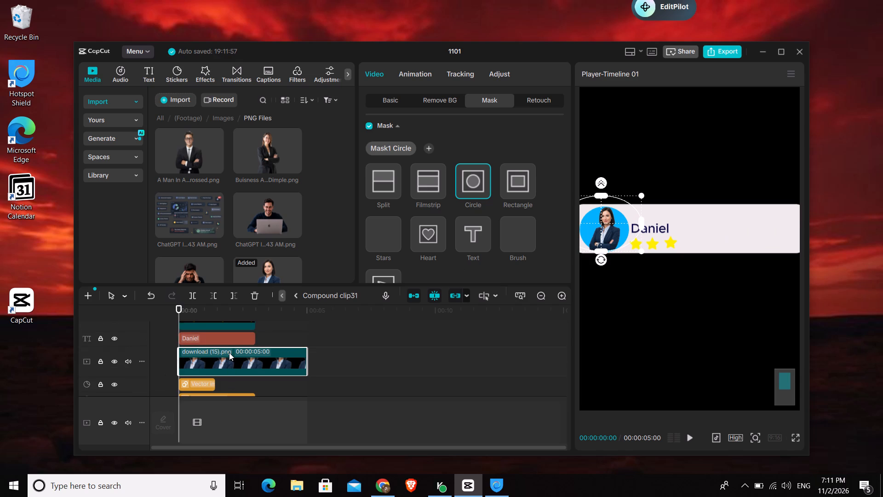
{"action": "scroll", "coordinate": [229, 353], "scroll_direction": "down", "scroll_amount": 3}
{"action": "scroll", "coordinate": [229, 353], "scroll_direction": "up", "scroll_amount": 3}
{"action": "left_click", "coordinate": [202, 337]}
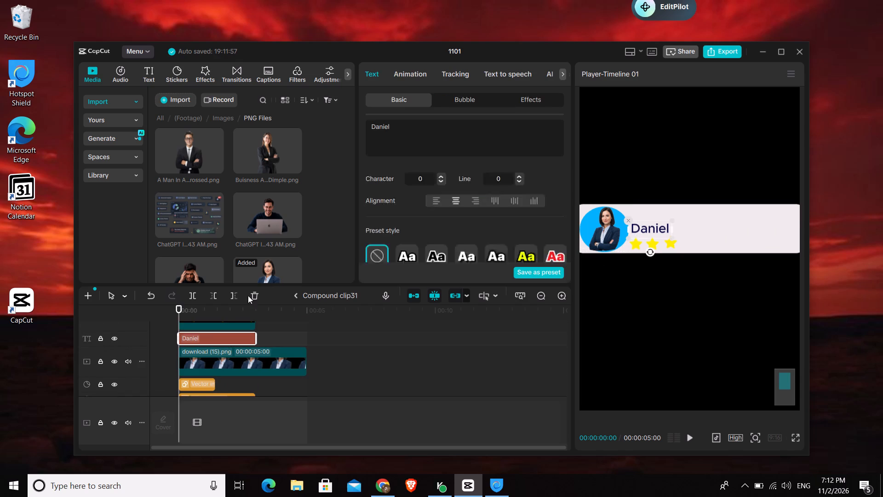
{"action": "double_click", "coordinate": [415, 139]}
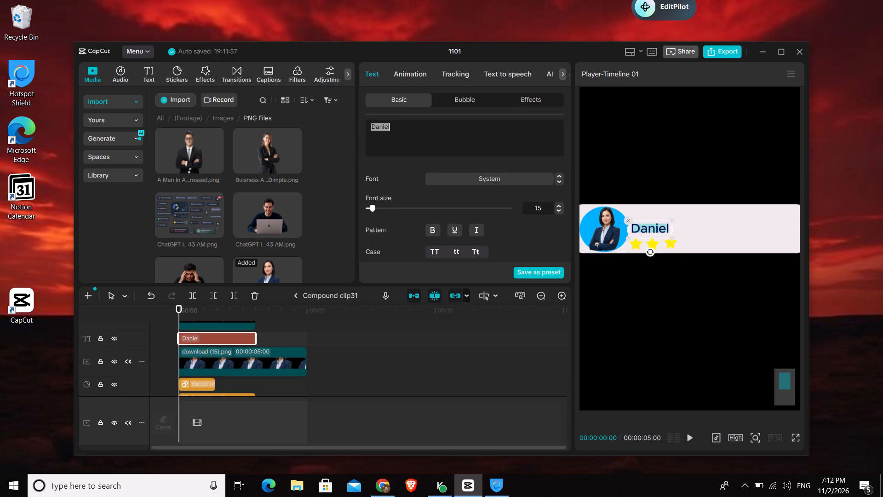
{"action": "type", "text": "Emma"}
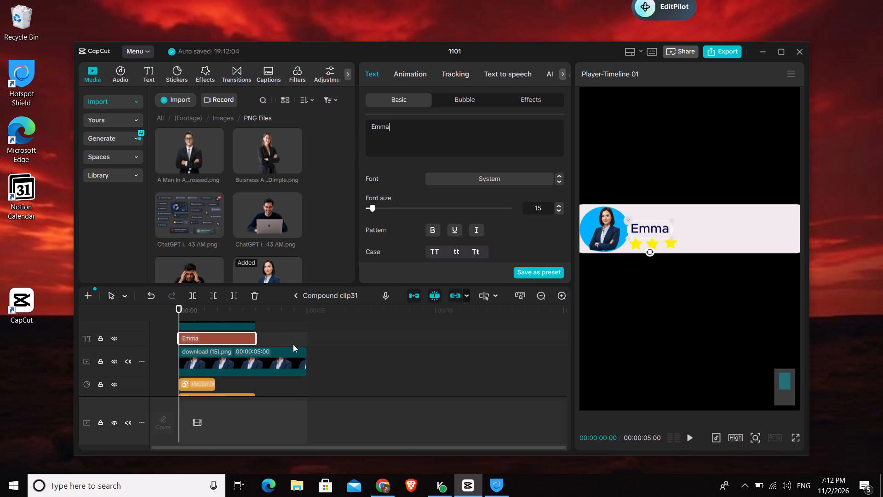
Duplicate the third star on the Emma card and place the copy beside it as the fourth star, at about X -16, Y 695.
{"action": "scroll", "coordinate": [253, 350], "scroll_direction": "up", "scroll_amount": 7}
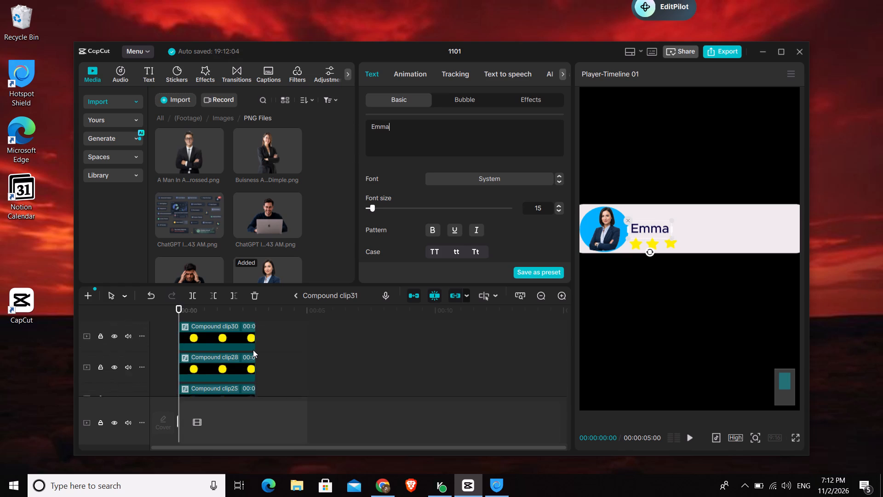
{"action": "scroll", "coordinate": [253, 350], "scroll_direction": "up", "scroll_amount": 3}
{"action": "left_click", "coordinate": [218, 361]}
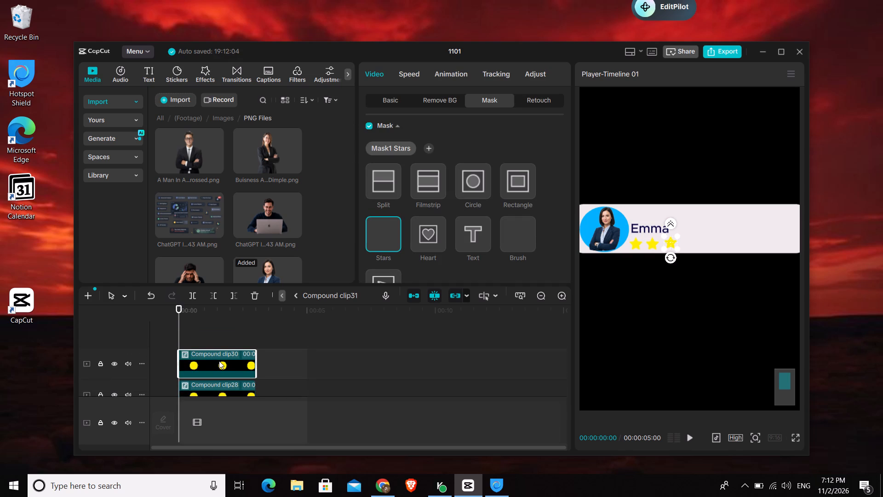
{"action": "key", "text": "ctrl+c"}
{"action": "key", "text": "ctrl+v"}
{"action": "left_click", "coordinate": [398, 100]}
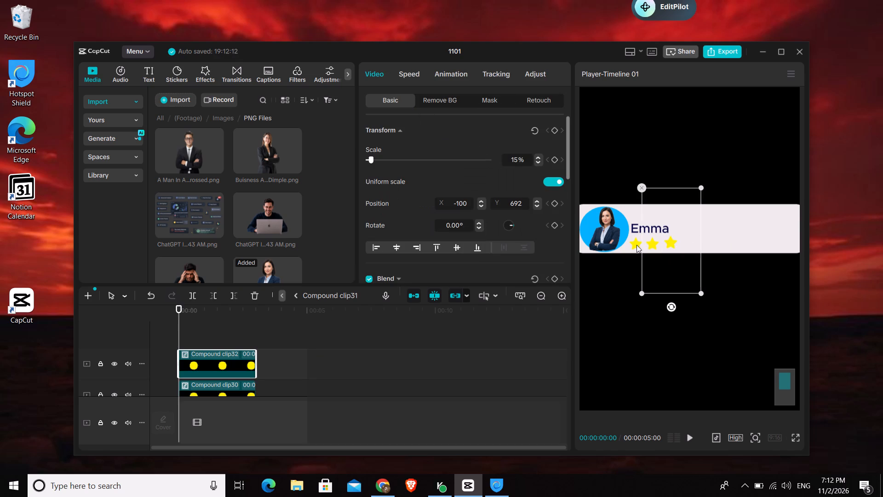
{"action": "left_click_drag", "start_coordinate": [676, 265], "coordinate": [690, 263]}
{"action": "left_click", "coordinate": [691, 262]}
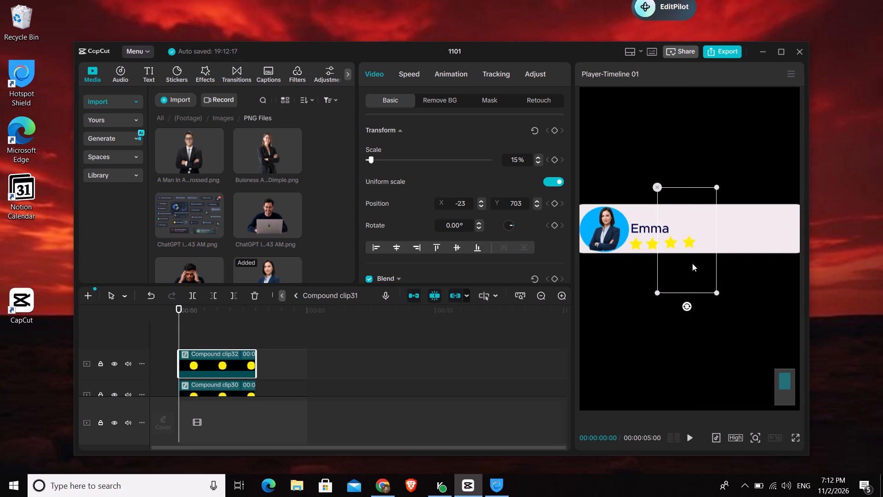
Duplicate the fourth star and place the copy beside it as the fifth star, level with the rest of the row.
{"action": "key", "text": "ctrl+c"}
{"action": "key", "text": "ctrl+v"}
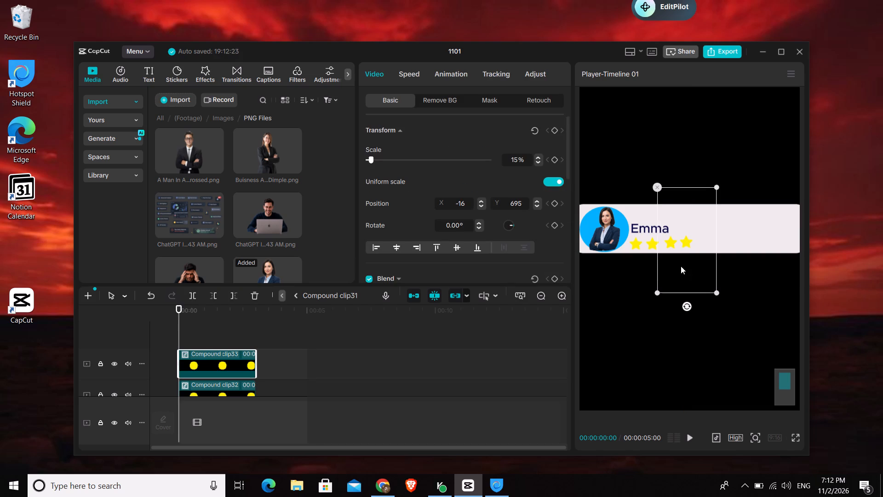
{"action": "left_click_drag", "start_coordinate": [681, 266], "coordinate": [679, 263]}
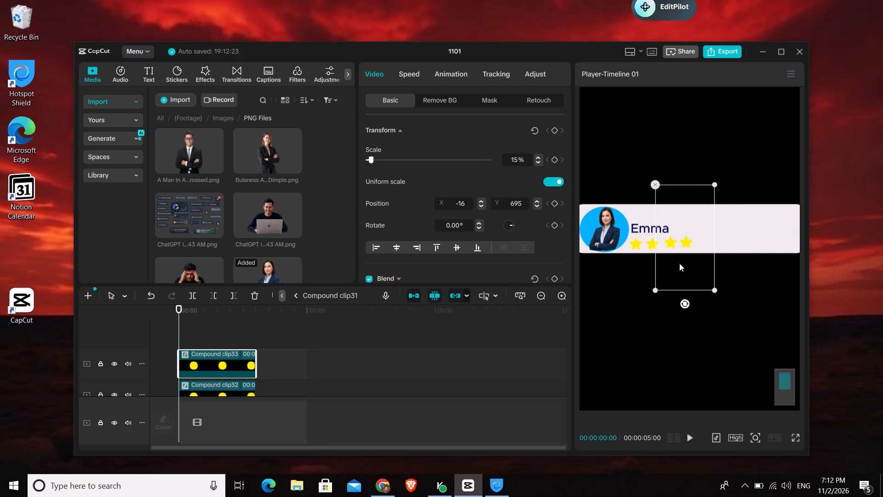
{"action": "left_click_drag", "start_coordinate": [679, 263], "coordinate": [693, 257]}
{"action": "left_click_drag", "start_coordinate": [693, 257], "coordinate": [694, 265]}
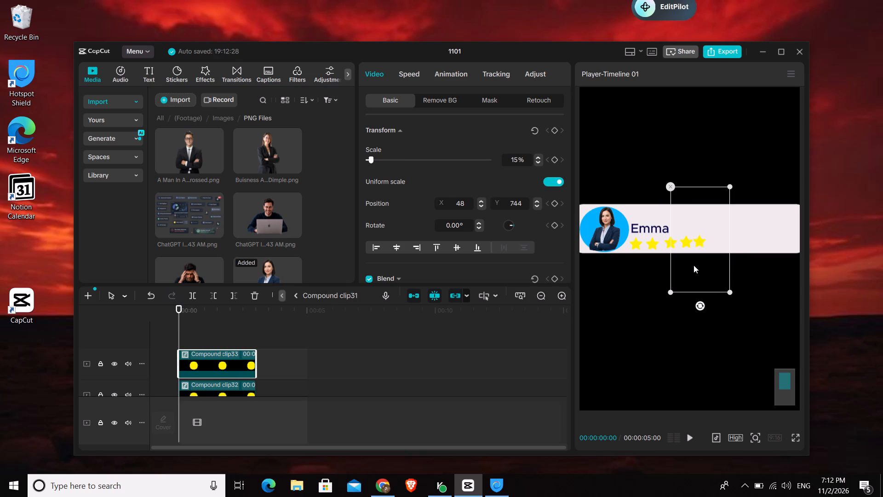
{"action": "left_click_drag", "start_coordinate": [694, 265], "coordinate": [696, 267]}
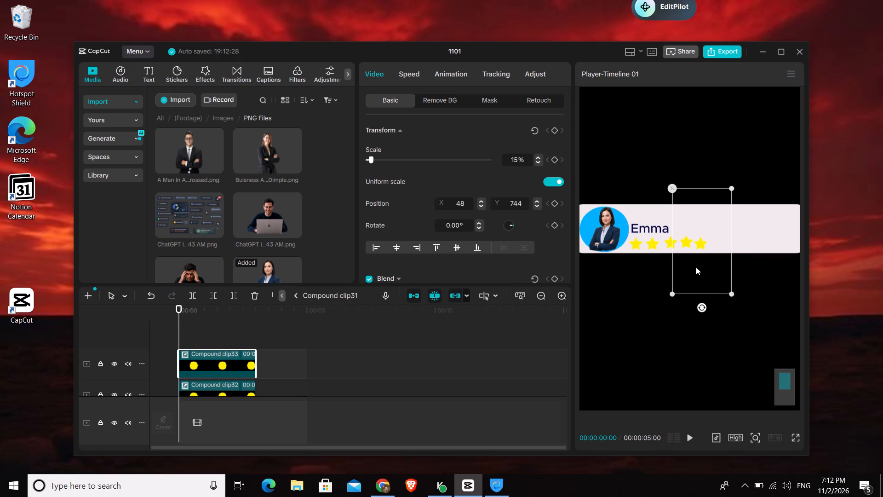
{"action": "left_click_drag", "start_coordinate": [696, 267], "coordinate": [694, 267]}
Nudge the fourth star to about X -19, Y 692 to even out its spacing and alignment in the row.
{"action": "left_click", "coordinate": [240, 386]}
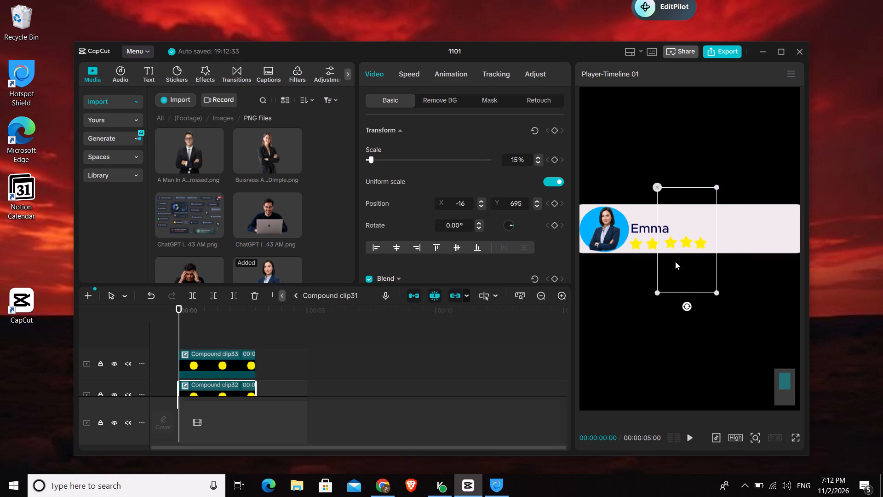
{"action": "left_click", "coordinate": [678, 262]}
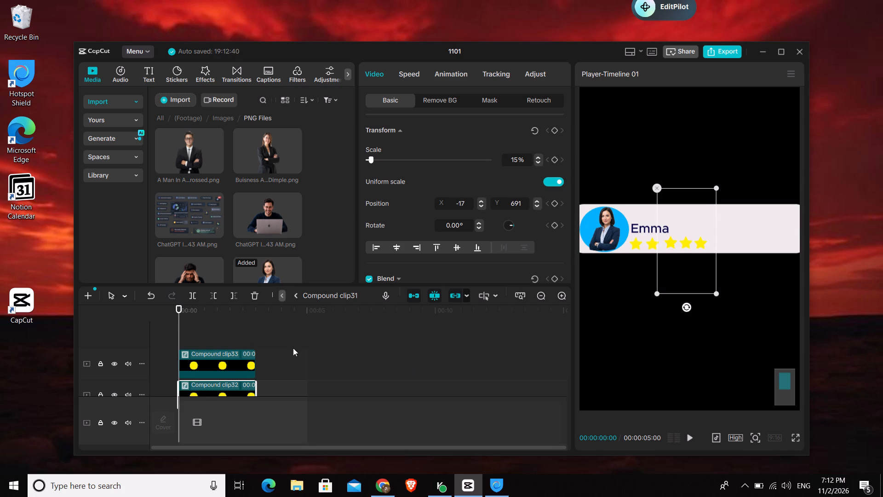
{"action": "left_click", "coordinate": [696, 268]}
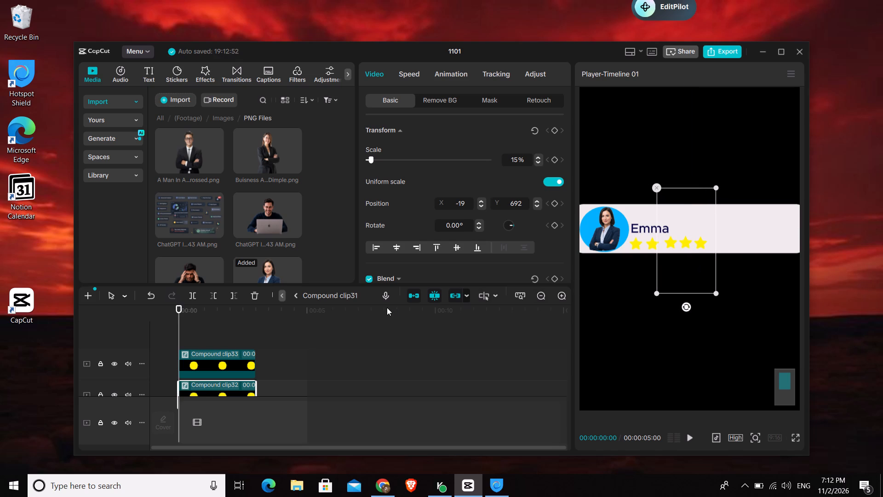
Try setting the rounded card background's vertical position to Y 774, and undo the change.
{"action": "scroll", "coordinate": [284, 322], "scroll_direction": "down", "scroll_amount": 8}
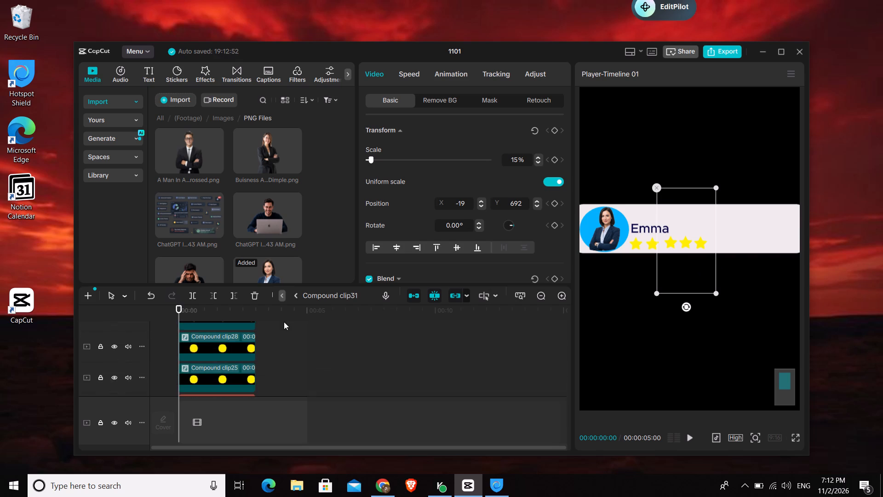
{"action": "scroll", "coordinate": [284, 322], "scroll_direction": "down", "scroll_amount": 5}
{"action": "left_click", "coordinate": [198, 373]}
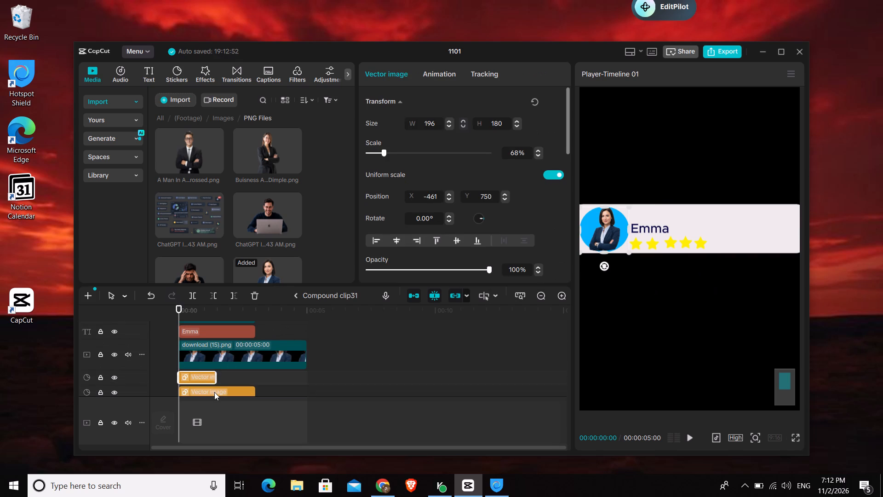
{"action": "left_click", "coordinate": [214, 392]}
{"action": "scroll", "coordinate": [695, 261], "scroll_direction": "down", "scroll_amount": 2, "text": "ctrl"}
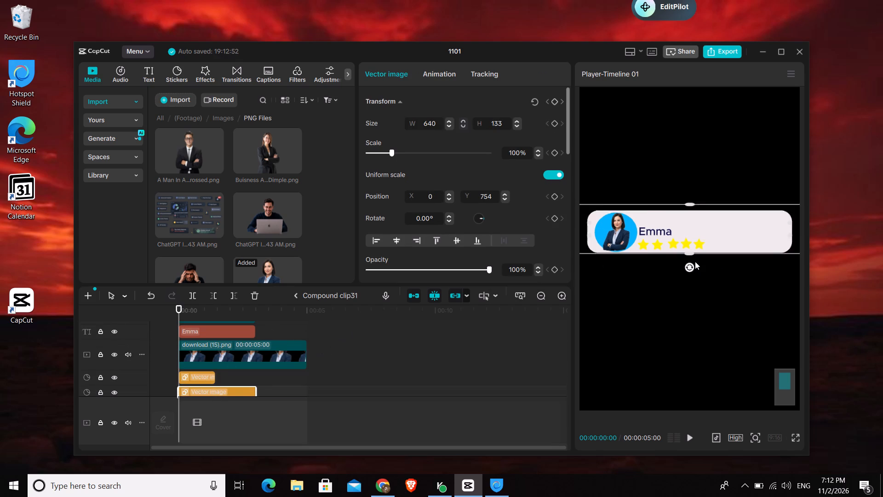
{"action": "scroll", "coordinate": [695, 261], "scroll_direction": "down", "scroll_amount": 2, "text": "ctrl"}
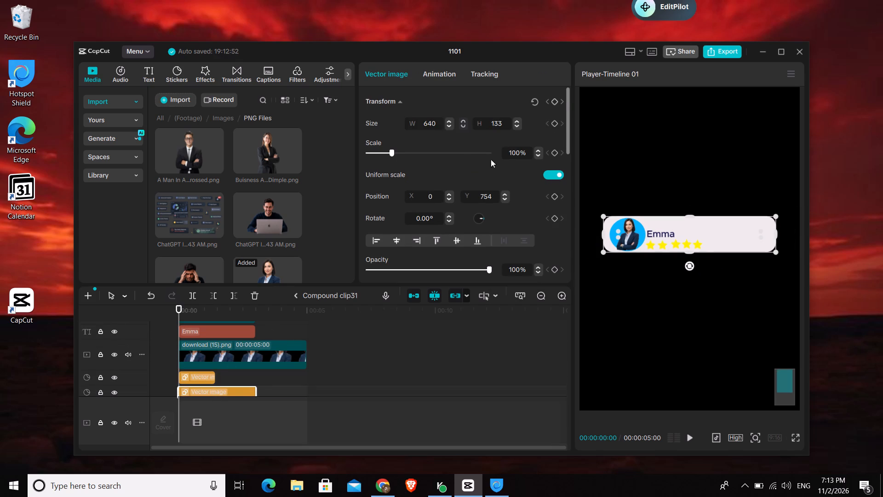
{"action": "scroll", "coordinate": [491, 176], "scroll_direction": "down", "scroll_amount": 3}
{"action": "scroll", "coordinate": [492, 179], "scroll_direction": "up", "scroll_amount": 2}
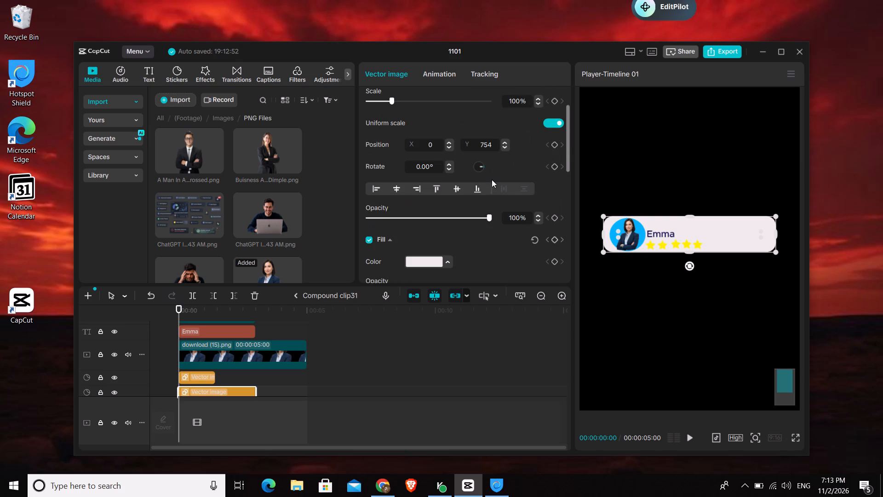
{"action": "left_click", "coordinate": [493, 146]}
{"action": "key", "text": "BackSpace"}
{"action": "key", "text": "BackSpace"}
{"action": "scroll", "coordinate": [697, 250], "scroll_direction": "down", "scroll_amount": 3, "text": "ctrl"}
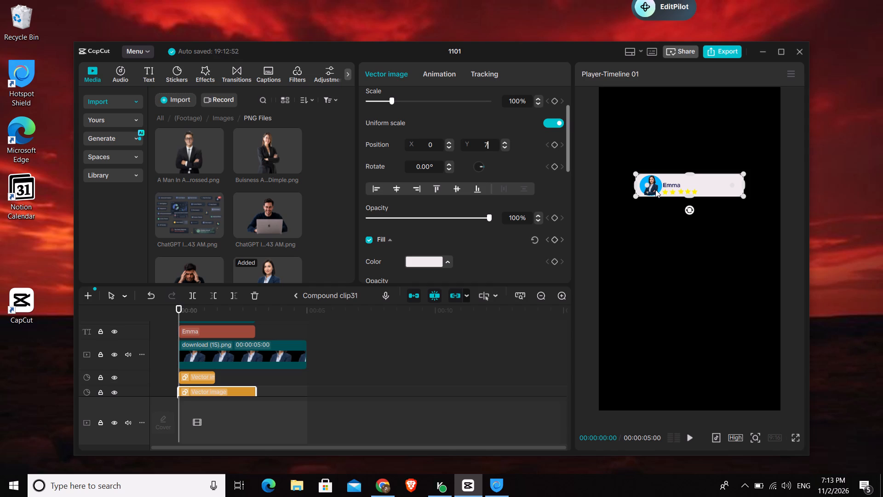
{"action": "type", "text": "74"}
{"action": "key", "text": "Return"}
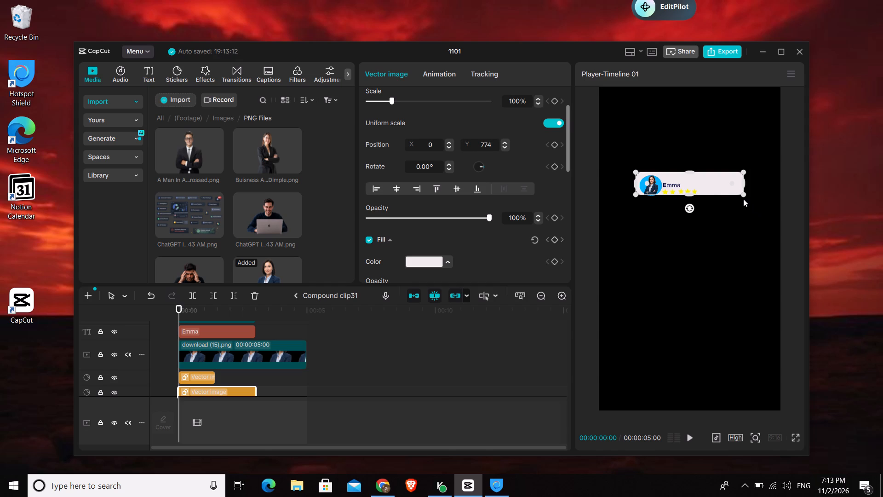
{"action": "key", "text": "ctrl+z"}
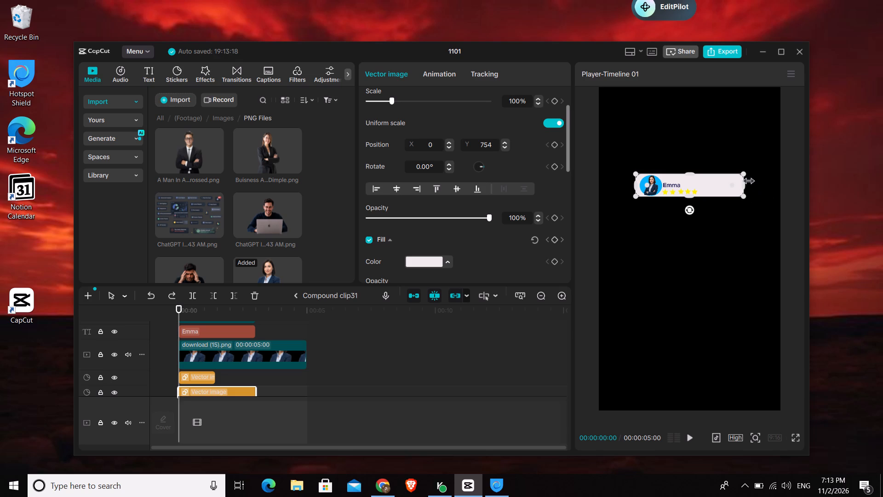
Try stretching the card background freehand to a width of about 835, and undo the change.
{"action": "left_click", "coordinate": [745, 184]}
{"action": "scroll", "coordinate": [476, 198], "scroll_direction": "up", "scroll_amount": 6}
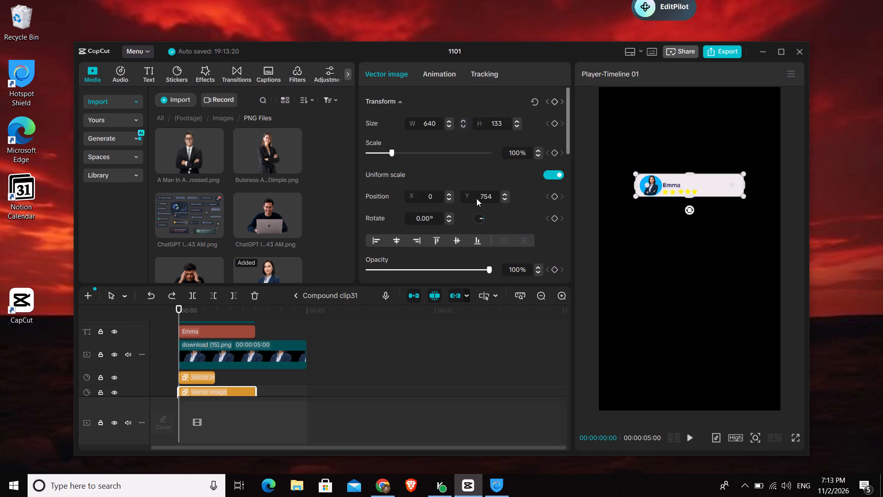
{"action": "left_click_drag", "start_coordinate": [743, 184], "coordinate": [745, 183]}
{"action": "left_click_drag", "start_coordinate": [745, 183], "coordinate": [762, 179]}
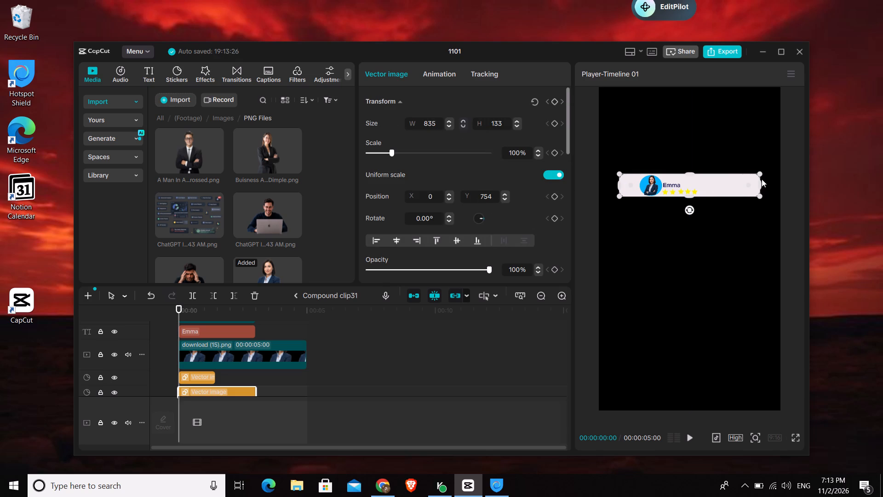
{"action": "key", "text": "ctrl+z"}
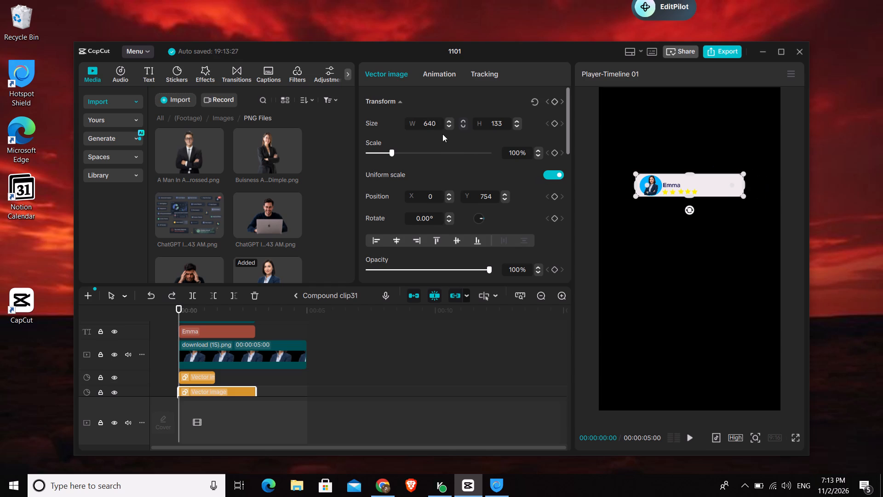
Set the card background's width to 740, keeping its height.
{"action": "left_click", "coordinate": [436, 122]}
{"action": "key", "text": "BackSpace"}
{"action": "key", "text": "BackSpace"}
{"action": "key", "text": "BackSpace"}
{"action": "type", "text": "740"}
{"action": "key", "text": "Return"}
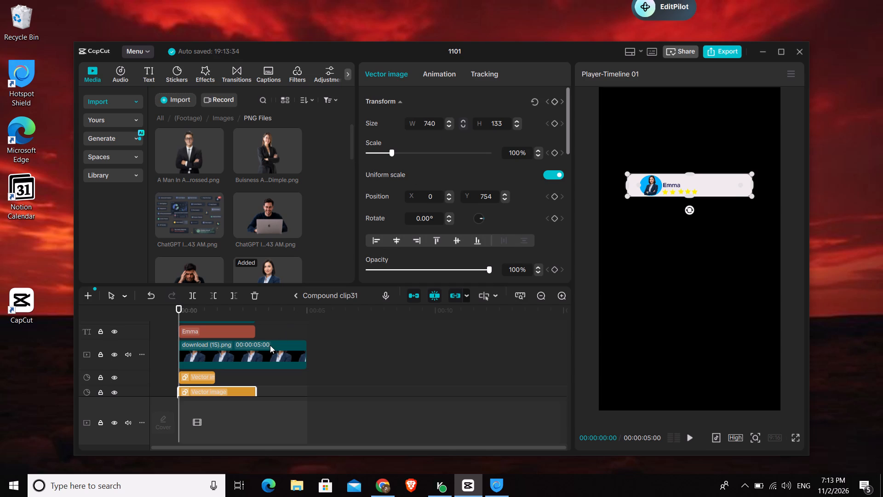
Shift the portrait, blue circle, name and stars together to the left end of the widened background, and return to the main timeline.
{"action": "scroll", "coordinate": [270, 345], "scroll_direction": "up", "scroll_amount": 3}
{"action": "scroll", "coordinate": [270, 345], "scroll_direction": "down", "scroll_amount": 4}
{"action": "left_click_drag", "start_coordinate": [226, 364], "coordinate": [224, 365]}
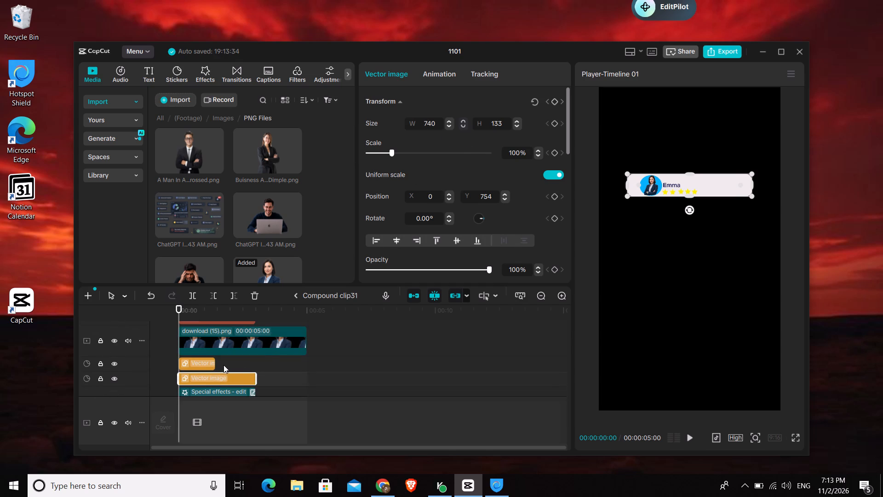
{"action": "left_click_drag", "start_coordinate": [224, 365], "coordinate": [197, 353]}
{"action": "scroll", "coordinate": [196, 355], "scroll_direction": "up", "scroll_amount": 11}
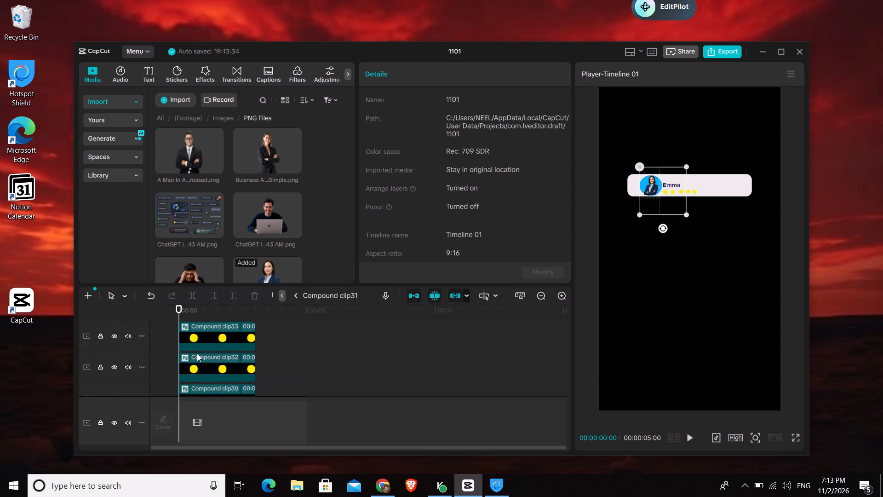
{"action": "scroll", "coordinate": [197, 353], "scroll_direction": "up", "scroll_amount": 4}
{"action": "left_click_drag", "start_coordinate": [197, 353], "coordinate": [203, 350]}
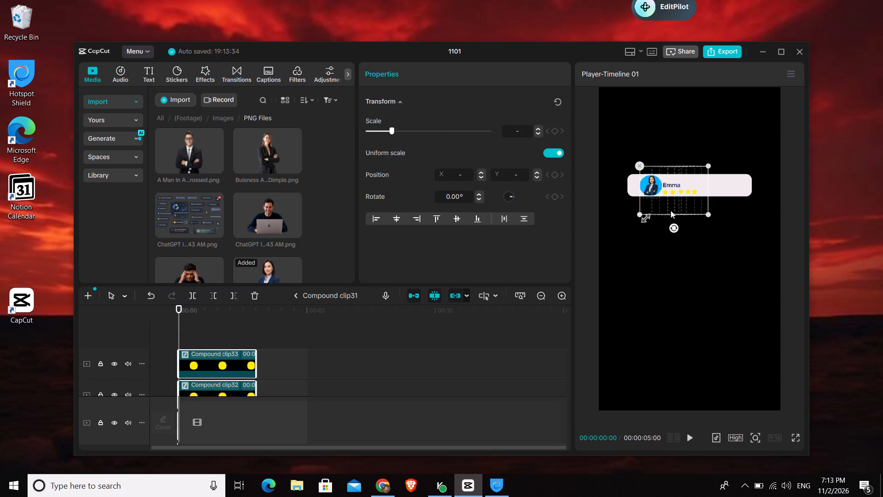
{"action": "left_click_drag", "start_coordinate": [674, 205], "coordinate": [665, 206]}
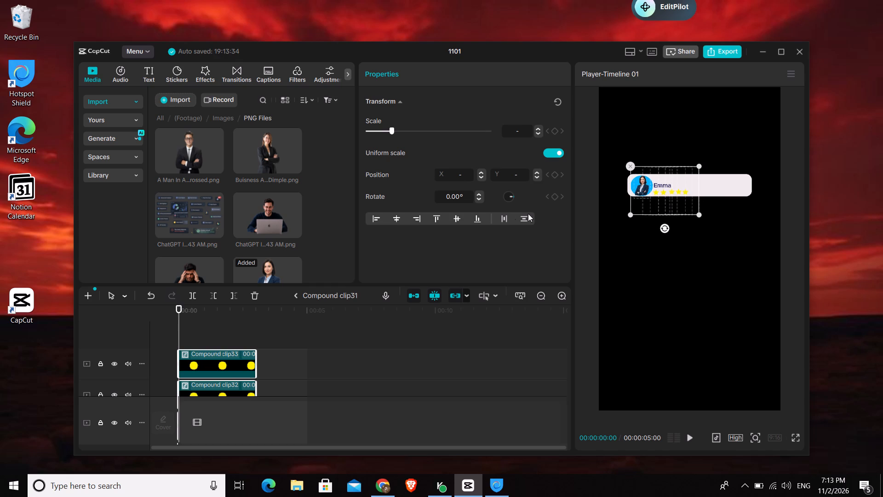
{"action": "left_click", "coordinate": [298, 295]}
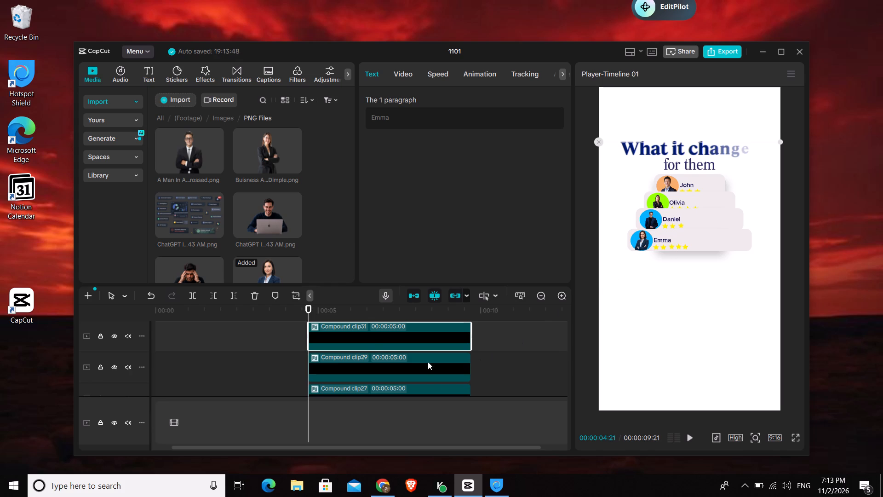
Duplicate the Emma card and place the copy directly below it, slightly overlapping and horizontally centred.
{"action": "key", "text": "ctrl+c"}
{"action": "key", "text": "ctrl+v"}
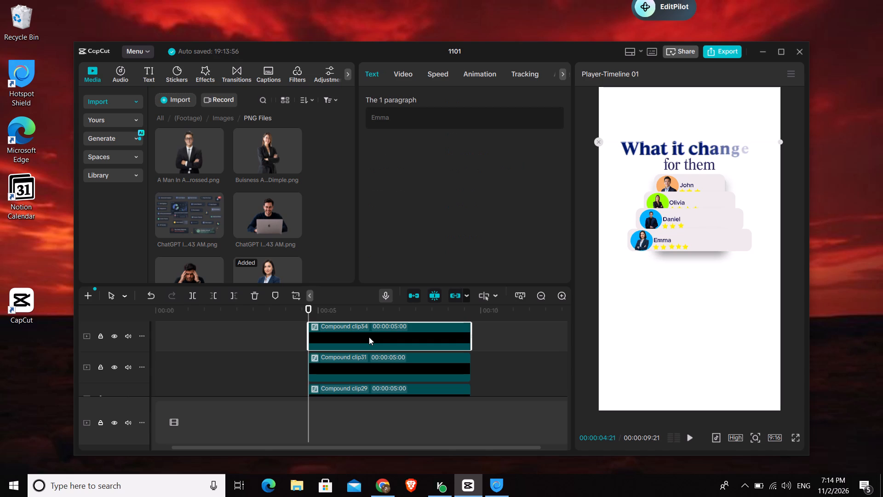
{"action": "left_click_drag", "start_coordinate": [682, 246], "coordinate": [682, 259]}
{"action": "left_click_drag", "start_coordinate": [682, 259], "coordinate": [681, 268]}
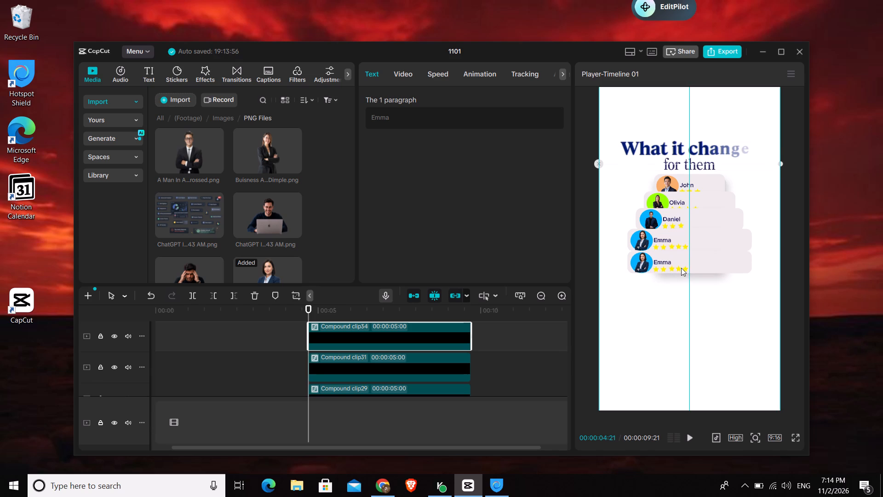
{"action": "left_click_drag", "start_coordinate": [681, 268], "coordinate": [682, 266]}
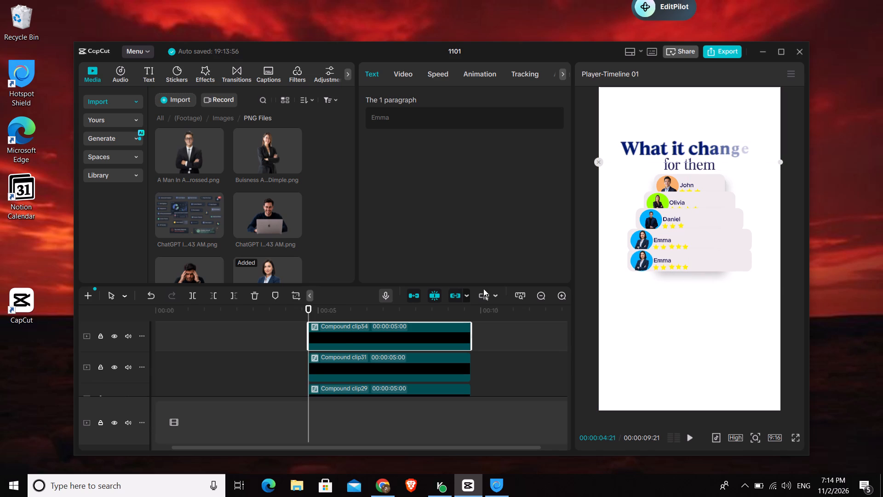
Open the duplicated card's compound clip and clear the name Emma from its text.
{"action": "double_click", "coordinate": [344, 333]}
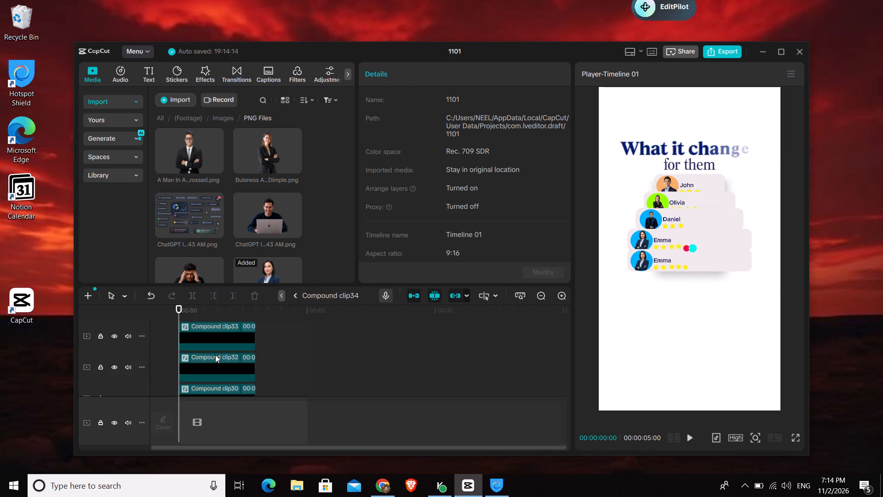
{"action": "scroll", "coordinate": [214, 354], "scroll_direction": "down", "scroll_amount": 11}
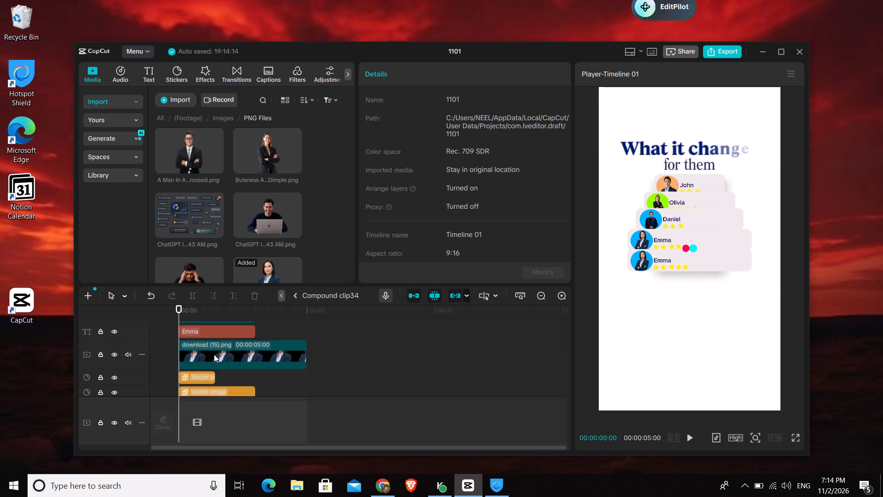
{"action": "left_click", "coordinate": [211, 335]}
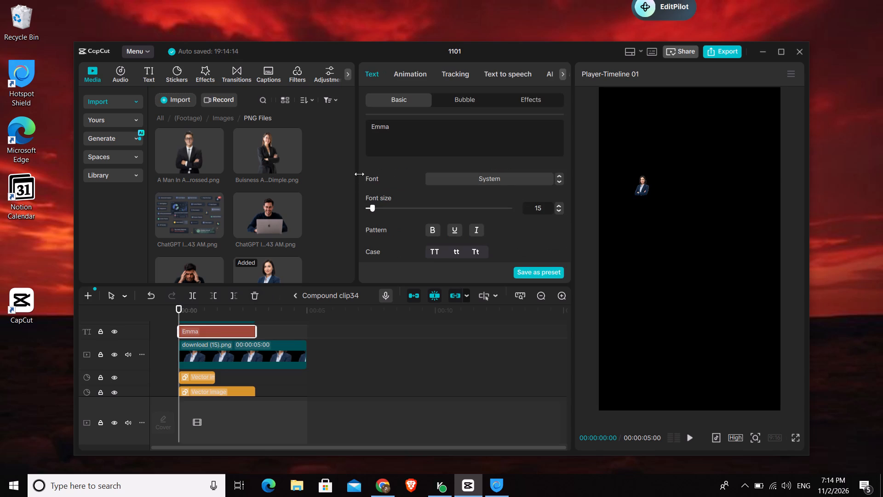
{"action": "double_click", "coordinate": [417, 132]}
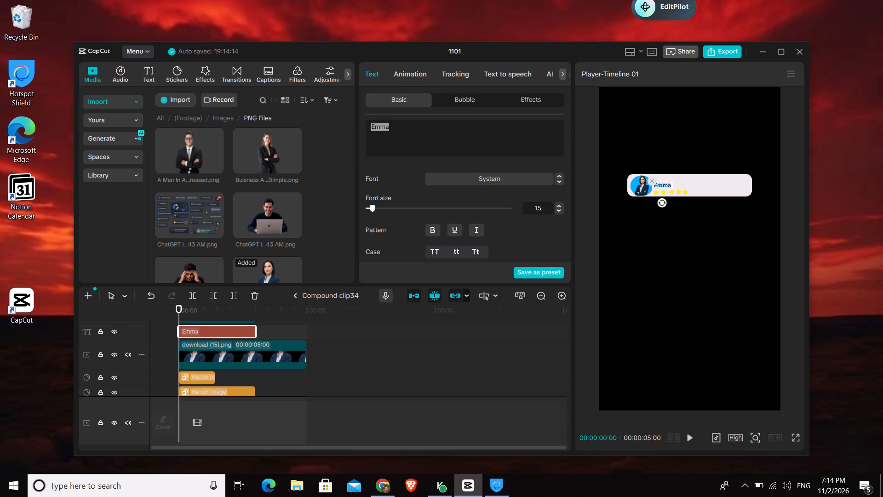
{"action": "key", "text": "BackSpace"}
Replace the card's portrait clip with the image A Man In A Suit And Tie With His Arms Crossed.
{"action": "left_click", "coordinate": [225, 361]}
{"action": "right_click", "coordinate": [225, 361]}
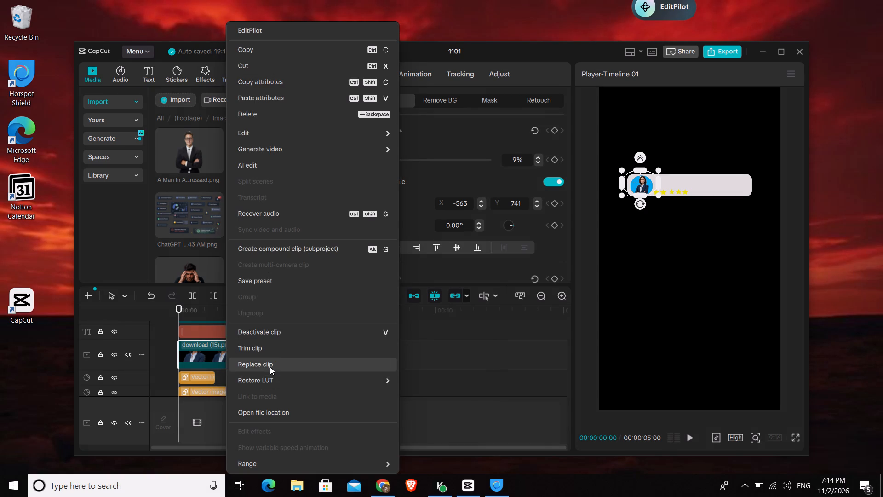
{"action": "left_click", "coordinate": [270, 367]}
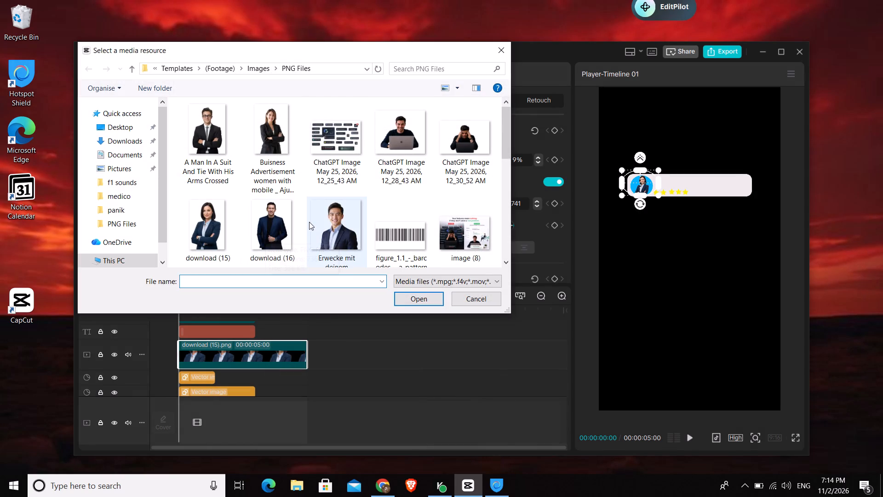
{"action": "left_click", "coordinate": [274, 129]}
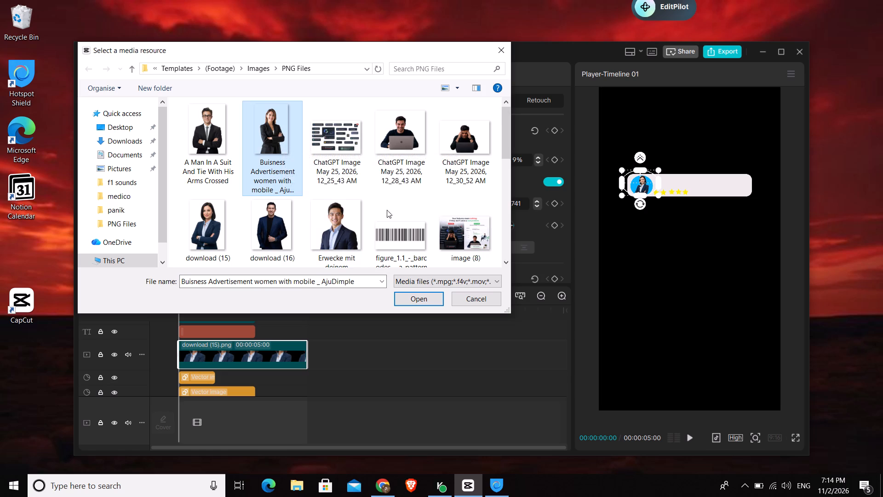
{"action": "scroll", "coordinate": [449, 172], "scroll_direction": "down", "scroll_amount": 3}
{"action": "scroll", "coordinate": [448, 172], "scroll_direction": "up", "scroll_amount": 3}
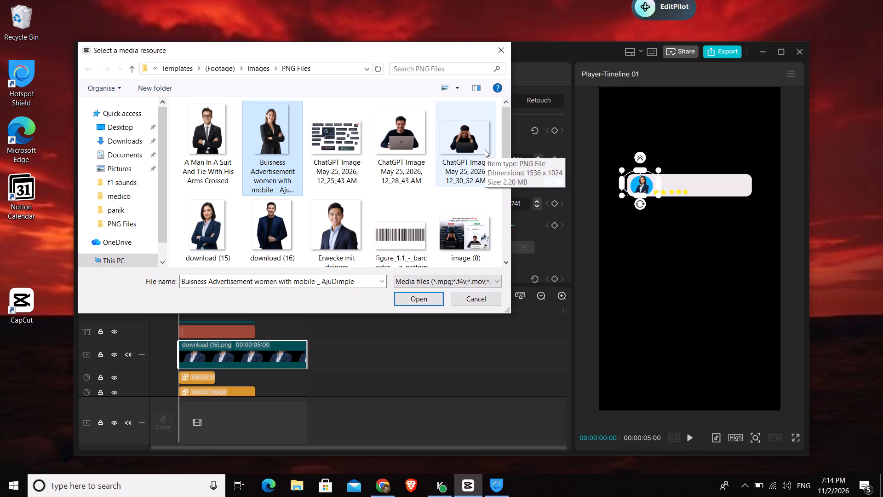
{"action": "left_click", "coordinate": [194, 135]}
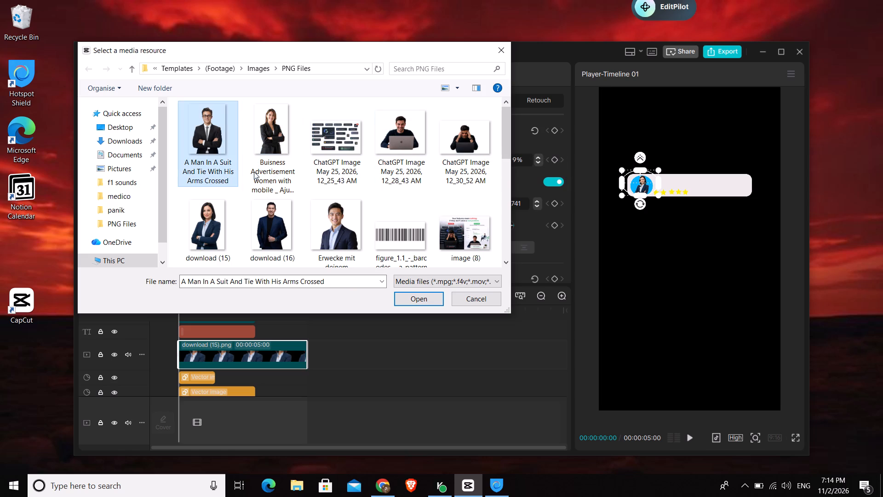
{"action": "left_click", "coordinate": [416, 299]}
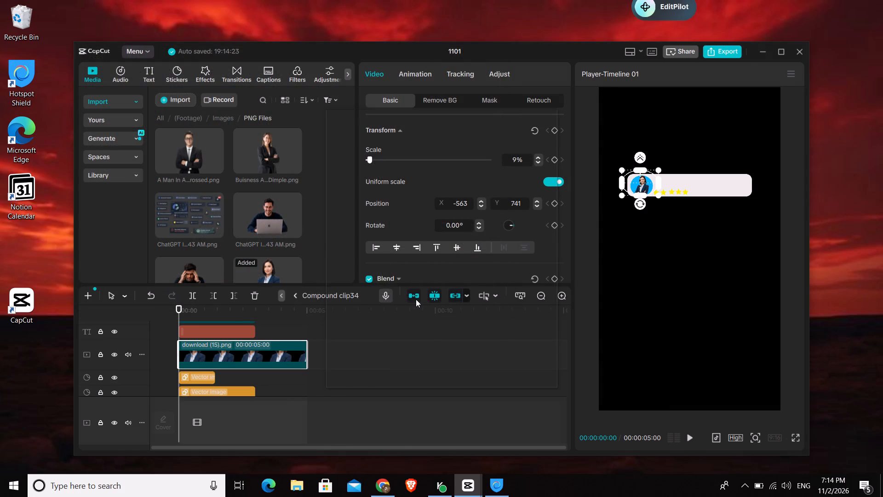
{"action": "left_click", "coordinate": [475, 372]}
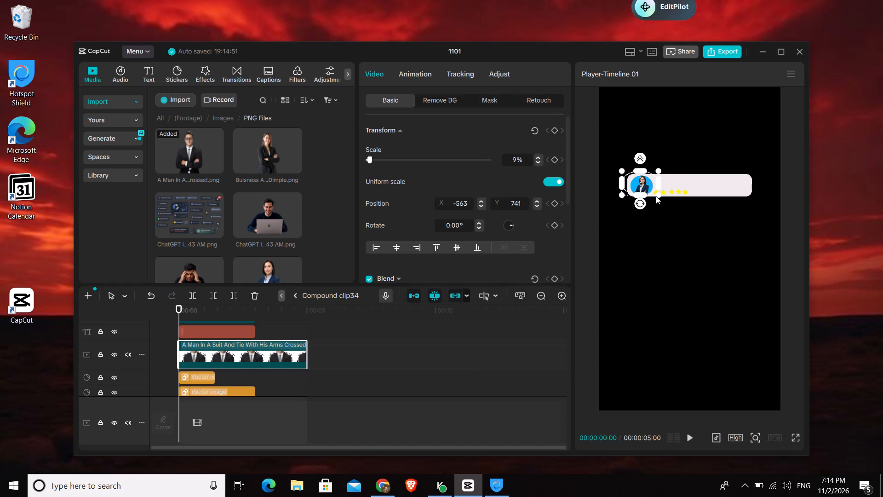
Nudge the new portrait slightly so the man sits inside the blue circle.
{"action": "scroll", "coordinate": [659, 201], "scroll_direction": "up", "scroll_amount": 4, "text": "ctrl"}
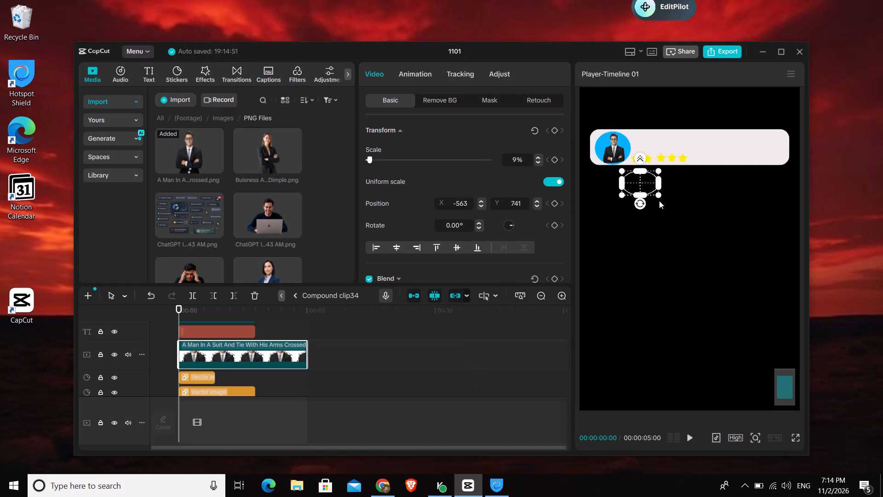
{"action": "scroll", "coordinate": [659, 201], "scroll_direction": "up", "scroll_amount": 1, "text": "ctrl"}
{"action": "scroll", "coordinate": [614, 183], "scroll_direction": "up", "scroll_amount": 6}
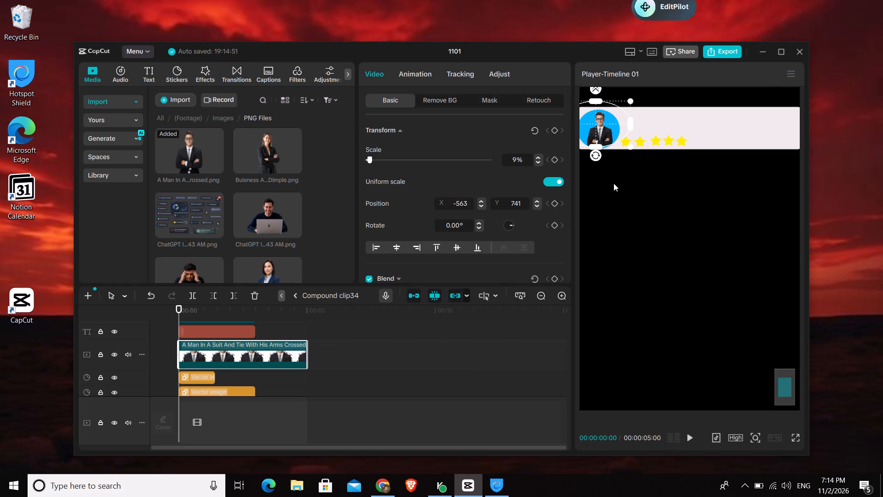
{"action": "scroll", "coordinate": [614, 183], "scroll_direction": "down", "scroll_amount": 2}
{"action": "scroll", "coordinate": [617, 210], "scroll_direction": "up", "scroll_amount": 2}
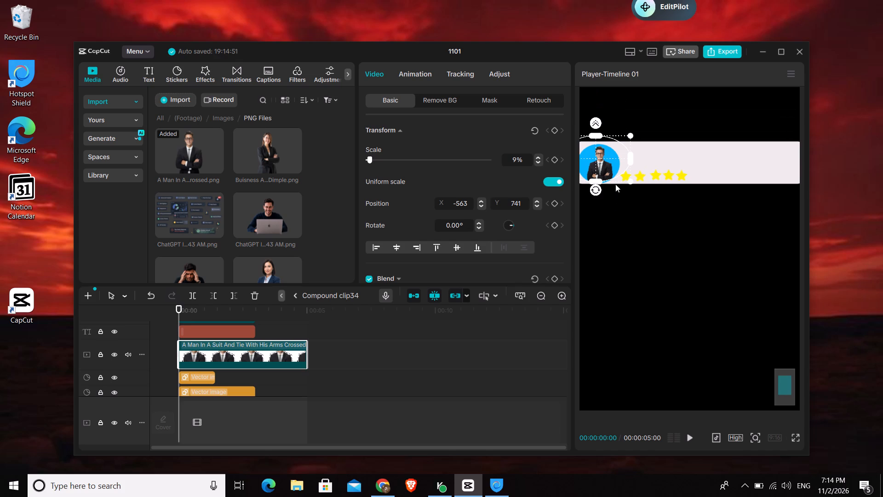
{"action": "left_click_drag", "start_coordinate": [608, 162], "coordinate": [615, 166]}
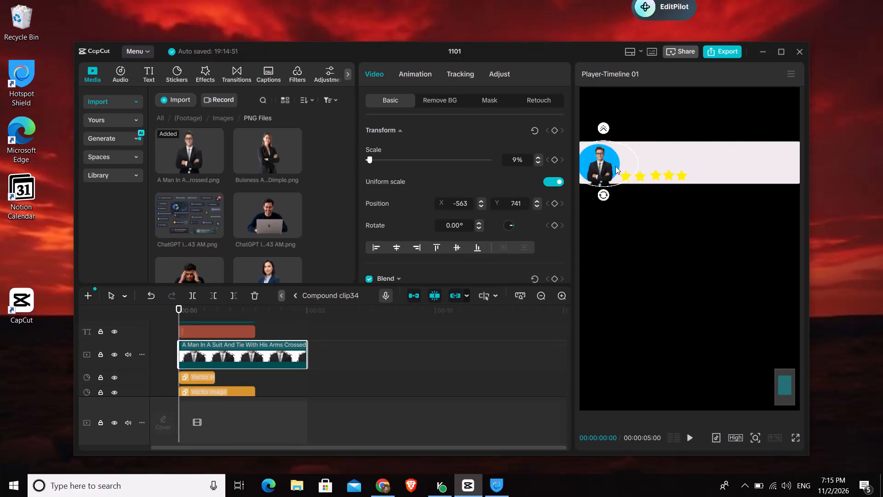
{"action": "left_click_drag", "start_coordinate": [615, 166], "coordinate": [614, 163]}
{"action": "left_click", "coordinate": [226, 372]}
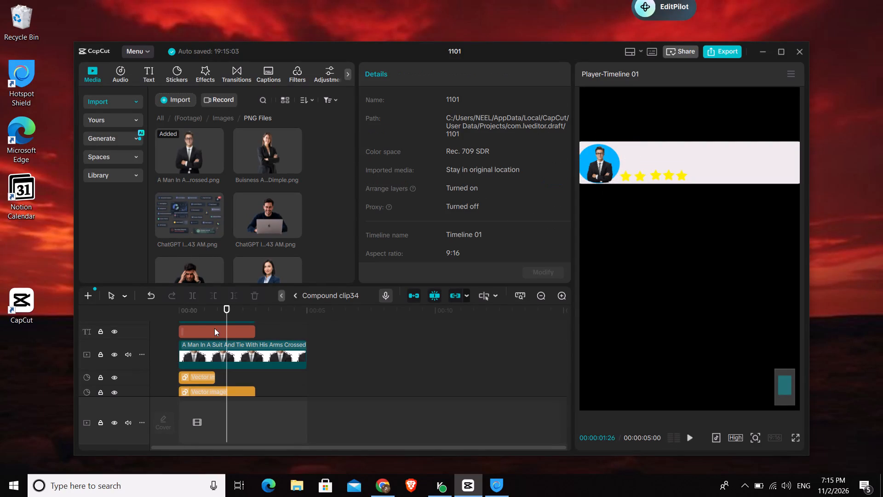
{"action": "left_click", "coordinate": [203, 316]}
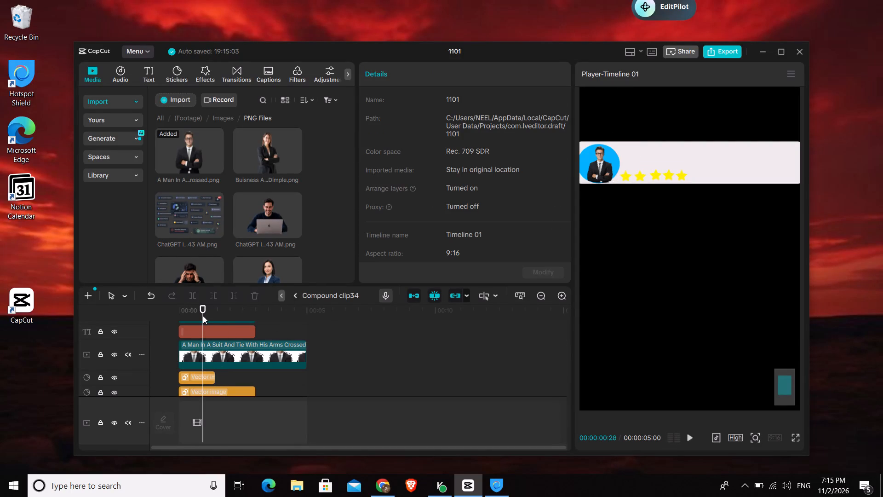
{"action": "left_click", "coordinate": [194, 359]}
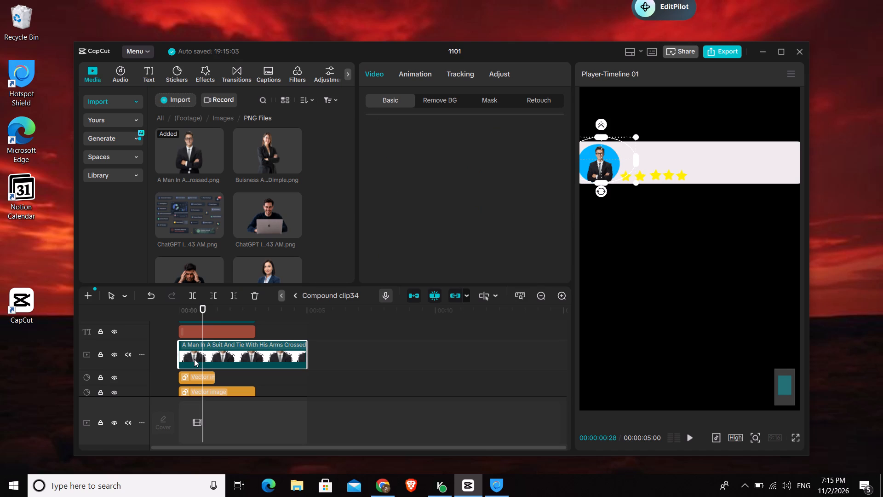
{"action": "left_click", "coordinate": [624, 171]}
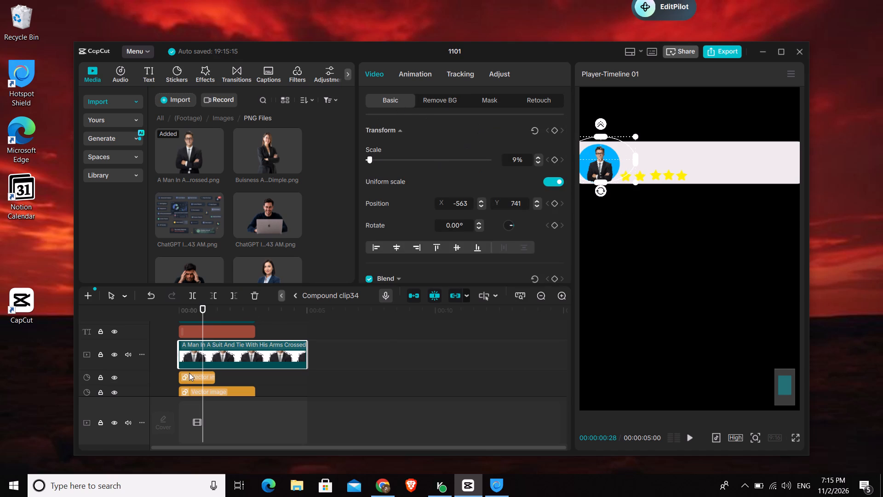
Switch off the portrait's circle mask, fine-tune the portrait's position over the blue circle, and re-enable the mask.
{"action": "left_click", "coordinate": [488, 102]}
{"action": "left_click", "coordinate": [371, 124]}
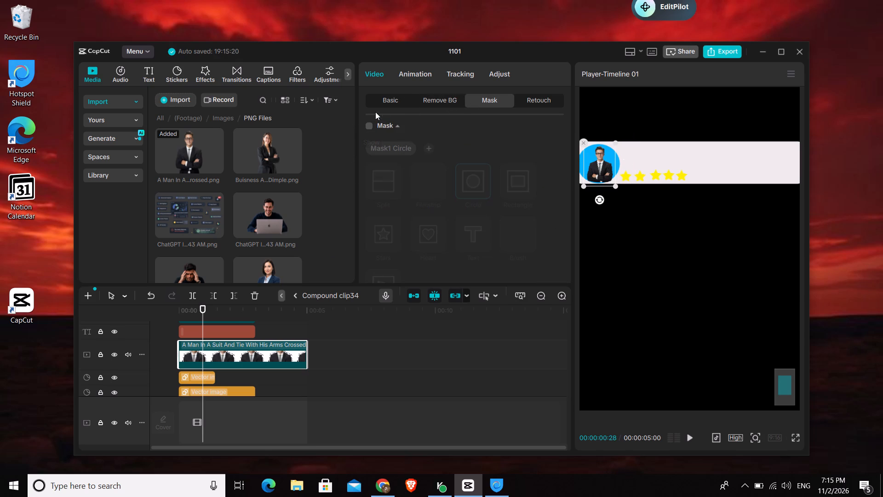
{"action": "left_click", "coordinate": [597, 161]}
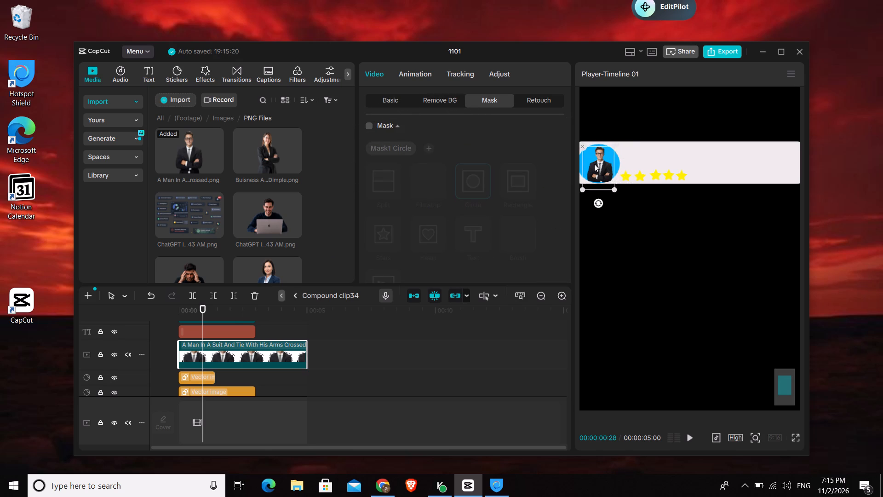
{"action": "left_click", "coordinate": [599, 173]}
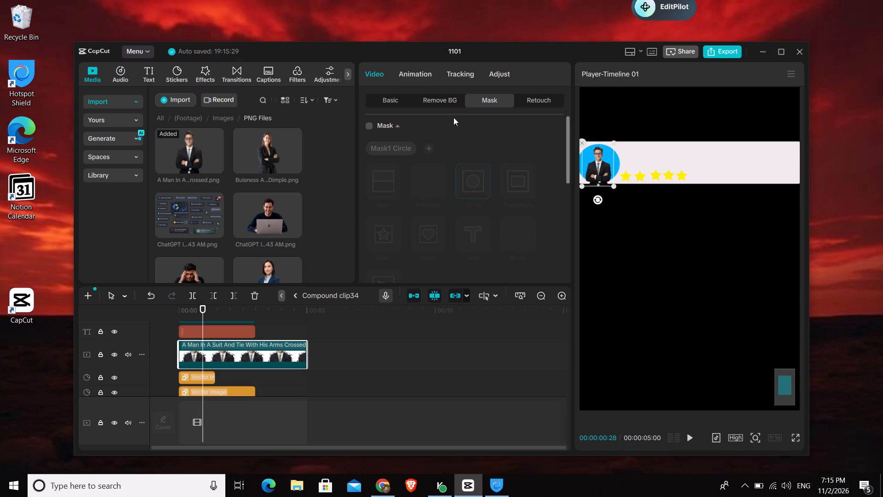
{"action": "left_click", "coordinate": [368, 124]}
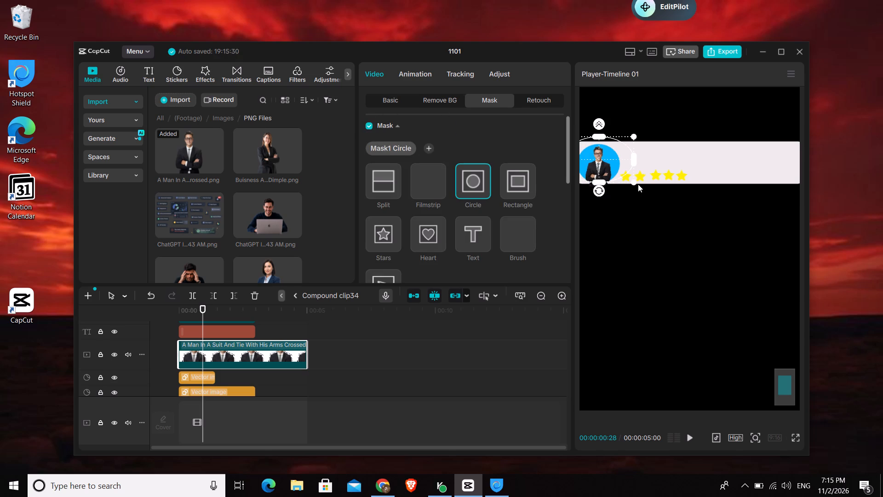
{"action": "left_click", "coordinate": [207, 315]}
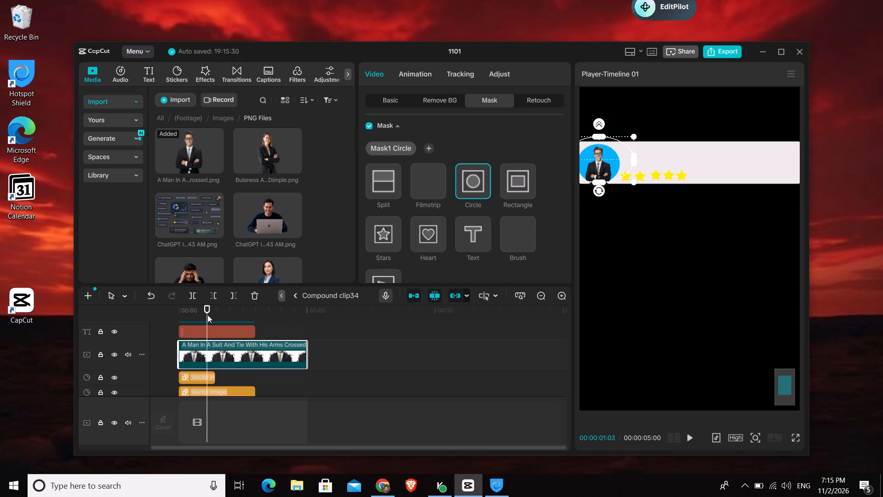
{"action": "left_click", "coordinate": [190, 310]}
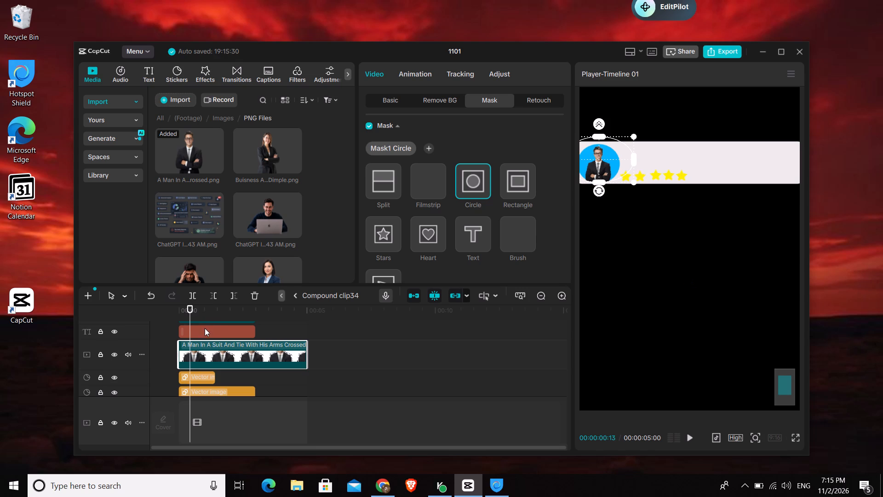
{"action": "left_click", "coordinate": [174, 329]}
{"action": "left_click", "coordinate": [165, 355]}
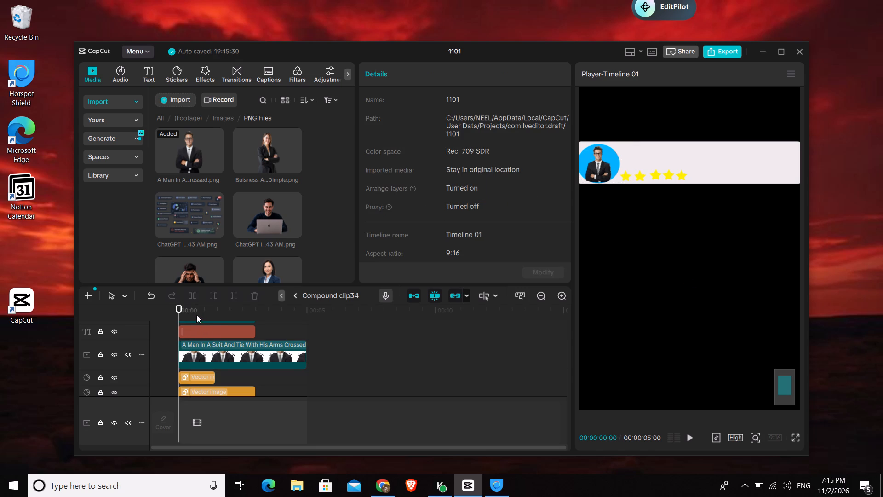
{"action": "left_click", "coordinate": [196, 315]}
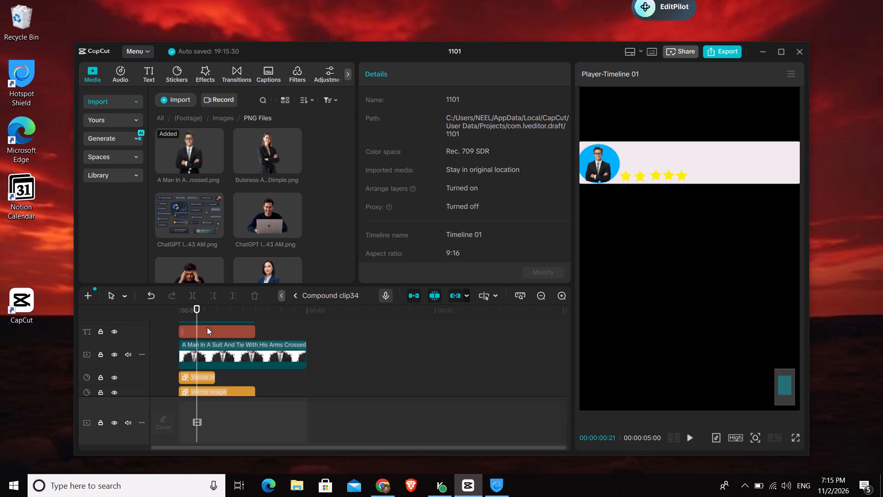
Enter Ryan as the name in the fifth card's empty text clip.
{"action": "scroll", "coordinate": [247, 373], "scroll_direction": "up", "scroll_amount": 1}
{"action": "left_click", "coordinate": [212, 346]}
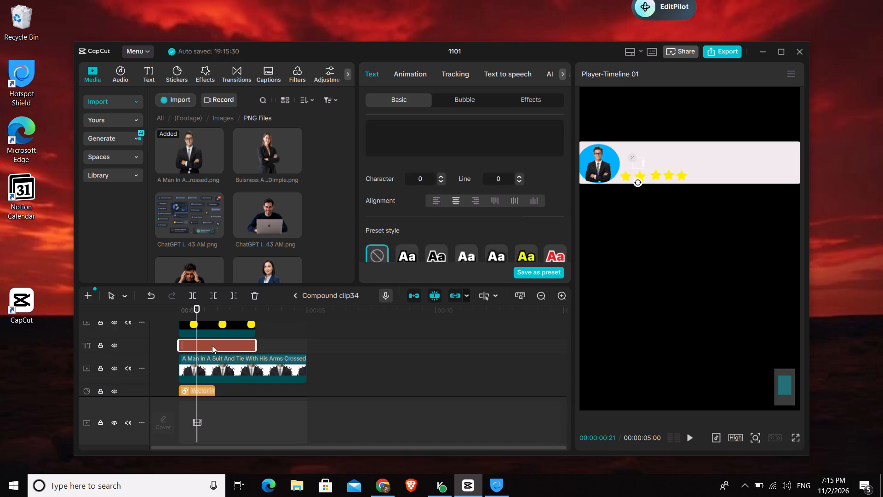
{"action": "left_click", "coordinate": [431, 138]}
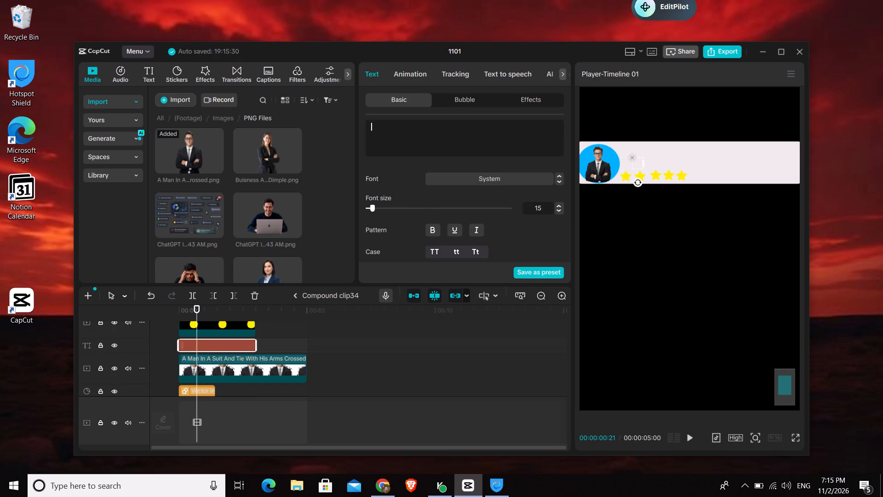
{"action": "key", "text": "shift+r"}
{"action": "type", "text": "ya"}
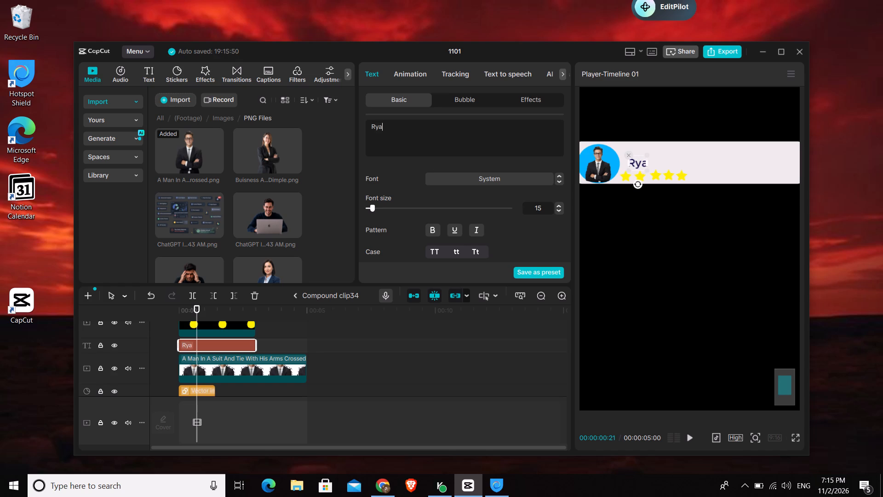
{"action": "key", "text": "n"}
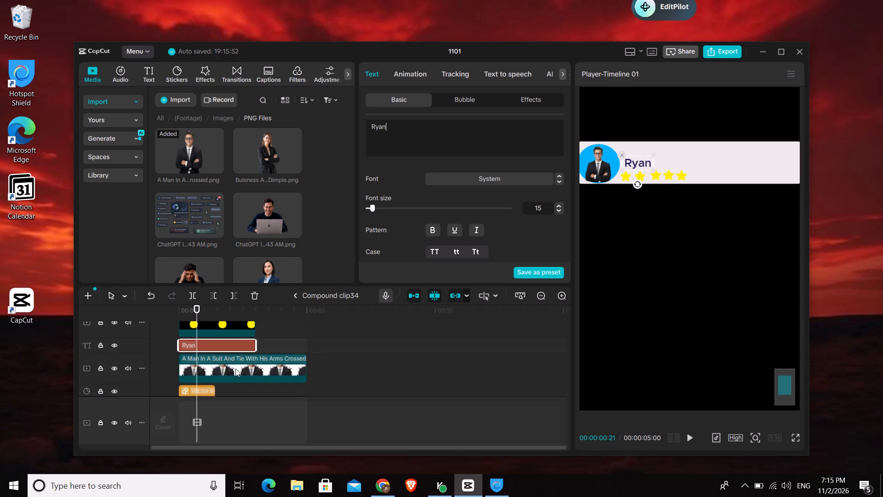
Delete the last star's clip from Ryan's card to leave a four-star rating.
{"action": "scroll", "coordinate": [235, 369], "scroll_direction": "up", "scroll_amount": 1}
{"action": "scroll", "coordinate": [220, 332], "scroll_direction": "up", "scroll_amount": 11}
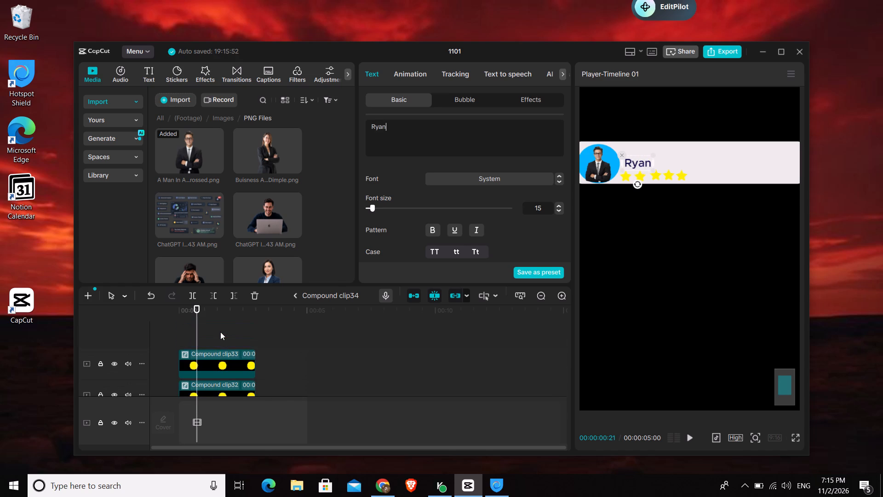
{"action": "left_click", "coordinate": [218, 364]}
{"action": "key", "text": "Delete"}
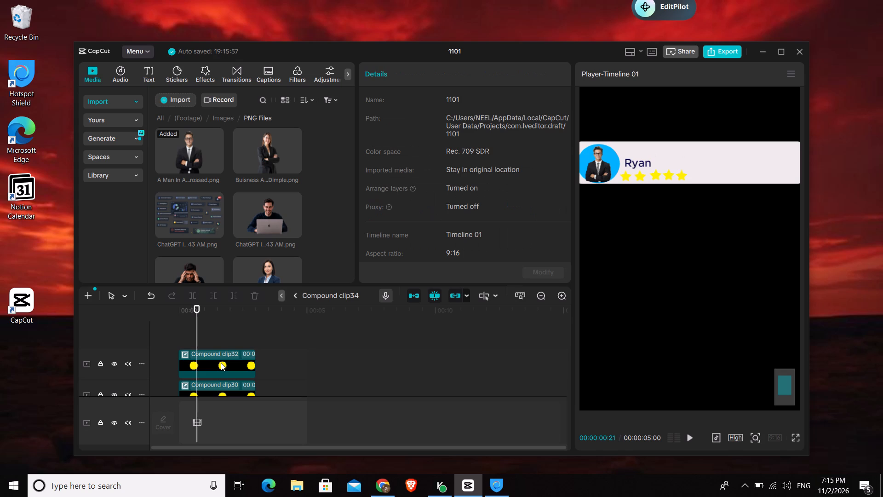
Resize the circle mask on Ryan's portrait, narrowing it to fit the blue circle behind him.
{"action": "scroll", "coordinate": [221, 363], "scroll_direction": "down", "scroll_amount": 6}
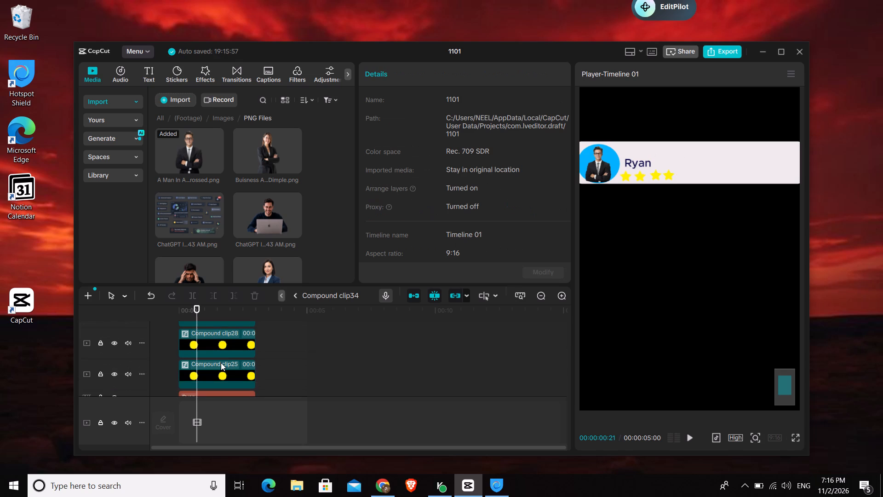
{"action": "scroll", "coordinate": [304, 328], "scroll_direction": "down", "scroll_amount": 5}
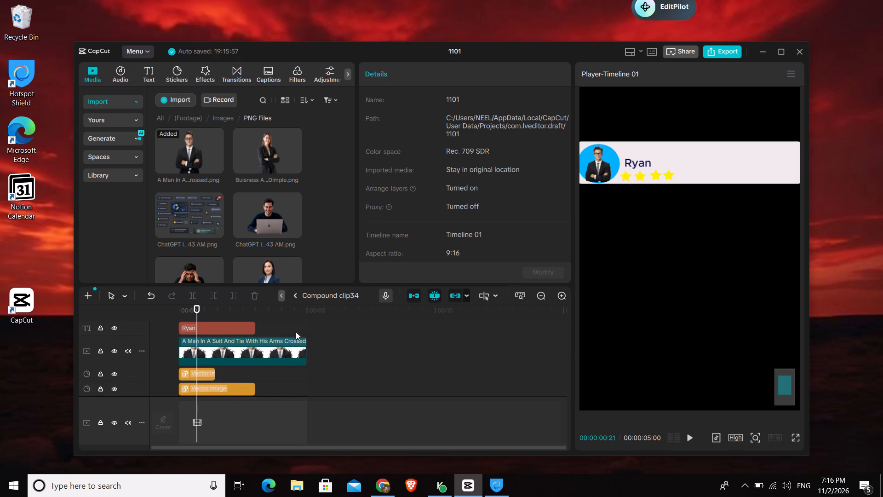
{"action": "left_click", "coordinate": [256, 351]}
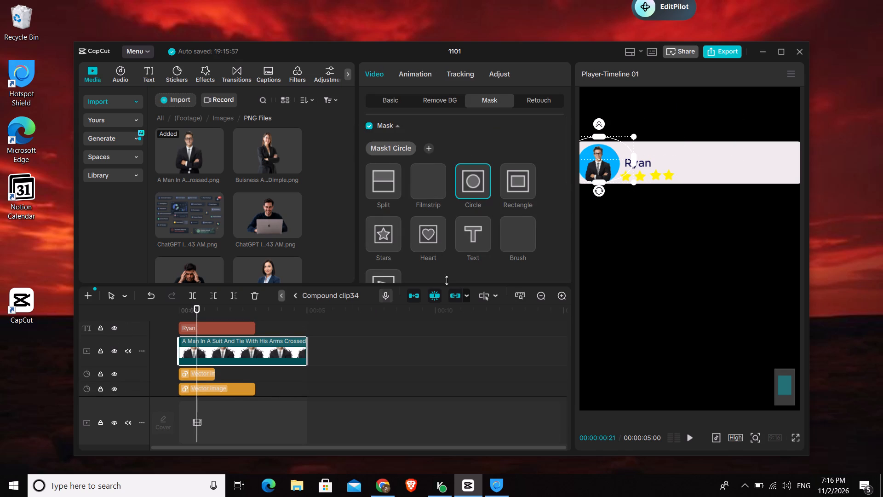
{"action": "left_click", "coordinate": [397, 101]}
{"action": "left_click", "coordinate": [603, 168]}
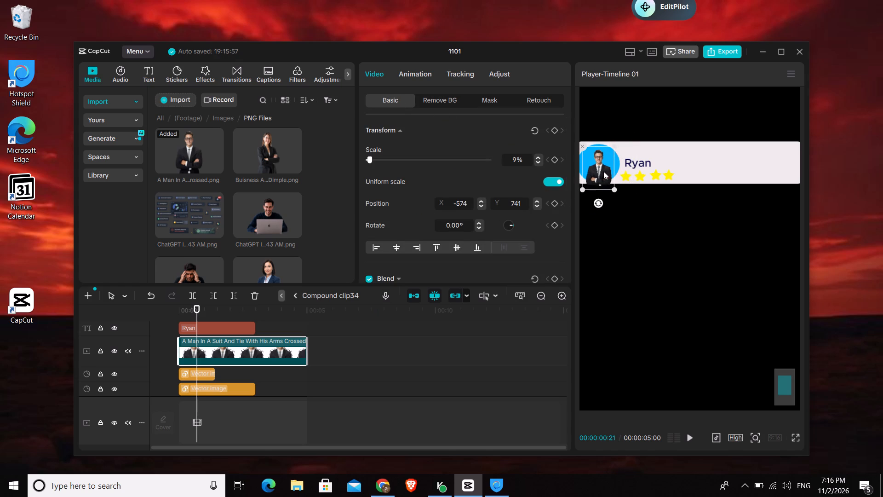
{"action": "left_click", "coordinate": [477, 99]}
{"action": "left_click_drag", "start_coordinate": [634, 187], "coordinate": [584, 149]}
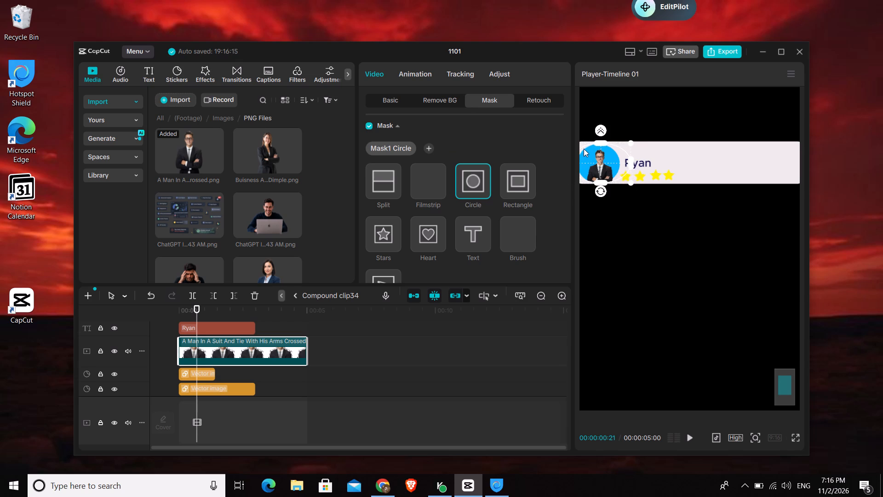
{"action": "left_click_drag", "start_coordinate": [584, 149], "coordinate": [568, 141]}
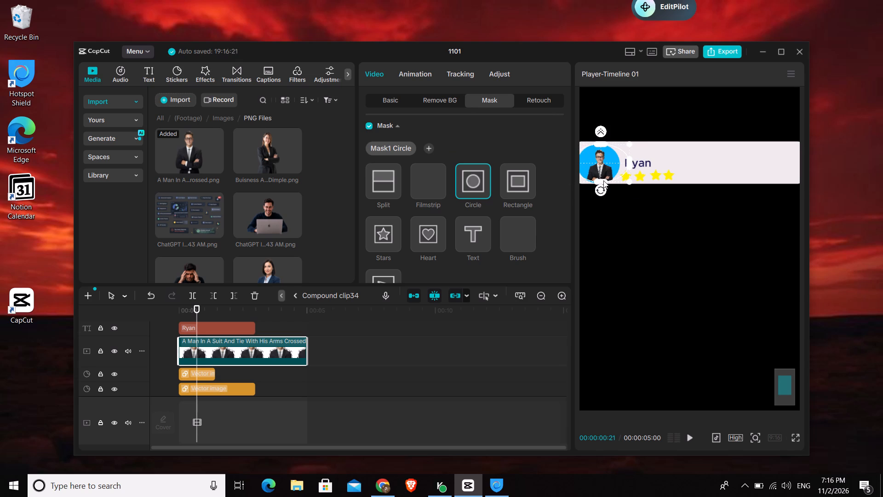
{"action": "left_click_drag", "start_coordinate": [604, 180], "coordinate": [603, 188]}
{"action": "left_click_drag", "start_coordinate": [603, 188], "coordinate": [606, 195]}
{"action": "left_click_drag", "start_coordinate": [631, 162], "coordinate": [618, 166]}
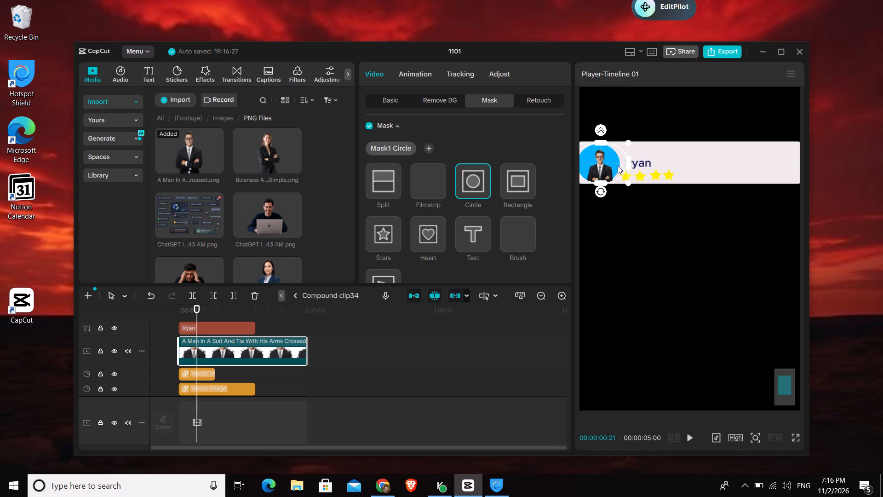
{"action": "left_click_drag", "start_coordinate": [618, 166], "coordinate": [561, 163]}
{"action": "left_click_drag", "start_coordinate": [561, 163], "coordinate": [580, 164]}
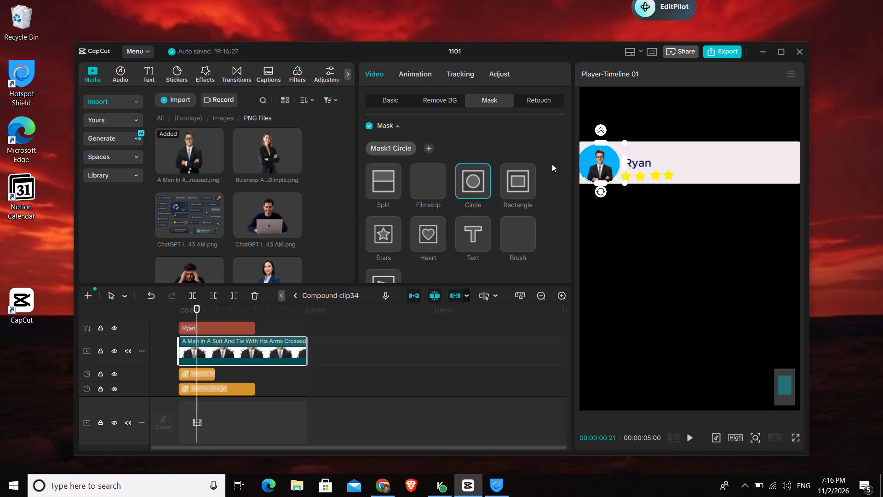
Change the fill of the blue circle behind Ryan's portrait to a solid light purple.
{"action": "left_click", "coordinate": [232, 380]}
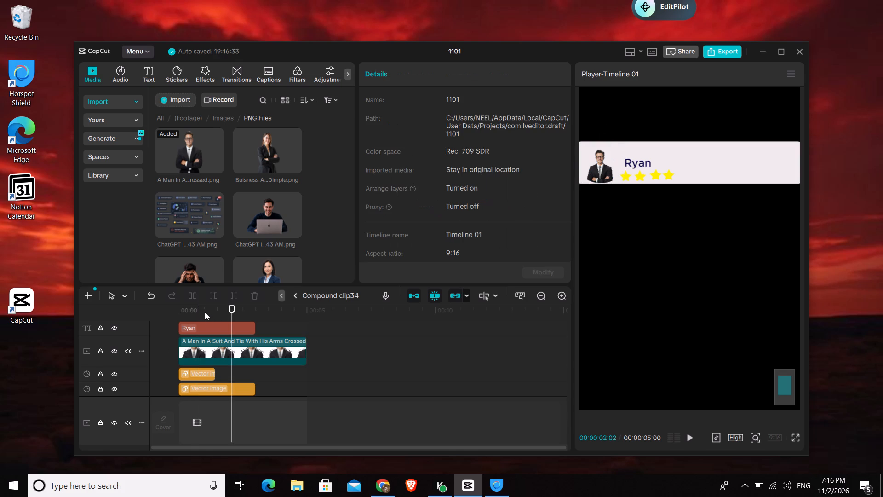
{"action": "left_click", "coordinate": [201, 310]}
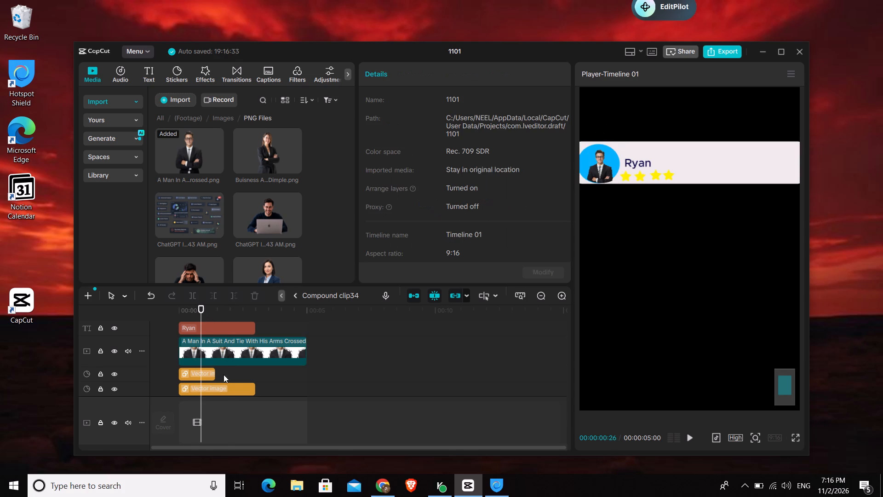
{"action": "left_click", "coordinate": [198, 379]}
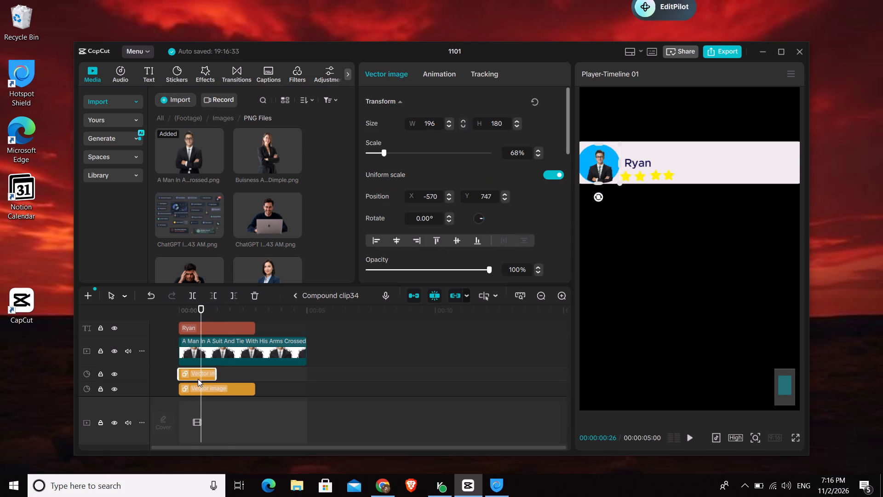
{"action": "scroll", "coordinate": [430, 236], "scroll_direction": "down", "scroll_amount": 3}
{"action": "left_click", "coordinate": [445, 162]}
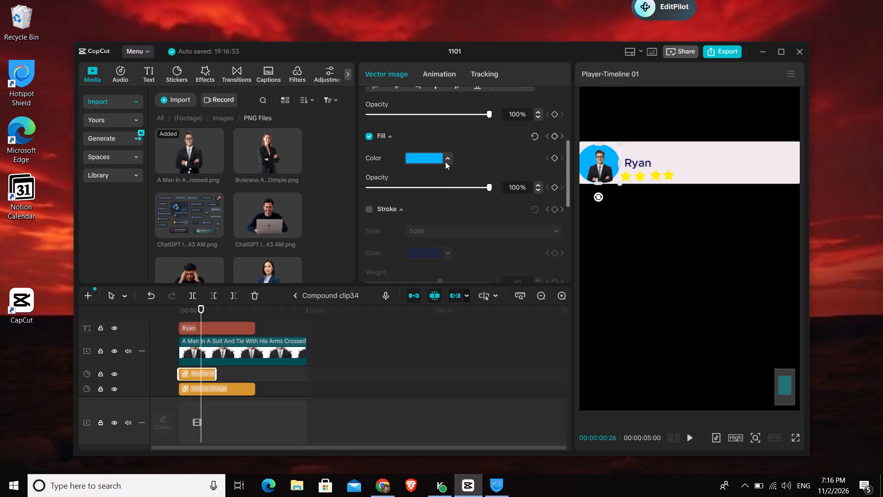
{"action": "left_click", "coordinate": [446, 155]}
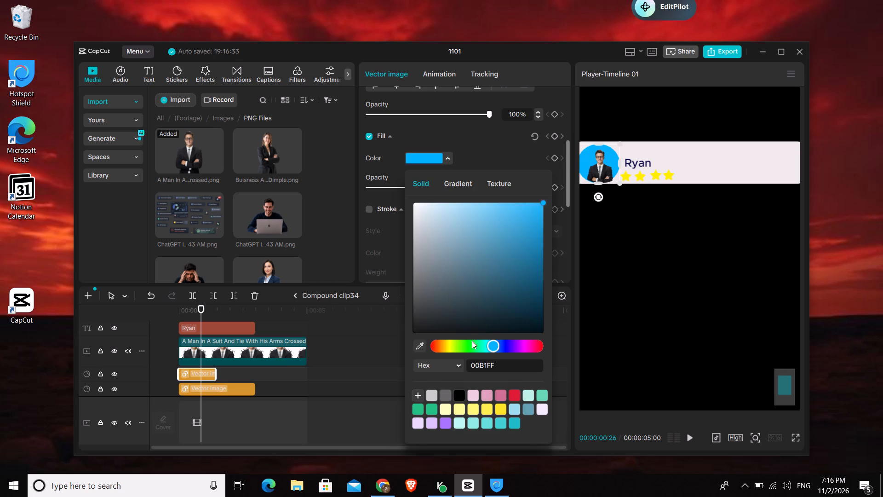
{"action": "left_click_drag", "start_coordinate": [495, 345], "coordinate": [558, 340]}
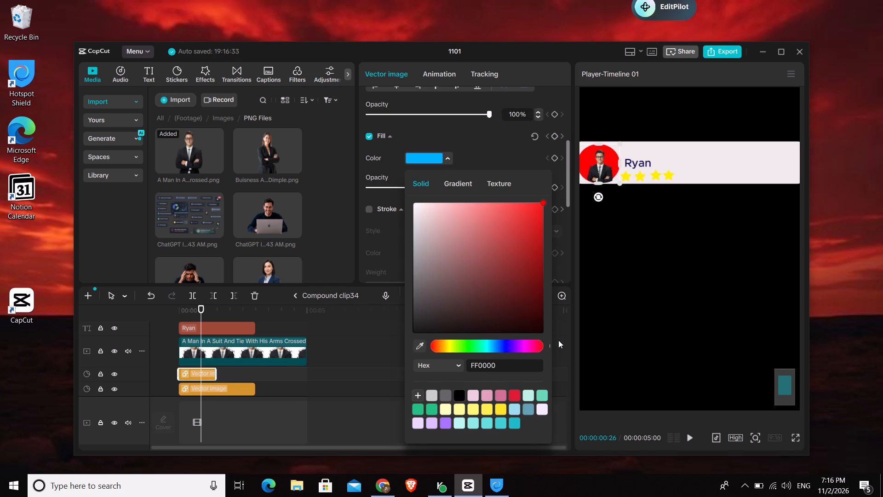
{"action": "left_click_drag", "start_coordinate": [558, 340], "coordinate": [525, 353]}
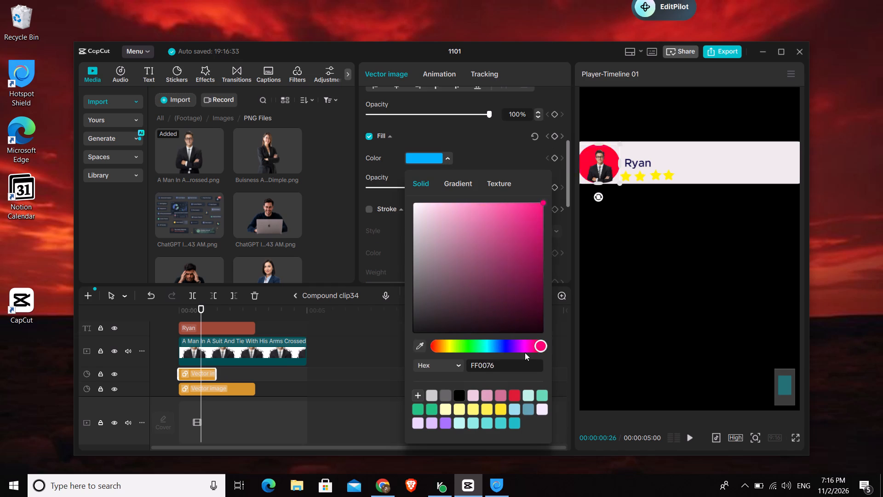
{"action": "left_click_drag", "start_coordinate": [525, 353], "coordinate": [554, 343]}
{"action": "left_click", "coordinate": [489, 239]}
{"action": "left_click_drag", "start_coordinate": [489, 239], "coordinate": [455, 221]}
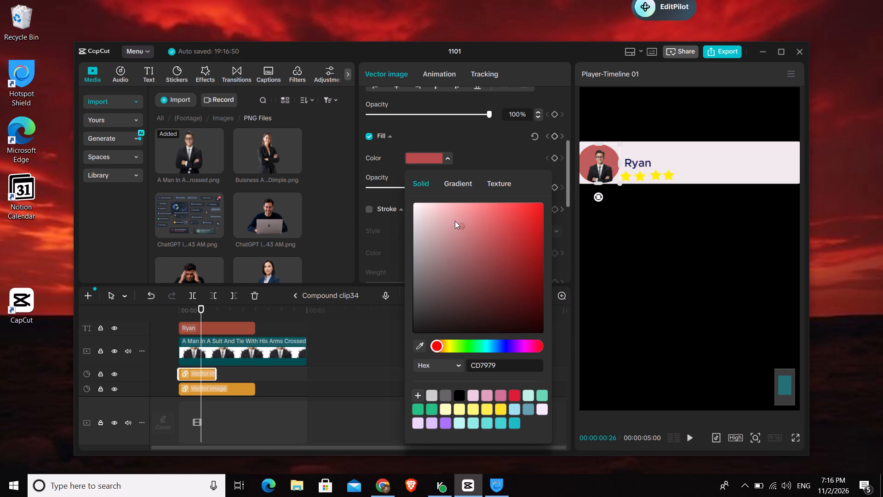
{"action": "left_click_drag", "start_coordinate": [455, 221], "coordinate": [457, 243]}
{"action": "left_click_drag", "start_coordinate": [437, 343], "coordinate": [449, 348]}
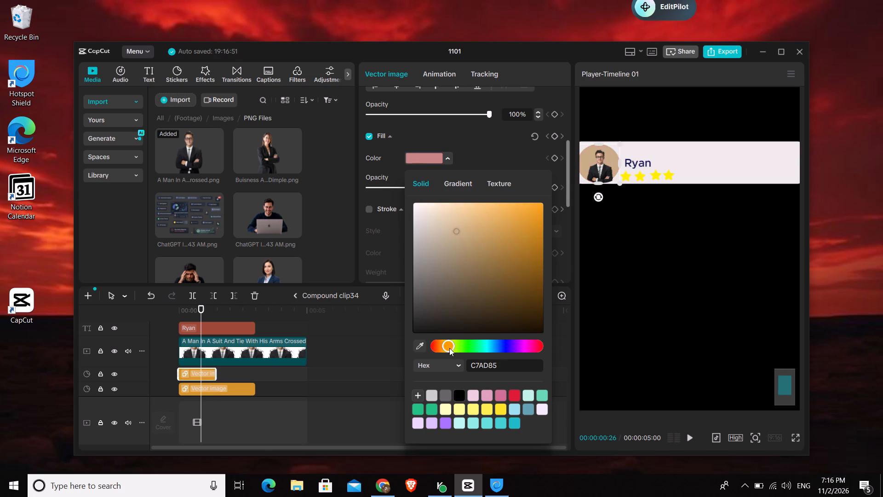
{"action": "left_click_drag", "start_coordinate": [449, 348], "coordinate": [441, 349]}
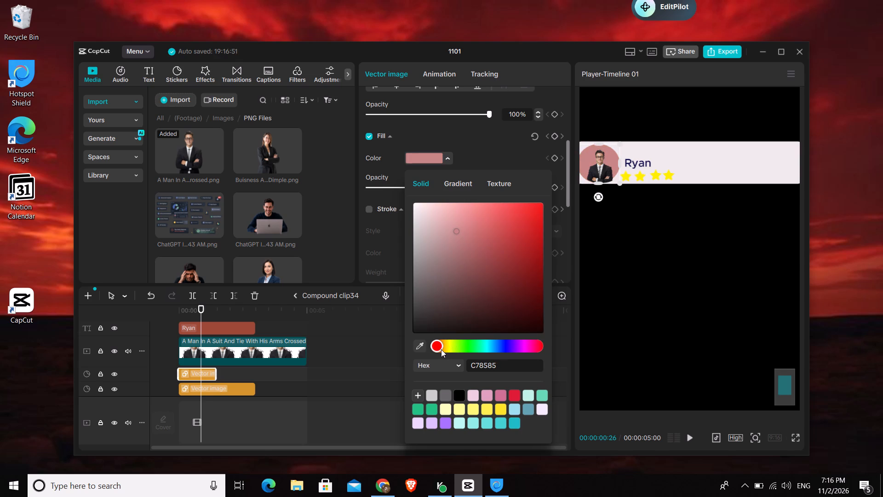
{"action": "left_click_drag", "start_coordinate": [441, 349], "coordinate": [527, 347]}
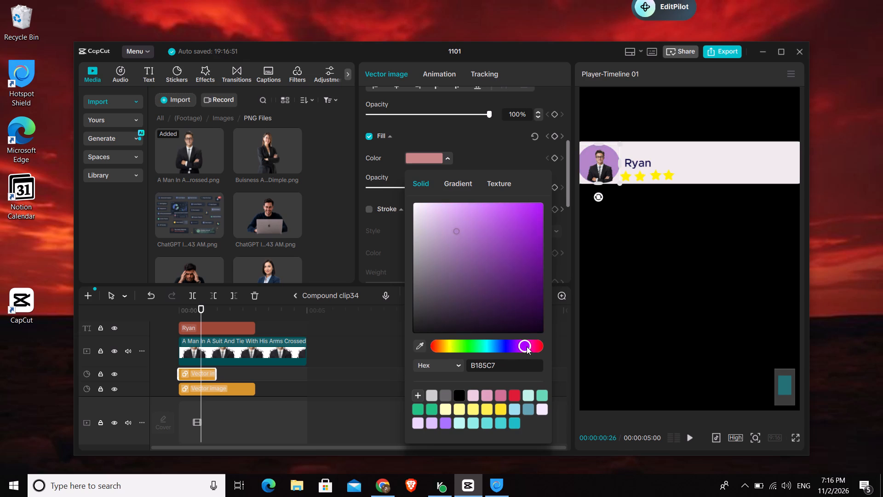
{"action": "left_click_drag", "start_coordinate": [527, 347], "coordinate": [527, 347]}
{"action": "left_click", "coordinate": [501, 250]}
{"action": "left_click_drag", "start_coordinate": [501, 250], "coordinate": [452, 231]}
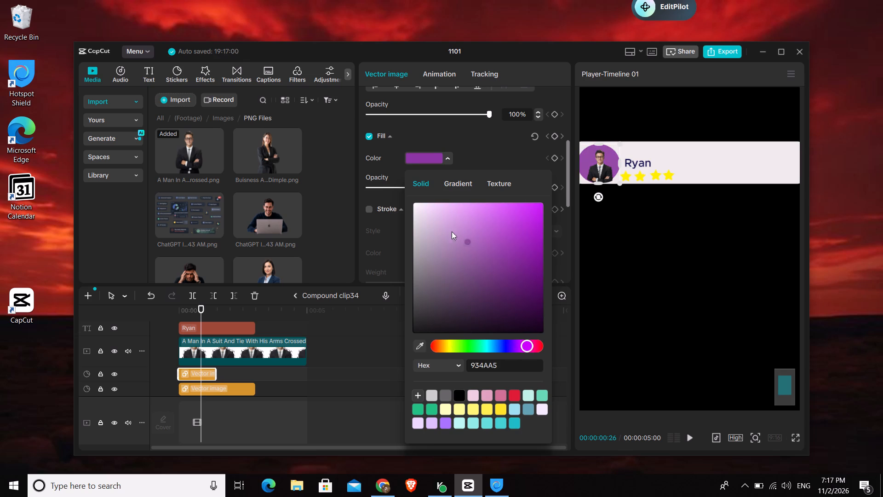
{"action": "left_click_drag", "start_coordinate": [452, 231], "coordinate": [469, 230]}
{"action": "left_click", "coordinate": [445, 153]}
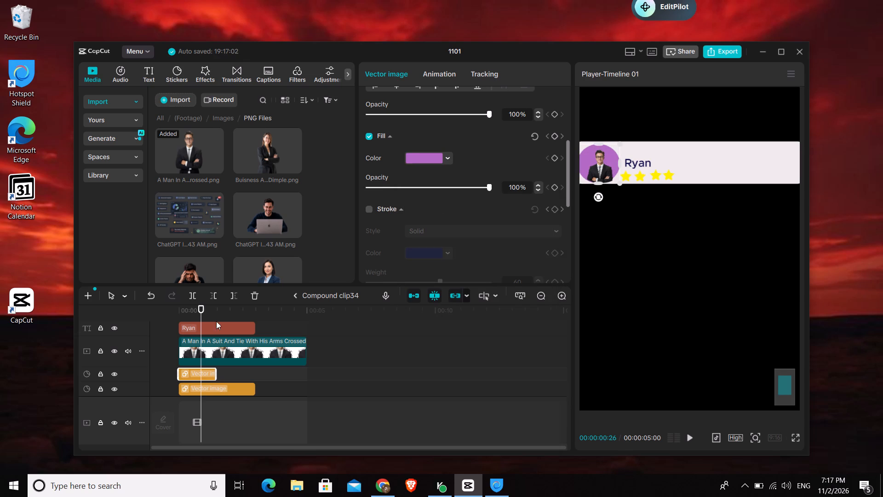
Return to the main timeline and check the whole five-card stack in the preview at about 4 seconds 25 frames.
{"action": "scroll", "coordinate": [278, 350], "scroll_direction": "down", "scroll_amount": 4}
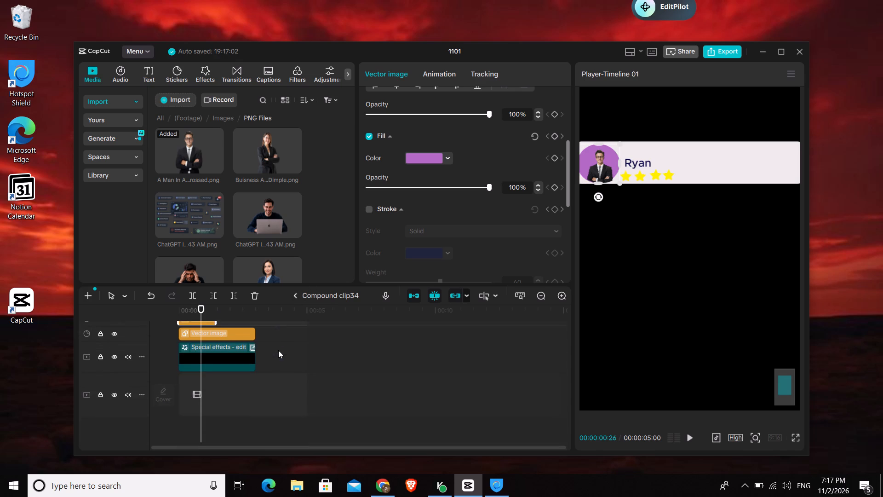
{"action": "scroll", "coordinate": [278, 350], "scroll_direction": "up", "scroll_amount": 6}
{"action": "left_click", "coordinate": [293, 293]}
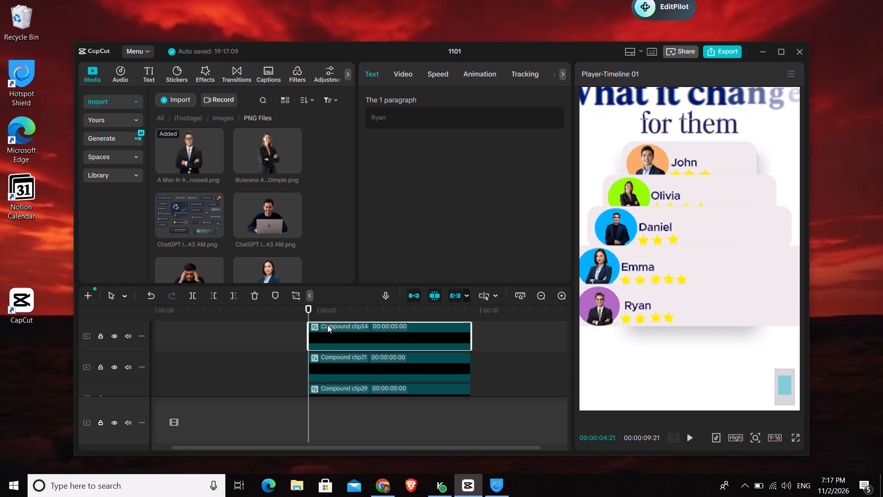
{"action": "left_click", "coordinate": [324, 312]}
{"action": "left_click", "coordinate": [313, 312]}
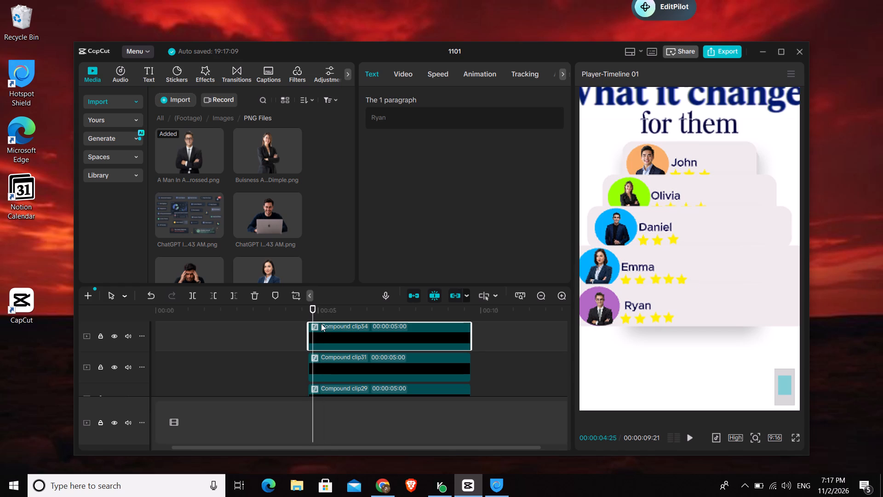
{"action": "scroll", "coordinate": [666, 325], "scroll_direction": "down", "scroll_amount": 4, "text": "ctrl"}
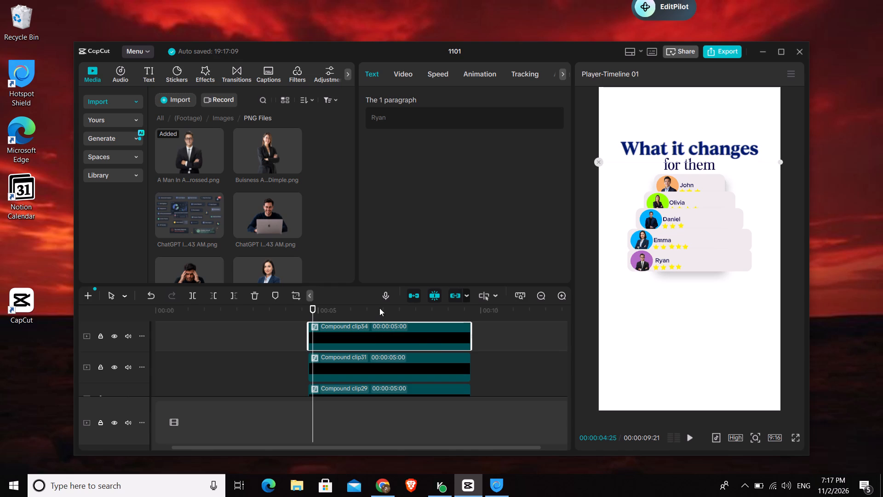
Open Ryan's compound clip and set the width of its card background shape to 840.
{"action": "double_click", "coordinate": [365, 327]}
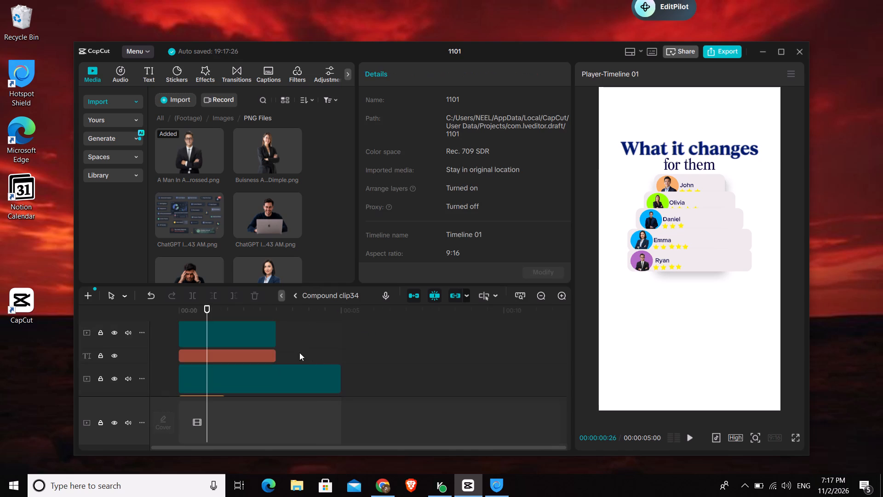
{"action": "scroll", "coordinate": [288, 350], "scroll_direction": "down", "scroll_amount": 3}
{"action": "scroll", "coordinate": [248, 361], "scroll_direction": "down", "scroll_amount": 2}
{"action": "scroll", "coordinate": [248, 361], "scroll_direction": "up", "scroll_amount": 1}
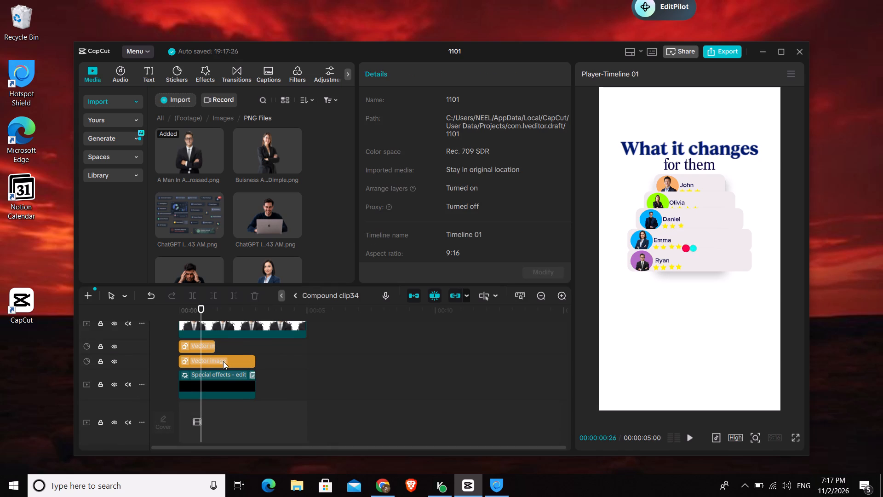
{"action": "left_click", "coordinate": [223, 361]}
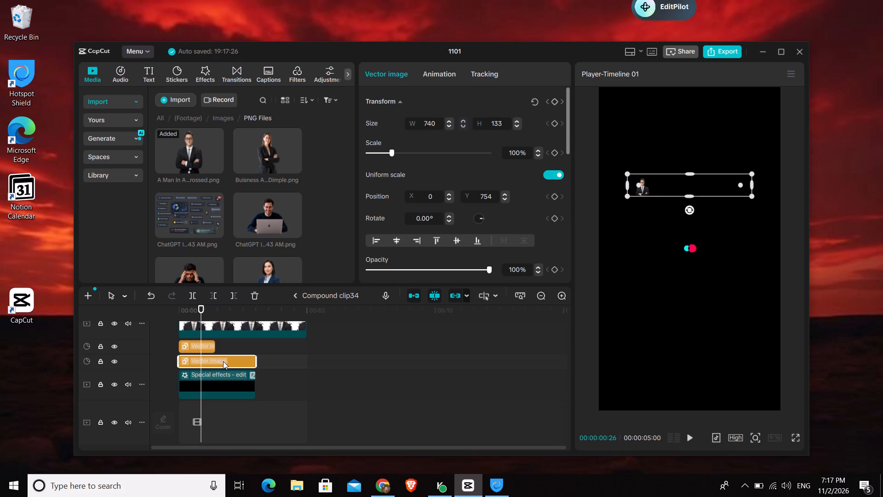
{"action": "left_click", "coordinate": [438, 124]}
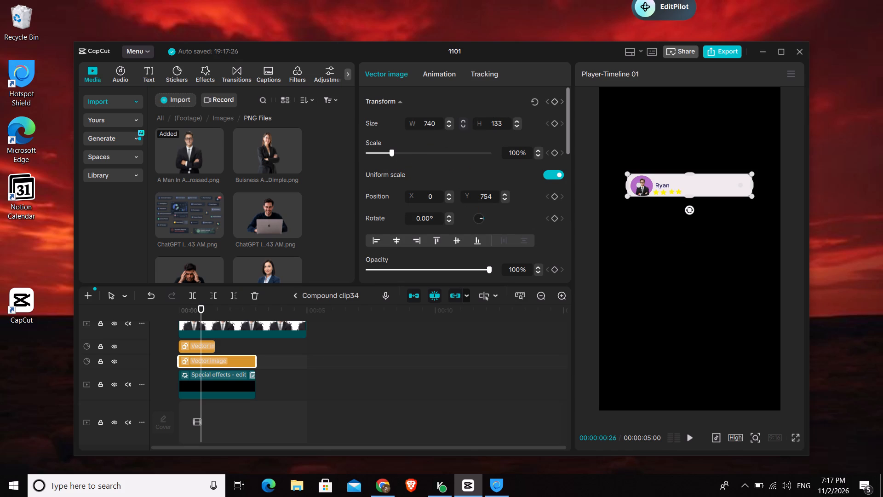
{"action": "key", "text": "BackSpace"}
{"action": "key", "text": "BackSpace"}
{"action": "key", "text": "BackSpace"}
{"action": "type", "text": "840"}
{"action": "key", "text": "Return"}
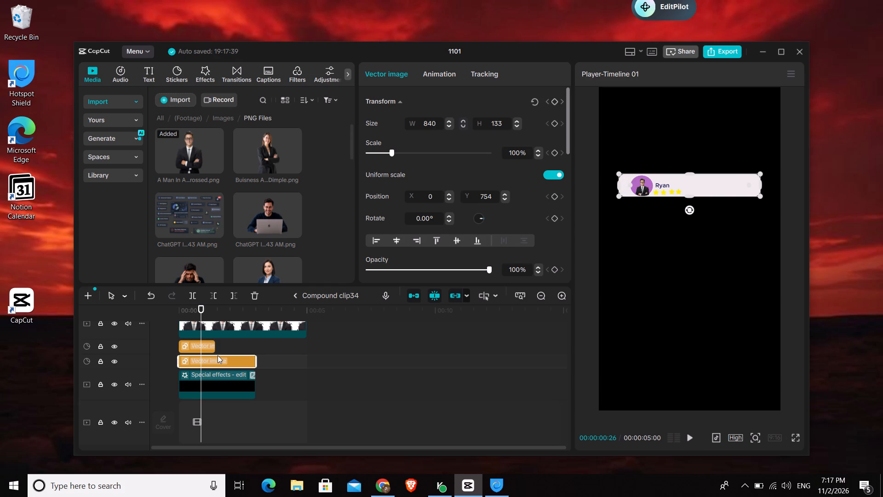
Move Ryan's portrait, circle, name and stars together to the left end of the widened card, and return to the main timeline.
{"action": "left_click_drag", "start_coordinate": [226, 342], "coordinate": [193, 345]}
{"action": "scroll", "coordinate": [193, 345], "scroll_direction": "up", "scroll_amount": 6}
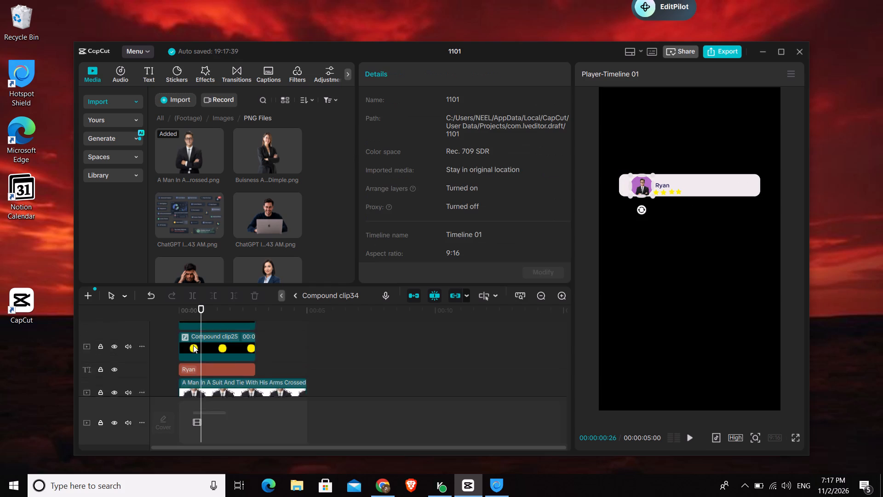
{"action": "left_click_drag", "start_coordinate": [193, 345], "coordinate": [193, 333]}
{"action": "scroll", "coordinate": [193, 345], "scroll_direction": "up", "scroll_amount": 8}
{"action": "left_click_drag", "start_coordinate": [661, 201], "coordinate": [653, 202]}
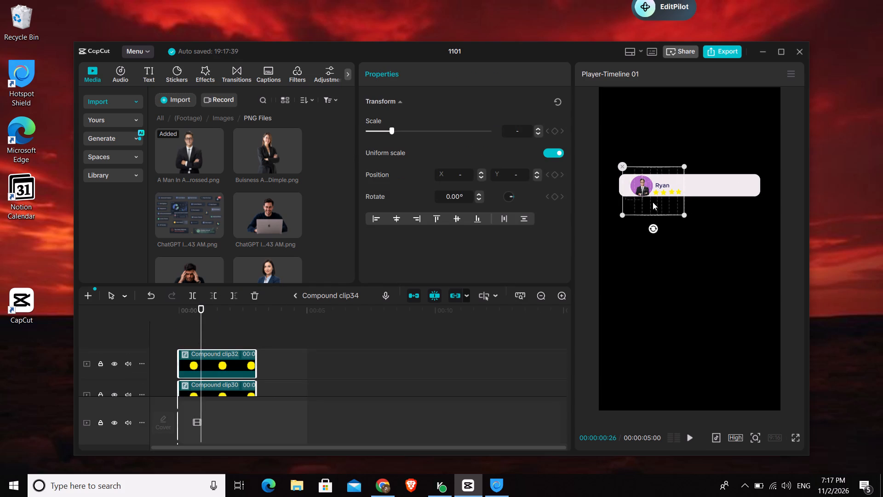
{"action": "left_click_drag", "start_coordinate": [653, 202], "coordinate": [655, 201]}
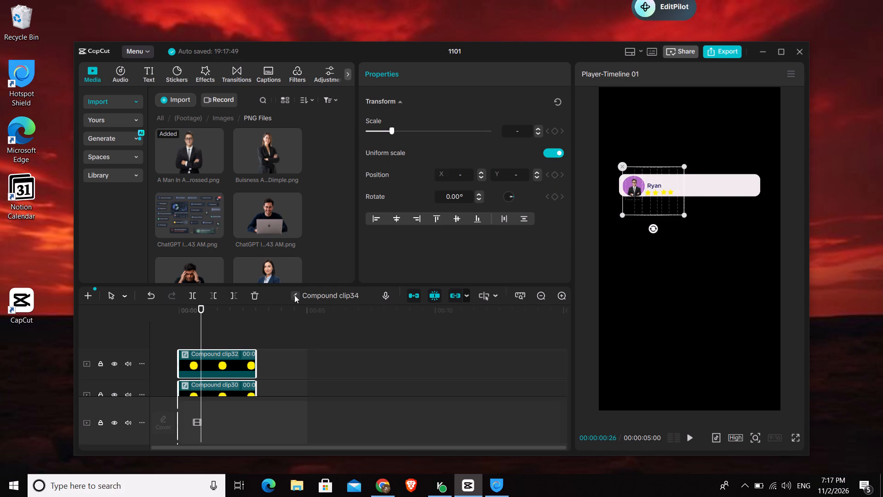
{"action": "left_click", "coordinate": [294, 295]}
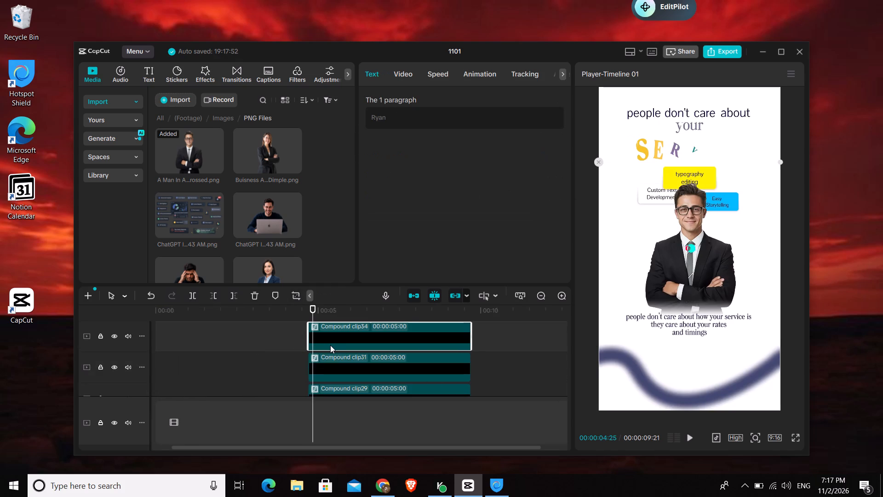
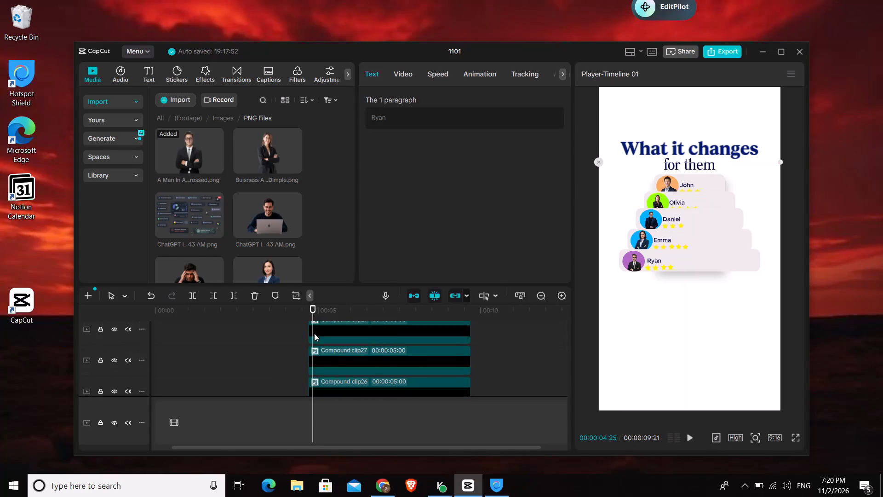
Move Olivia's card slightly upward, keeping it horizontally centred, so it overlaps more of John's card.
{"action": "scroll", "coordinate": [314, 333], "scroll_direction": "down", "scroll_amount": 6}
{"action": "scroll", "coordinate": [314, 333], "scroll_direction": "up", "scroll_amount": 7}
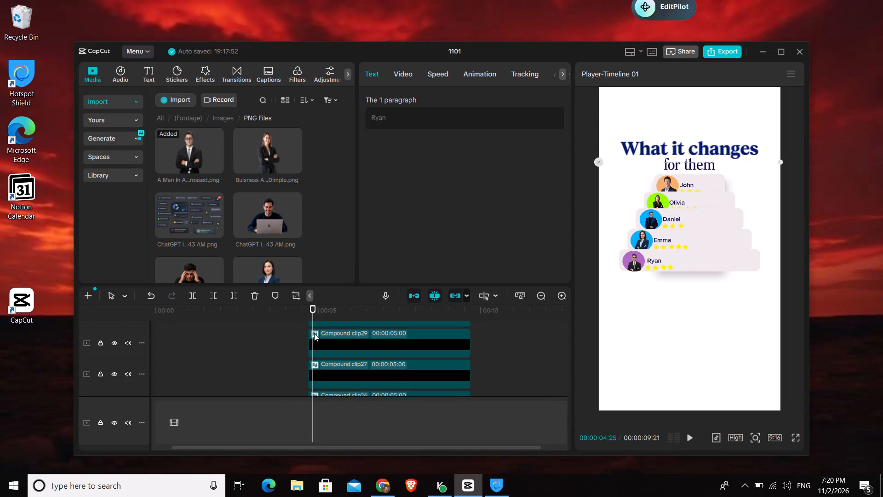
{"action": "scroll", "coordinate": [314, 333], "scroll_direction": "up", "scroll_amount": 3}
{"action": "scroll", "coordinate": [314, 333], "scroll_direction": "down", "scroll_amount": 5}
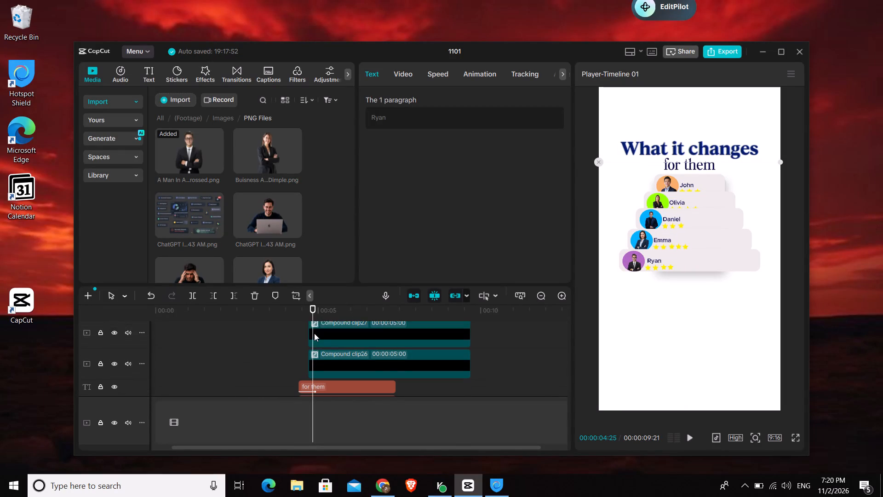
{"action": "scroll", "coordinate": [314, 333], "scroll_direction": "down", "scroll_amount": 2}
{"action": "left_click", "coordinate": [332, 349]}
{"action": "scroll", "coordinate": [332, 349], "scroll_direction": "down", "scroll_amount": 1}
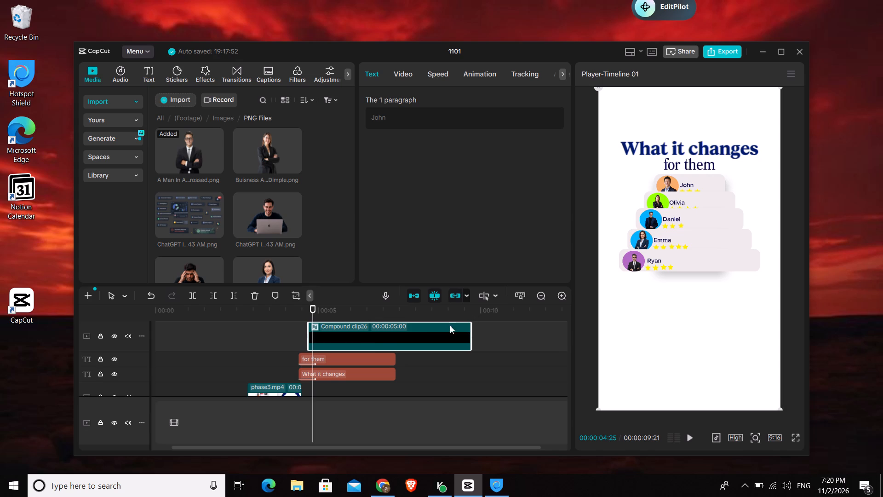
{"action": "scroll", "coordinate": [328, 345], "scroll_direction": "up", "scroll_amount": 2}
{"action": "left_click", "coordinate": [330, 335]}
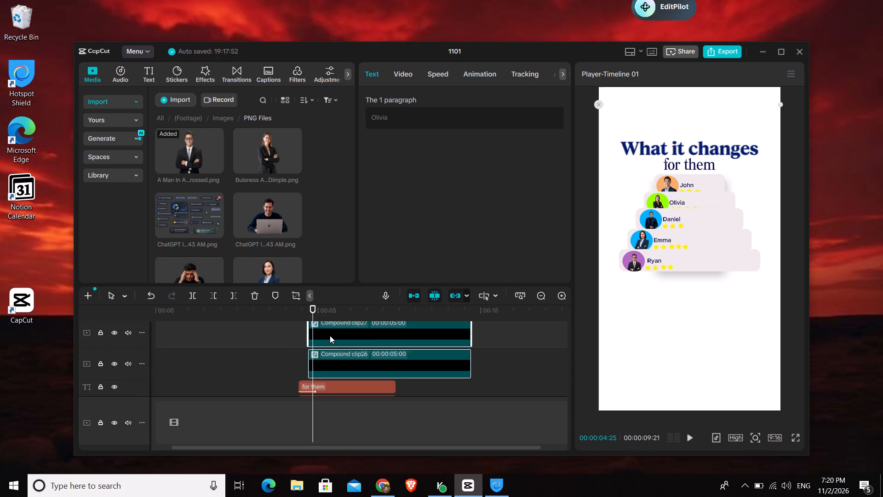
{"action": "left_click", "coordinate": [701, 199]}
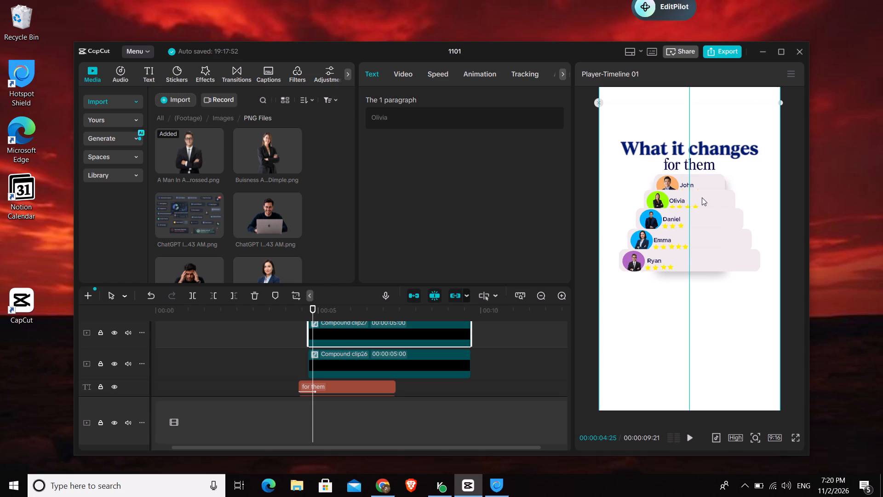
Move Daniel's, Emma's and Ryan's cards upward one by one, keeping them centred, so each overlaps the card above more tightly.
{"action": "scroll", "coordinate": [342, 337], "scroll_direction": "up", "scroll_amount": 2}
{"action": "left_click", "coordinate": [343, 338]}
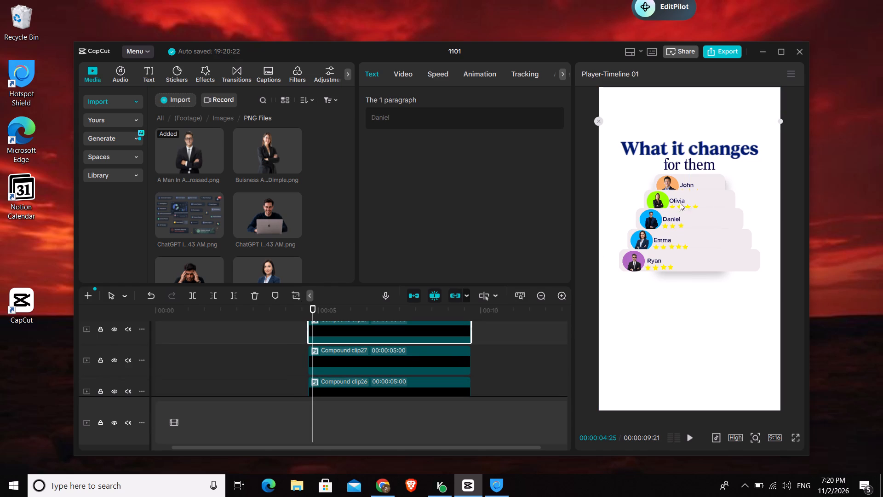
{"action": "left_click_drag", "start_coordinate": [721, 219], "coordinate": [720, 212]}
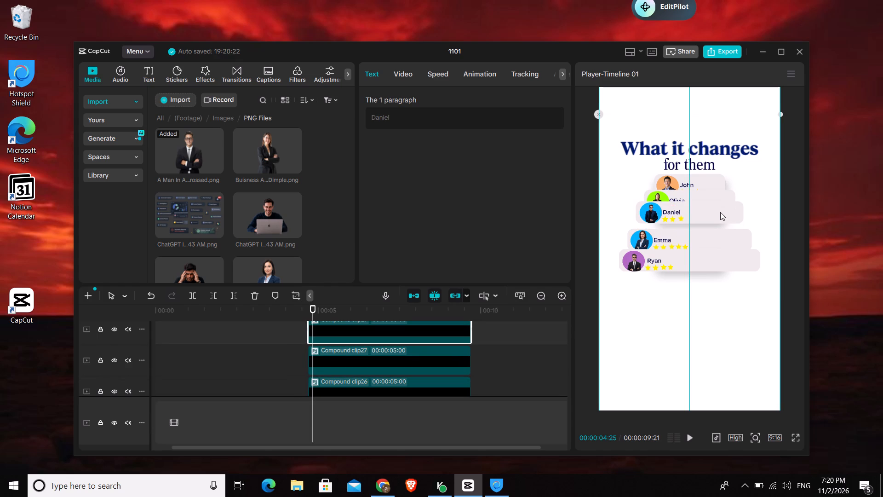
{"action": "left_click_drag", "start_coordinate": [720, 212], "coordinate": [720, 214]}
{"action": "scroll", "coordinate": [340, 361], "scroll_direction": "up", "scroll_amount": 3}
{"action": "left_click", "coordinate": [350, 339]}
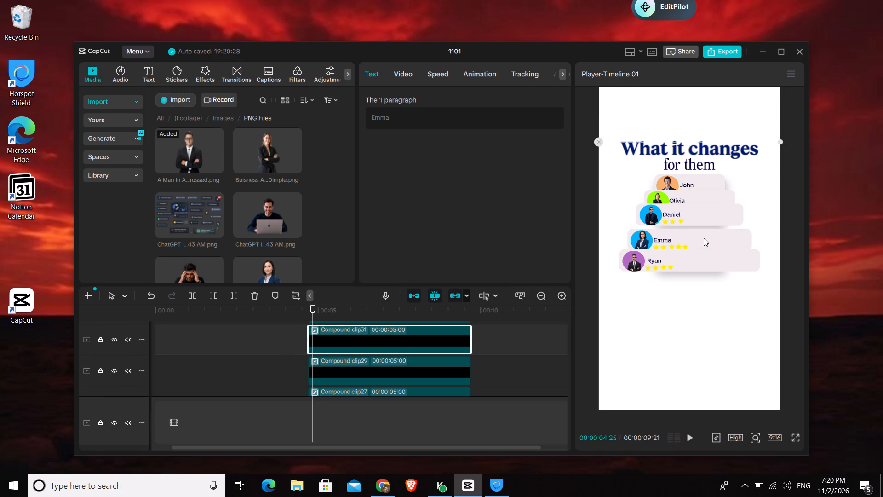
{"action": "left_click_drag", "start_coordinate": [711, 237], "coordinate": [712, 226]}
{"action": "scroll", "coordinate": [377, 340], "scroll_direction": "up", "scroll_amount": 3}
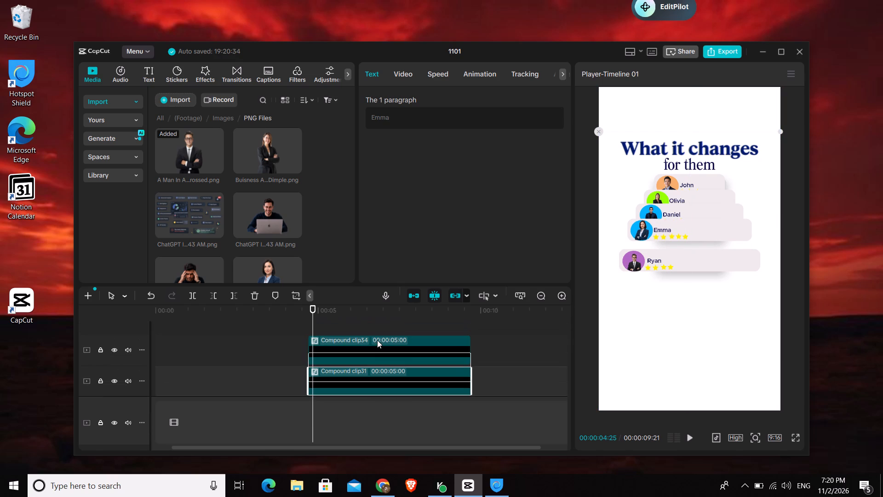
{"action": "left_click", "coordinate": [377, 340]}
{"action": "left_click_drag", "start_coordinate": [711, 262], "coordinate": [710, 249]}
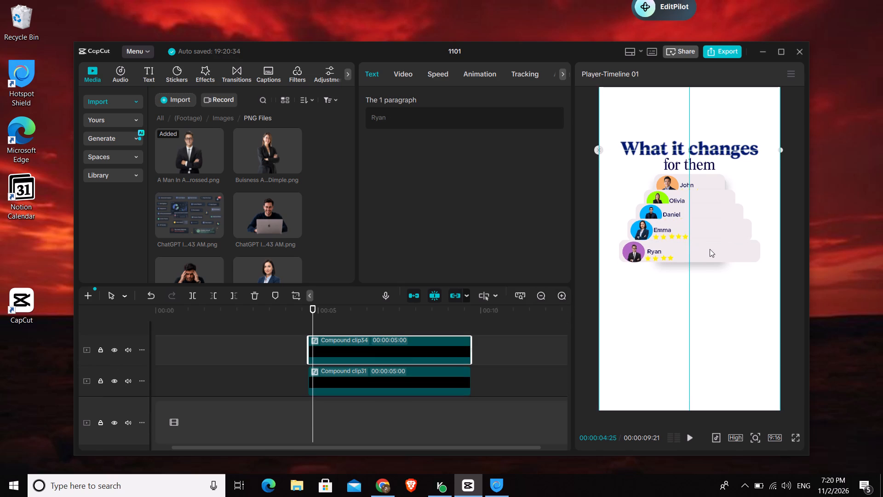
{"action": "left_click_drag", "start_coordinate": [710, 249], "coordinate": [709, 247]}
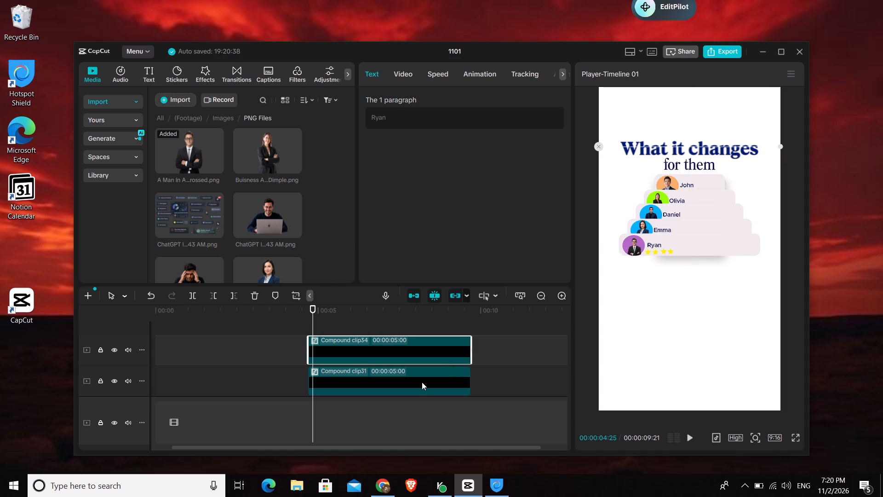
Select all five card compound clips and move the whole stack slightly down, centred below the "for them" heading.
{"action": "scroll", "coordinate": [431, 353], "scroll_direction": "up", "scroll_amount": 2}
{"action": "scroll", "coordinate": [431, 353], "scroll_direction": "down", "scroll_amount": 2}
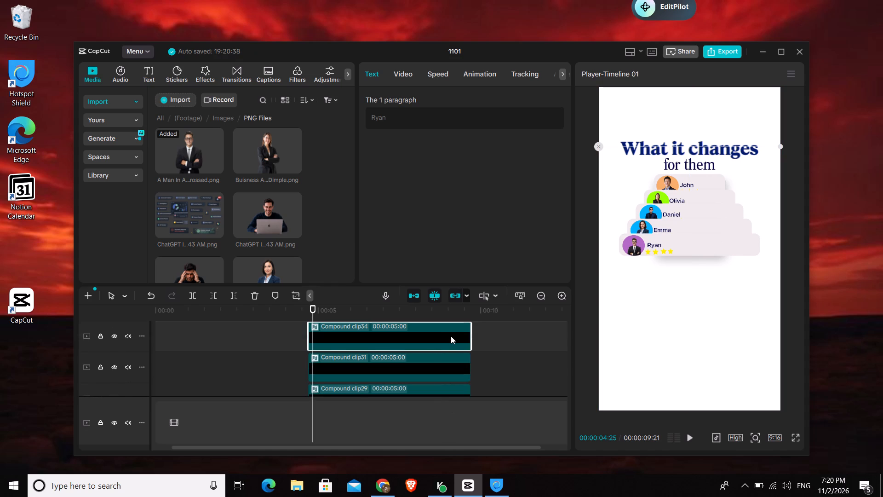
{"action": "scroll", "coordinate": [453, 329], "scroll_direction": "up", "scroll_amount": 2}
{"action": "left_click_drag", "start_coordinate": [393, 323], "coordinate": [394, 375]}
{"action": "scroll", "coordinate": [412, 358], "scroll_direction": "down", "scroll_amount": 3}
{"action": "scroll", "coordinate": [356, 389], "scroll_direction": "down", "scroll_amount": 2}
{"action": "scroll", "coordinate": [394, 375], "scroll_direction": "down", "scroll_amount": 1}
{"action": "scroll", "coordinate": [394, 375], "scroll_direction": "up", "scroll_amount": 1}
{"action": "scroll", "coordinate": [394, 375], "scroll_direction": "down", "scroll_amount": 2}
{"action": "left_click_drag", "start_coordinate": [394, 375], "coordinate": [388, 362]}
{"action": "scroll", "coordinate": [391, 375], "scroll_direction": "down", "scroll_amount": 2}
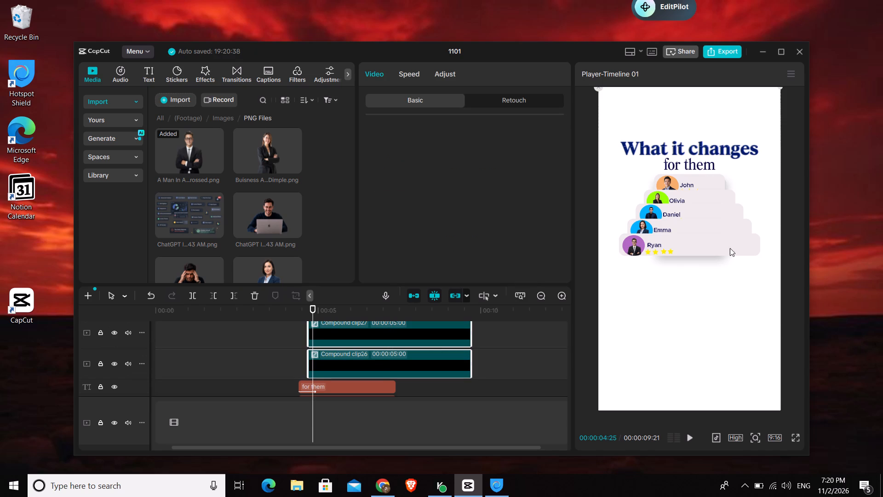
{"action": "left_click_drag", "start_coordinate": [713, 237], "coordinate": [717, 249]}
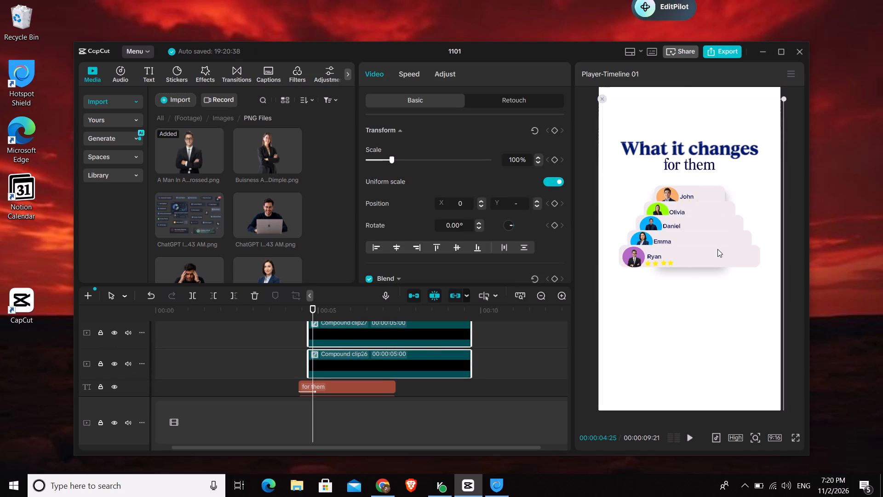
{"action": "left_click_drag", "start_coordinate": [717, 249], "coordinate": [712, 246]}
Check the repositioned card stack in the preview between about 4 seconds 21 frames and 5 seconds 20 frames.
{"action": "scroll", "coordinate": [405, 389], "scroll_direction": "up", "scroll_amount": 6}
{"action": "scroll", "coordinate": [405, 389], "scroll_direction": "down", "scroll_amount": 7}
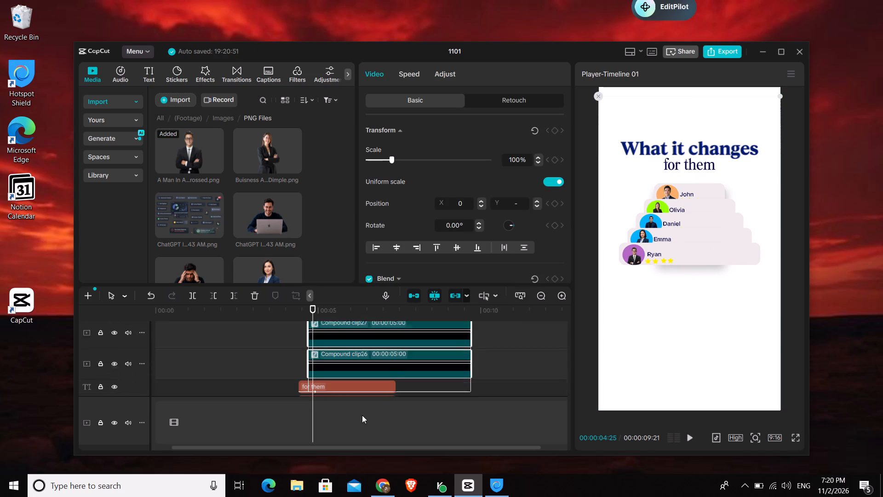
{"action": "left_click", "coordinate": [295, 338]}
{"action": "left_click", "coordinate": [315, 310]}
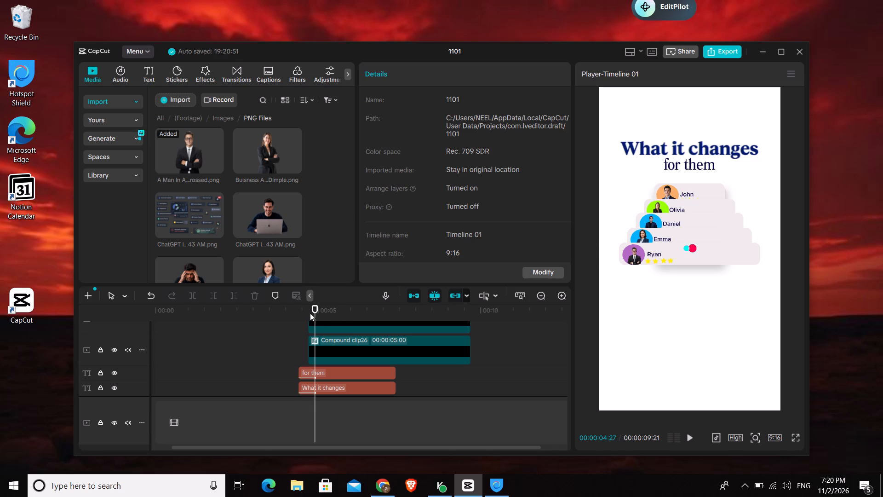
{"action": "left_click_drag", "start_coordinate": [314, 312], "coordinate": [341, 305]}
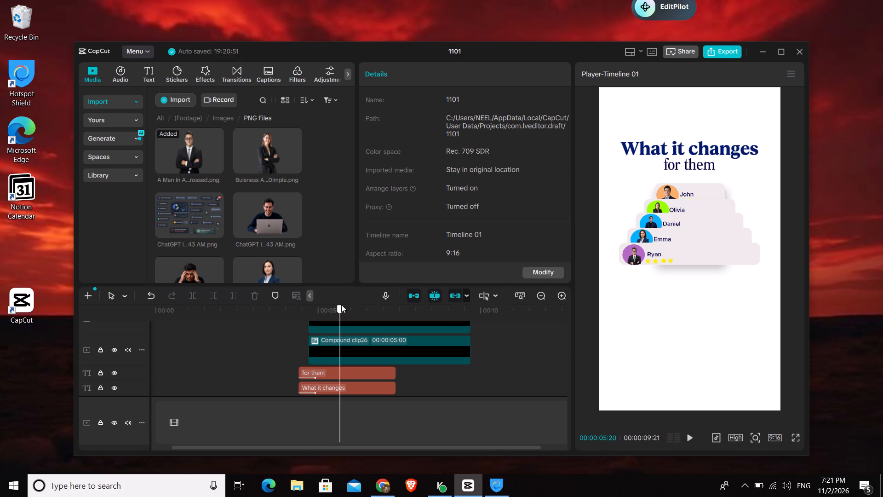
{"action": "left_click_drag", "start_coordinate": [341, 305], "coordinate": [308, 308]}
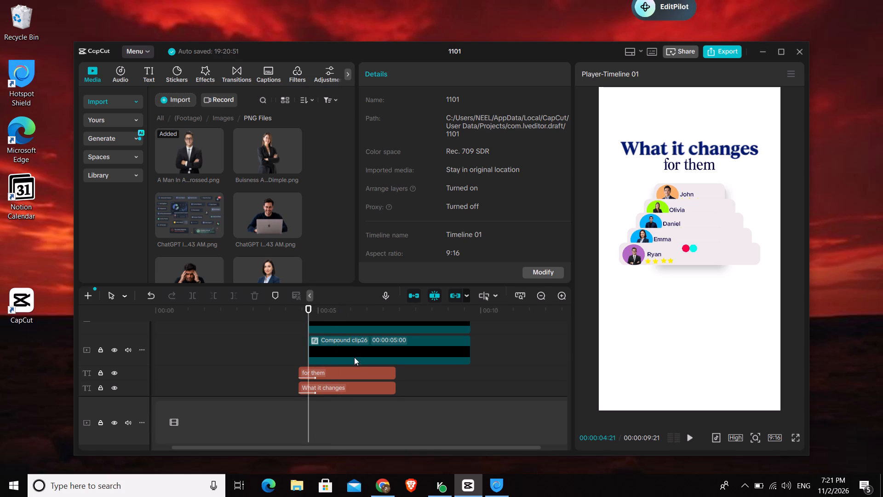
Look through the earlier "they care about" and "or your Product" scenes for the small description paragraph.
{"action": "scroll", "coordinate": [357, 355], "scroll_direction": "down", "scroll_amount": 18, "text": "ctrl"}
{"action": "scroll", "coordinate": [344, 356], "scroll_direction": "down", "scroll_amount": 3}
{"action": "scroll", "coordinate": [249, 360], "scroll_direction": "down", "scroll_amount": 2}
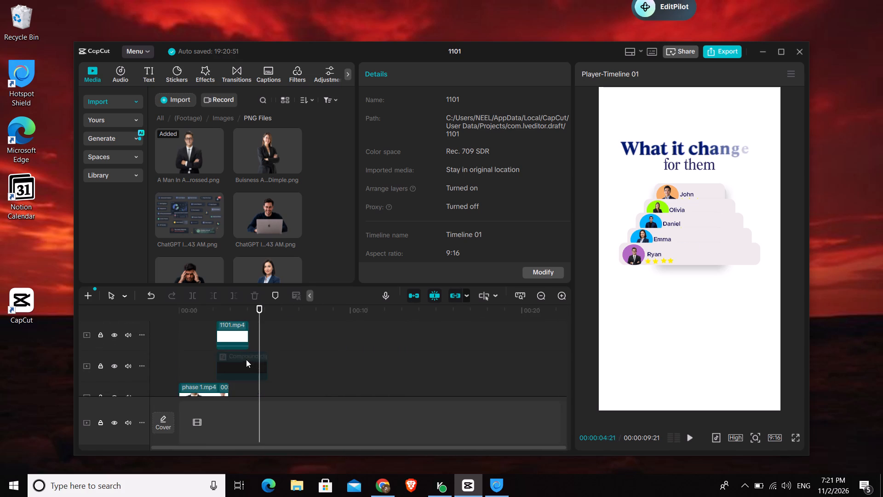
{"action": "scroll", "coordinate": [246, 359], "scroll_direction": "down", "scroll_amount": 1}
{"action": "scroll", "coordinate": [246, 359], "scroll_direction": "up", "scroll_amount": 9}
{"action": "left_click", "coordinate": [238, 334]}
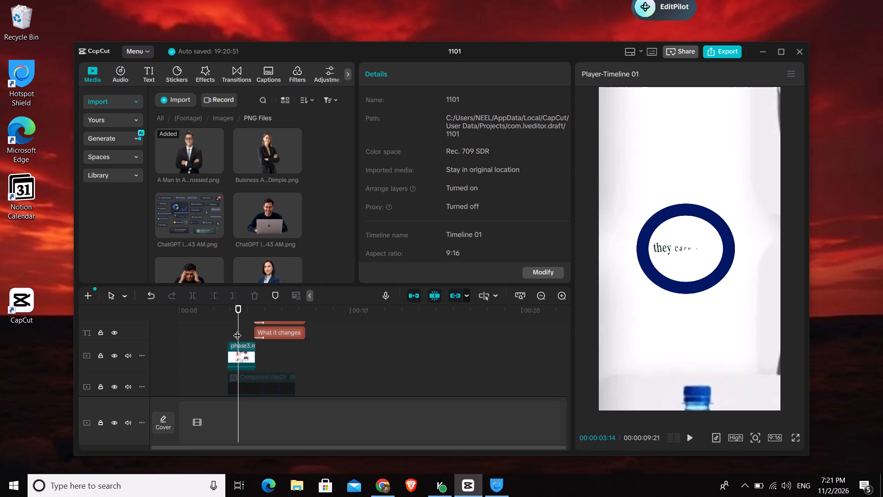
{"action": "left_click_drag", "start_coordinate": [237, 329], "coordinate": [233, 333]}
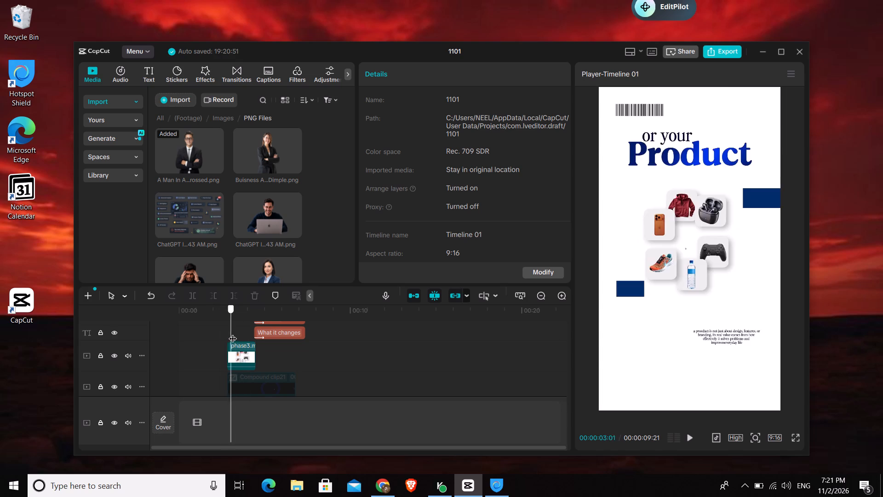
{"action": "left_click_drag", "start_coordinate": [233, 333], "coordinate": [242, 328]}
{"action": "scroll", "coordinate": [245, 344], "scroll_direction": "down", "scroll_amount": 4}
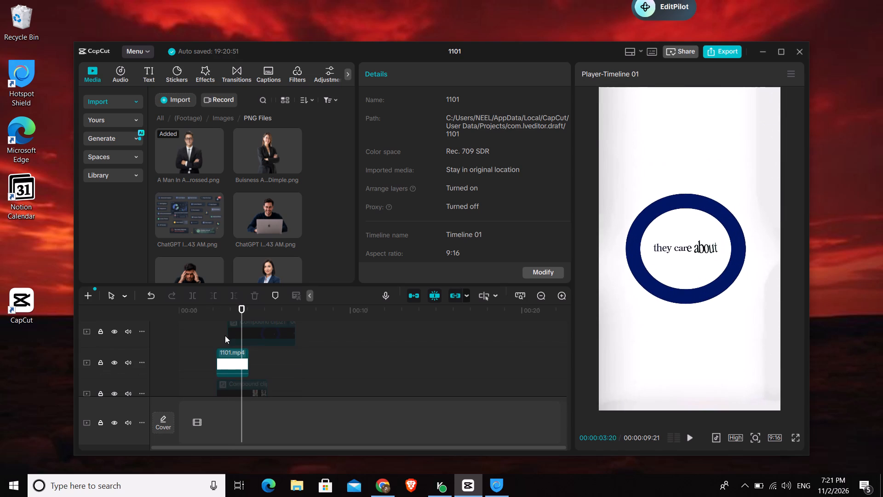
{"action": "left_click", "coordinate": [224, 335]}
Copy the description paragraph beginning "a prooduct is not just about design" from the "or your Product" compound clip.
{"action": "left_click", "coordinate": [239, 364]}
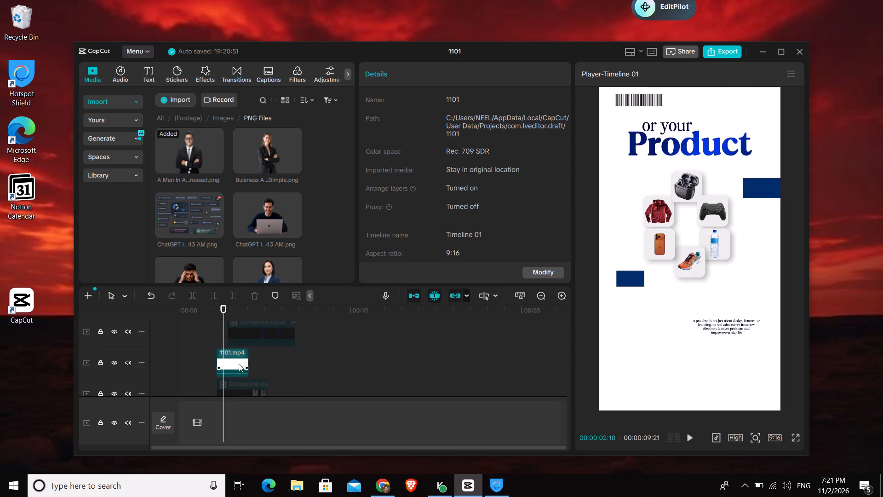
{"action": "double_click", "coordinate": [236, 366]}
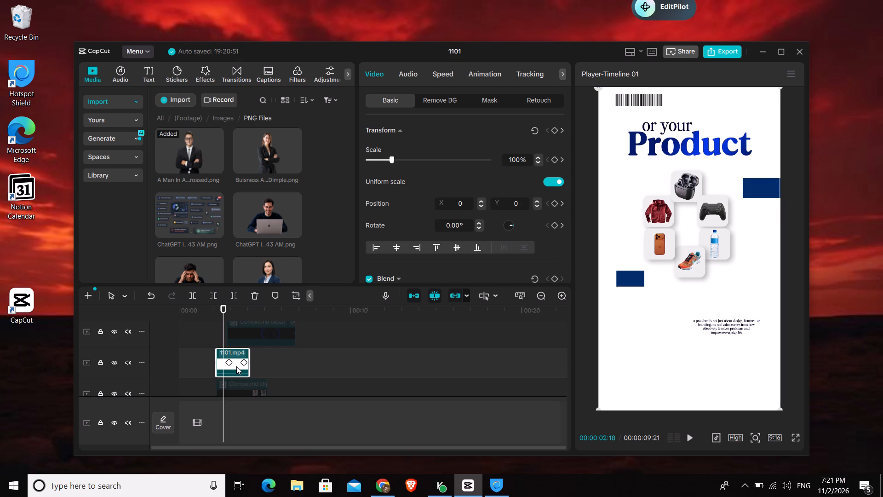
{"action": "scroll", "coordinate": [264, 358], "scroll_direction": "up", "scroll_amount": 2}
{"action": "scroll", "coordinate": [263, 357], "scroll_direction": "down", "scroll_amount": 1}
{"action": "scroll", "coordinate": [262, 357], "scroll_direction": "up", "scroll_amount": 1}
{"action": "scroll", "coordinate": [251, 373], "scroll_direction": "down", "scroll_amount": 5}
{"action": "double_click", "coordinate": [235, 361]}
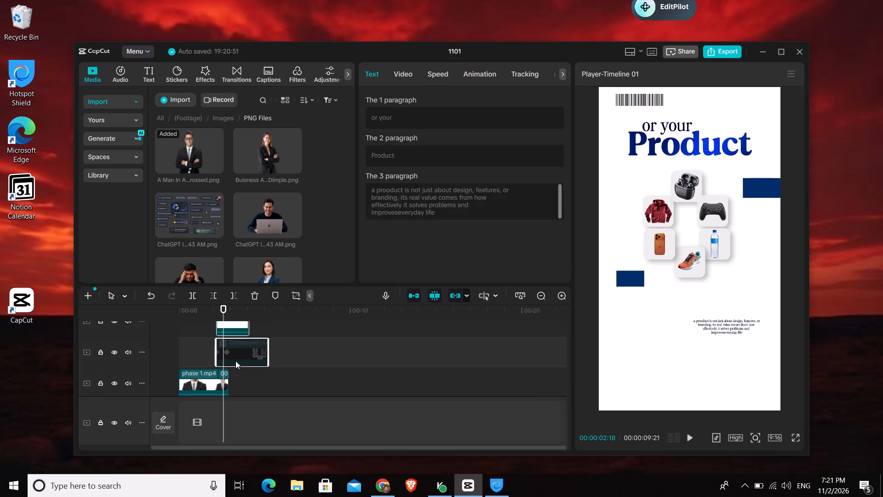
{"action": "left_click", "coordinate": [292, 294]}
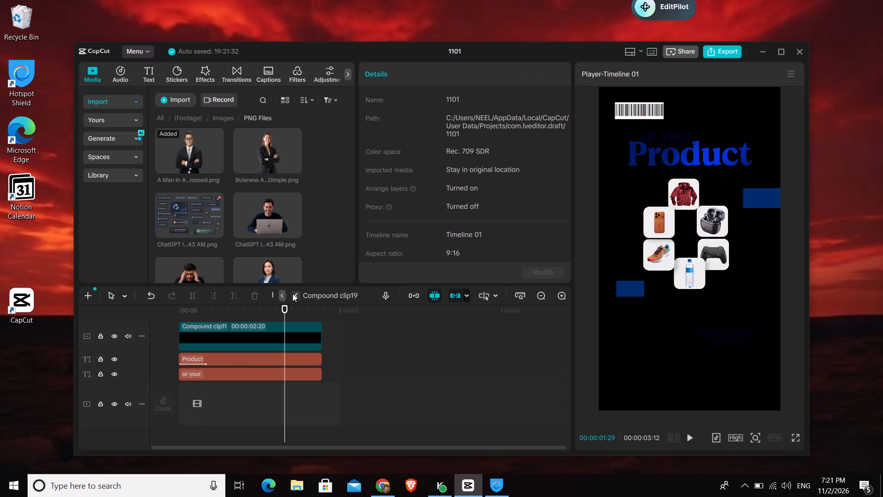
{"action": "left_click_drag", "start_coordinate": [452, 212], "coordinate": [365, 176]}
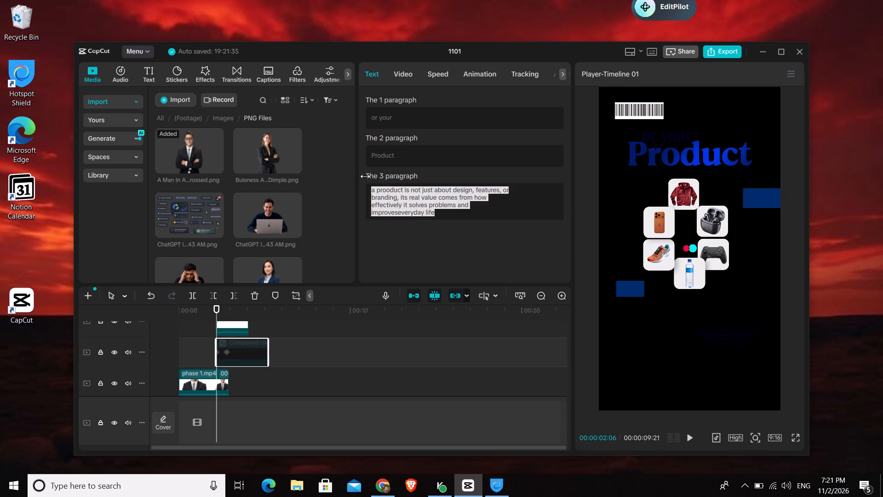
{"action": "left_click_drag", "start_coordinate": [365, 176], "coordinate": [364, 176]}
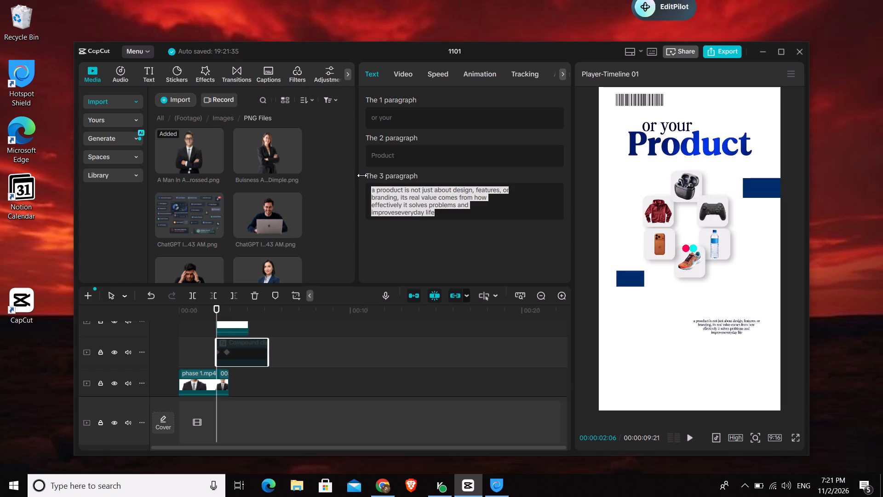
{"action": "key", "text": "ctrl+c"}
Add a default text clip at 00:00:04:21 and replace its content with the copied paragraph beginning "a prooduct is not just about design".
{"action": "scroll", "coordinate": [250, 372], "scroll_direction": "up", "scroll_amount": 5}
{"action": "scroll", "coordinate": [250, 372], "scroll_direction": "down", "scroll_amount": 1}
{"action": "scroll", "coordinate": [250, 372], "scroll_direction": "up", "scroll_amount": 9}
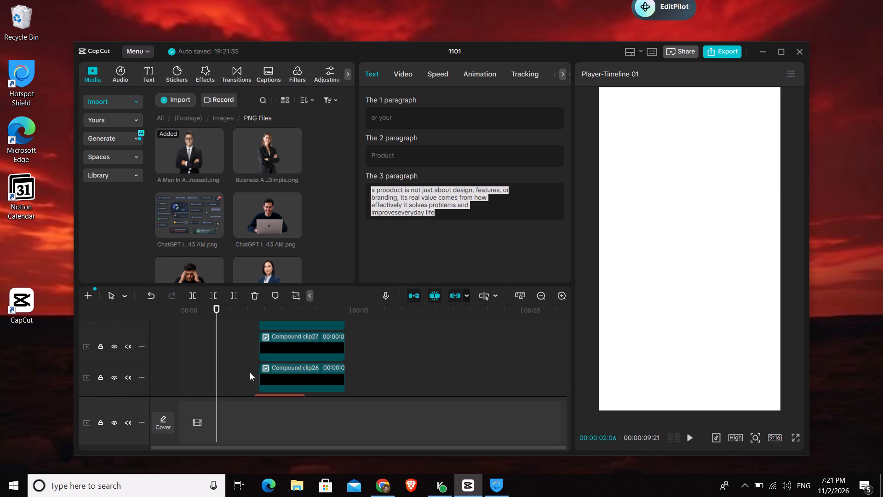
{"action": "scroll", "coordinate": [255, 360], "scroll_direction": "up", "scroll_amount": 12}
{"action": "scroll", "coordinate": [256, 359], "scroll_direction": "down", "scroll_amount": 1}
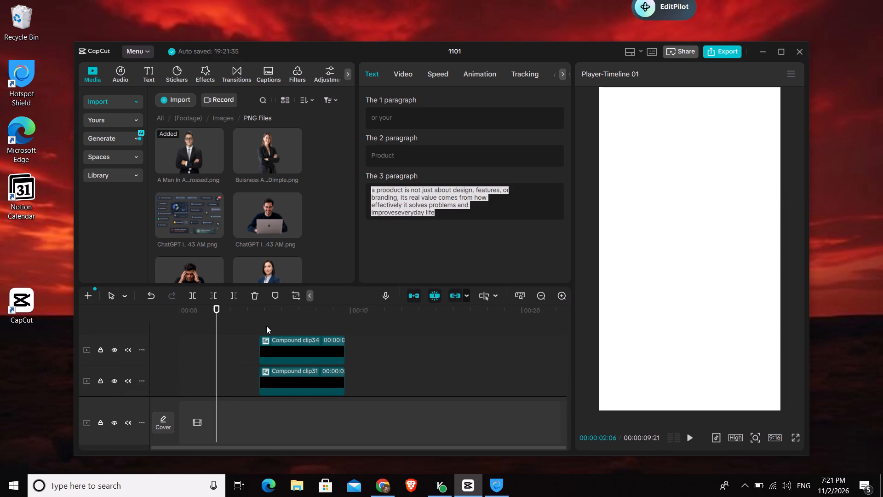
{"action": "left_click", "coordinate": [261, 320]}
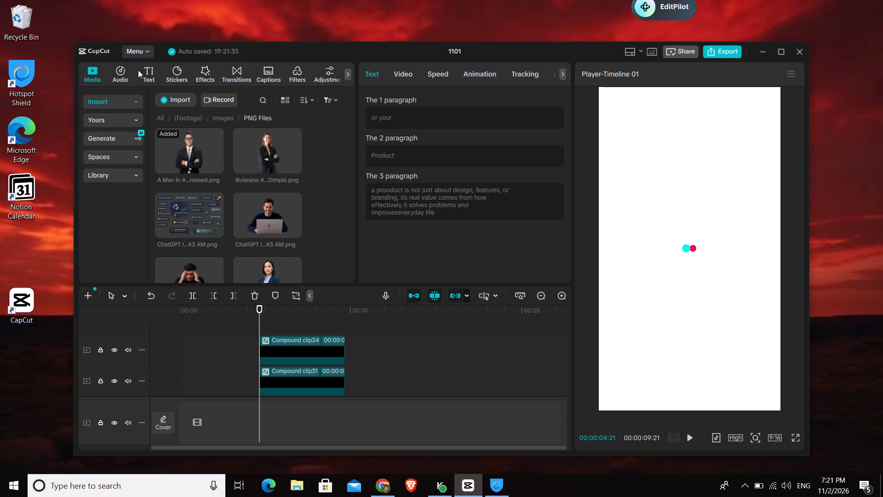
{"action": "left_click", "coordinate": [147, 72]}
{"action": "left_click", "coordinate": [200, 134]}
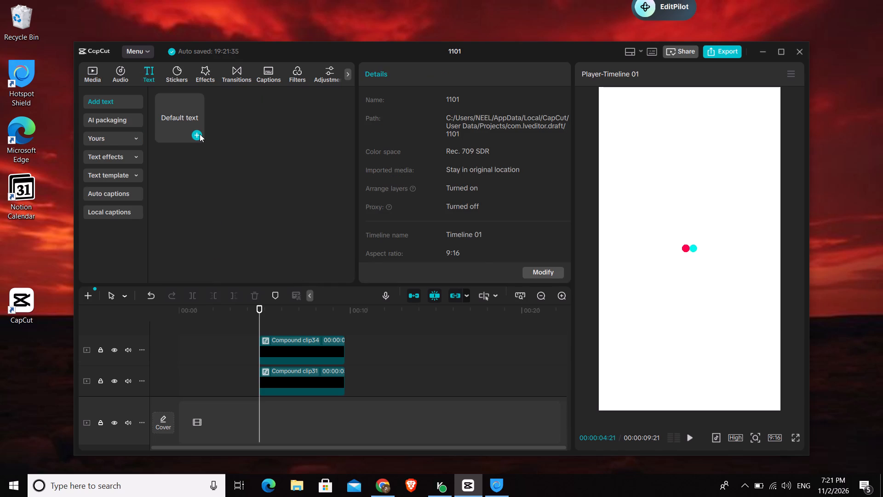
{"action": "double_click", "coordinate": [409, 127]}
{"action": "left_click", "coordinate": [409, 127]}
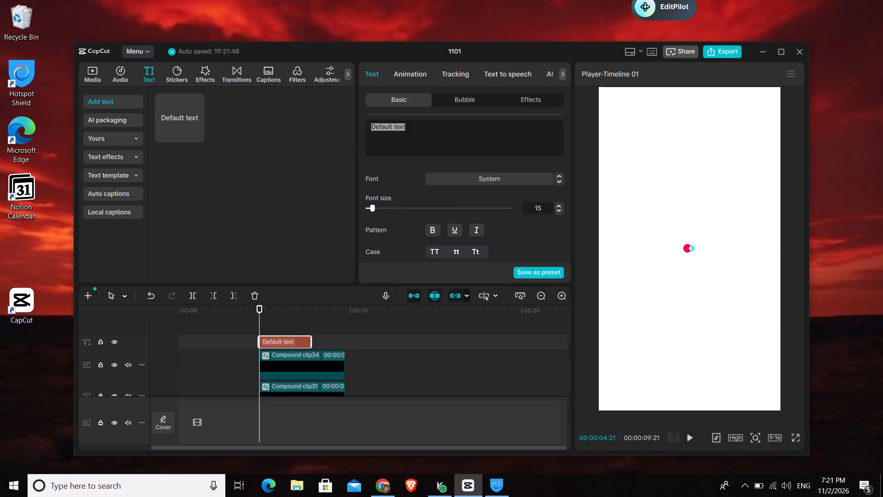
{"action": "key", "text": "ctrl+v"}
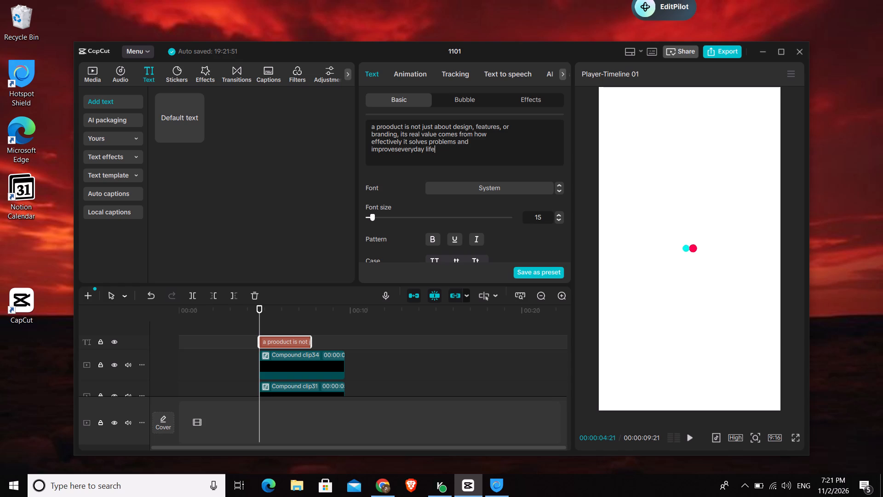
Set the description paragraph's font to Tunay na Kapalaran.
{"action": "left_click", "coordinate": [513, 191]}
{"action": "left_click", "coordinate": [470, 130]}
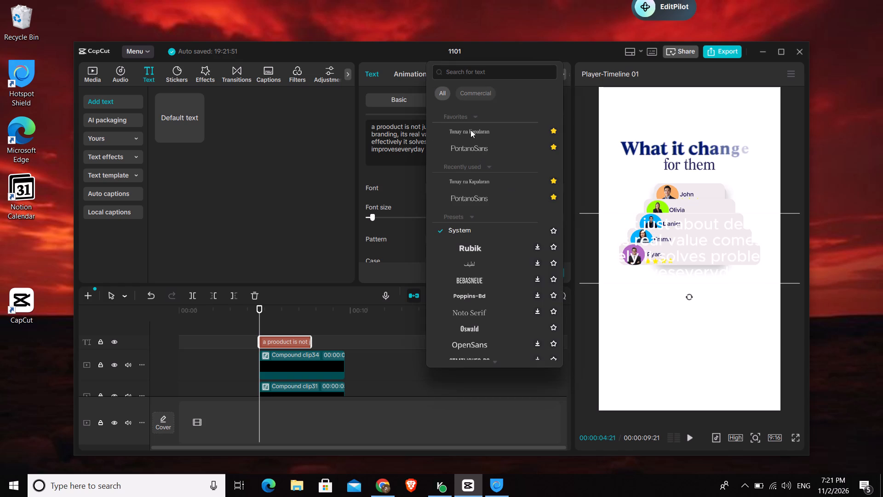
Change the description paragraph's text colour to dark navy blue, hex 043158.
{"action": "scroll", "coordinate": [488, 228], "scroll_direction": "down", "scroll_amount": 1}
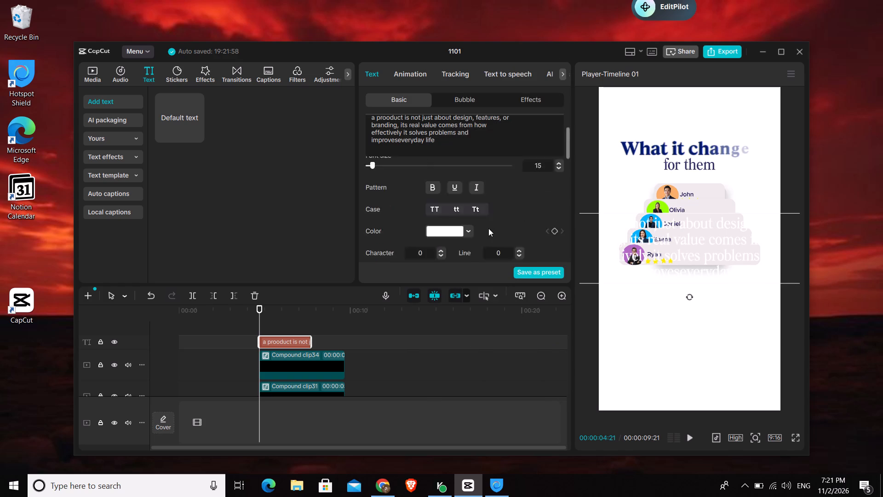
{"action": "scroll", "coordinate": [488, 228], "scroll_direction": "down", "scroll_amount": 6}
{"action": "scroll", "coordinate": [476, 207], "scroll_direction": "up", "scroll_amount": 9}
{"action": "scroll", "coordinate": [476, 207], "scroll_direction": "down", "scroll_amount": 3}
{"action": "scroll", "coordinate": [476, 207], "scroll_direction": "up", "scroll_amount": 2}
{"action": "left_click", "coordinate": [462, 230]}
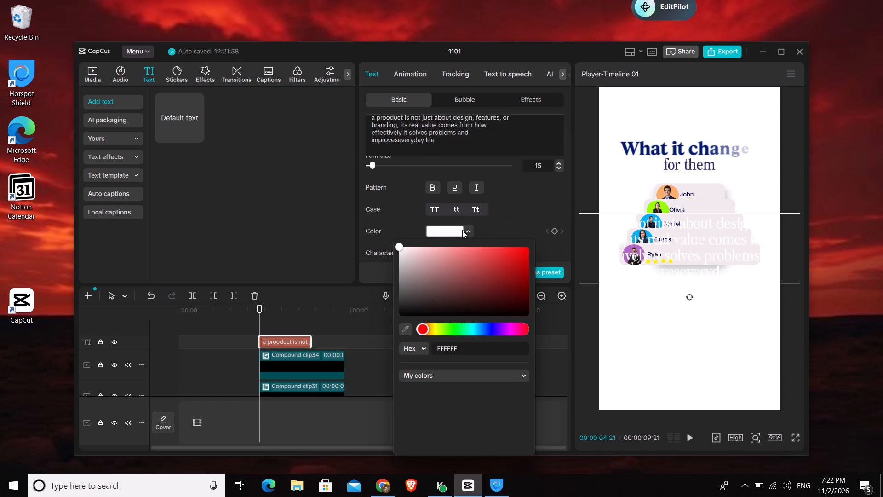
{"action": "left_click", "coordinate": [487, 334]}
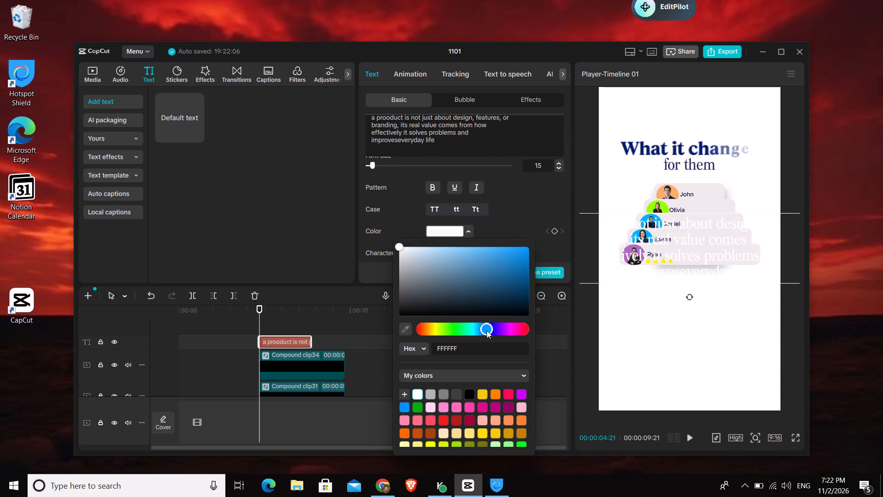
{"action": "left_click", "coordinate": [487, 330]}
{"action": "left_click", "coordinate": [520, 298]}
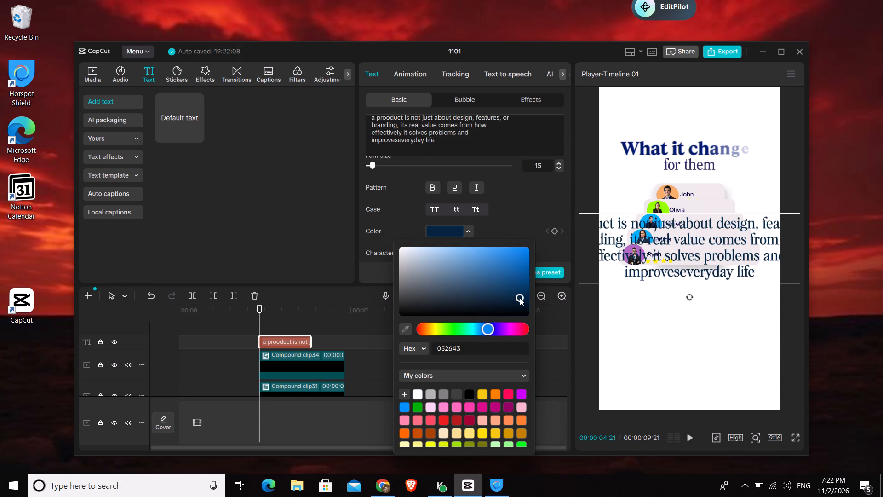
{"action": "left_click", "coordinate": [520, 298]}
{"action": "left_click", "coordinate": [487, 227]}
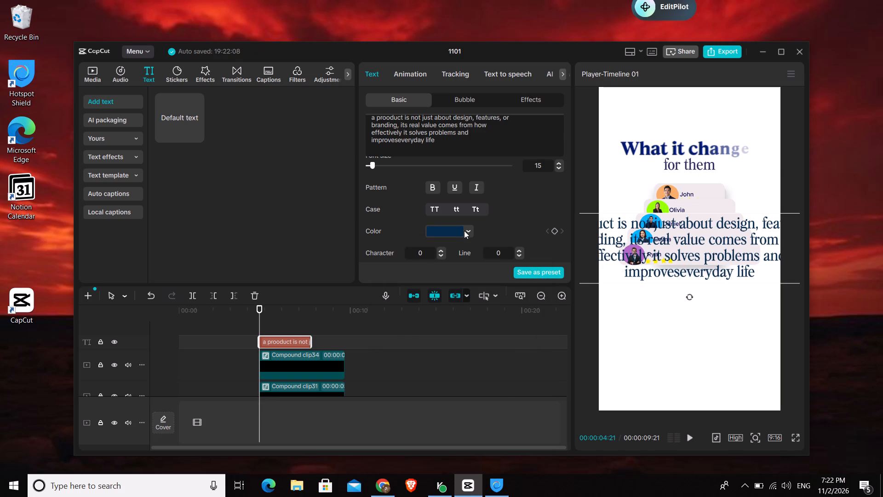
Scale the description paragraph to 39% and place it horizontally centred just below the Ryan card.
{"action": "scroll", "coordinate": [453, 200], "scroll_direction": "up", "scroll_amount": 3}
{"action": "scroll", "coordinate": [453, 200], "scroll_direction": "down", "scroll_amount": 5}
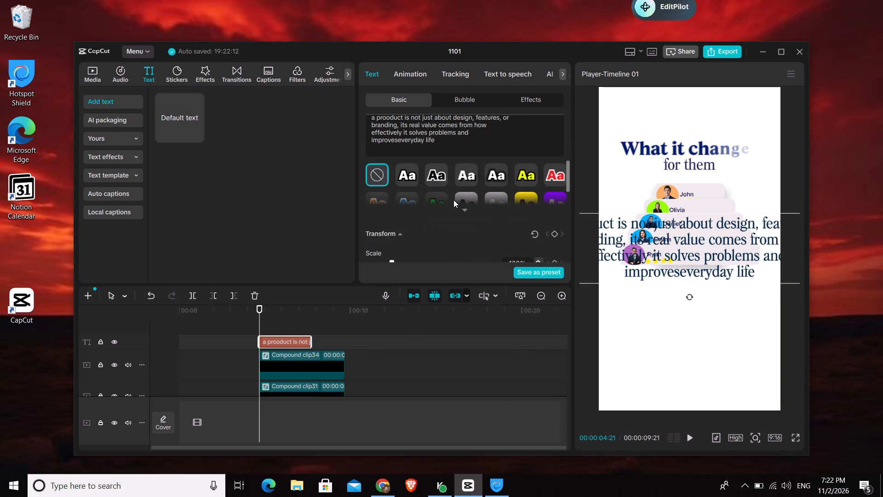
{"action": "left_click_drag", "start_coordinate": [390, 213], "coordinate": [372, 215]}
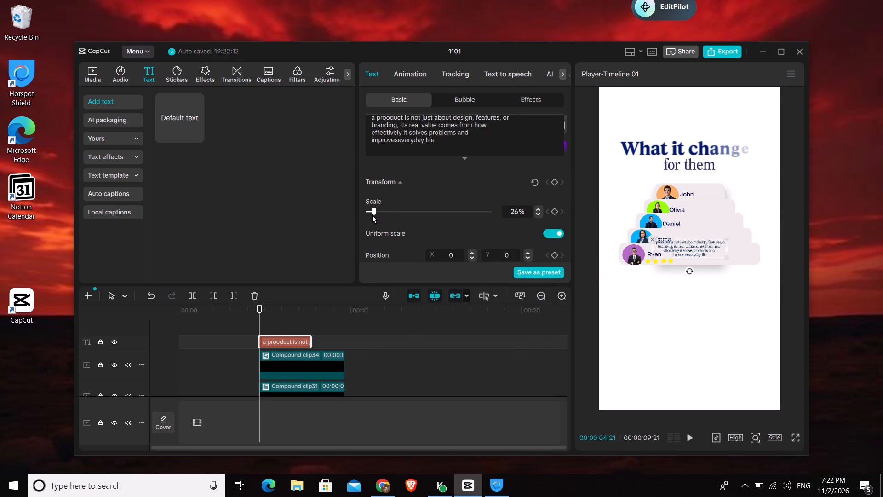
{"action": "left_click_drag", "start_coordinate": [372, 215], "coordinate": [375, 215]}
{"action": "left_click_drag", "start_coordinate": [683, 245], "coordinate": [679, 287]}
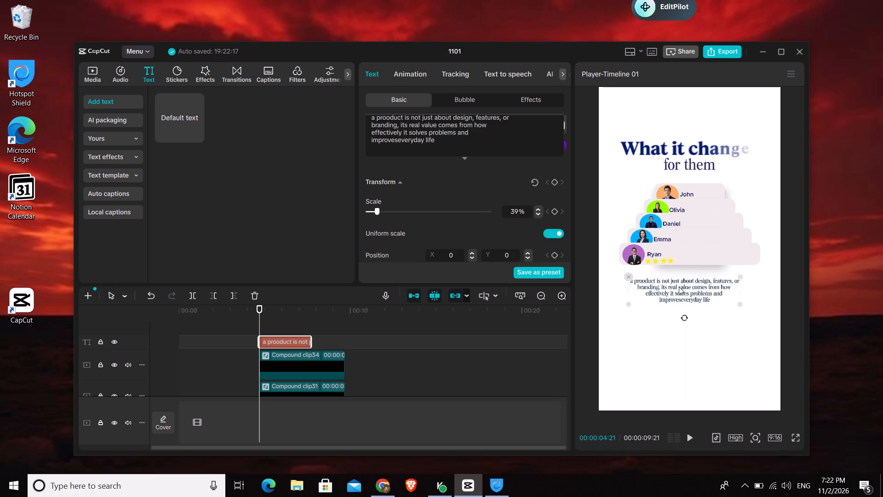
{"action": "left_click_drag", "start_coordinate": [679, 287], "coordinate": [681, 287]}
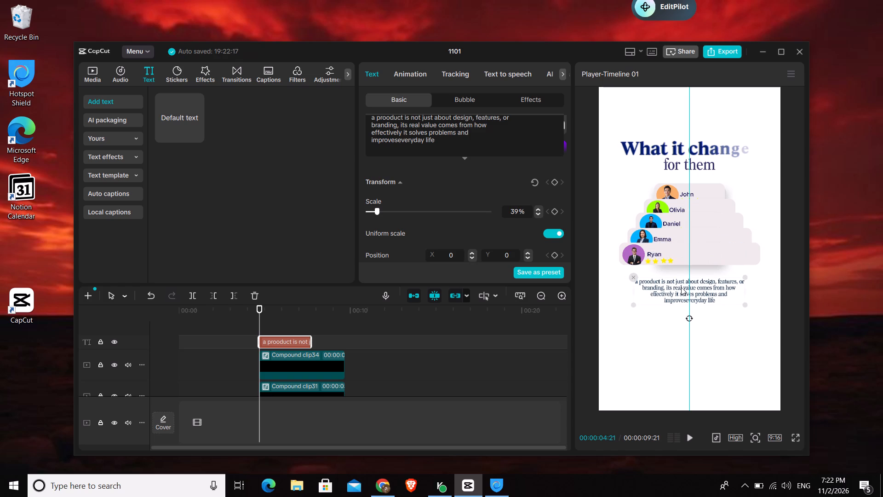
{"action": "left_click_drag", "start_coordinate": [681, 287], "coordinate": [682, 283]}
Apply the Fade In entrance animation to the description paragraph.
{"action": "left_click", "coordinate": [401, 77]}
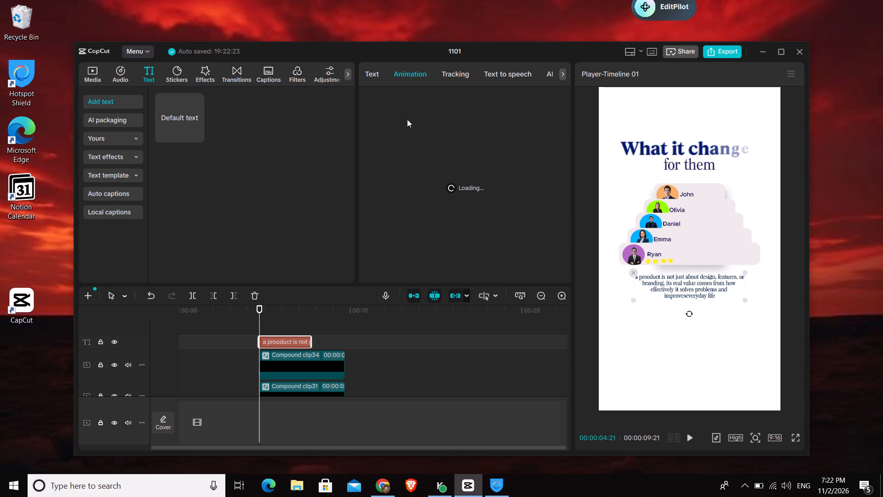
{"action": "left_click", "coordinate": [427, 171]}
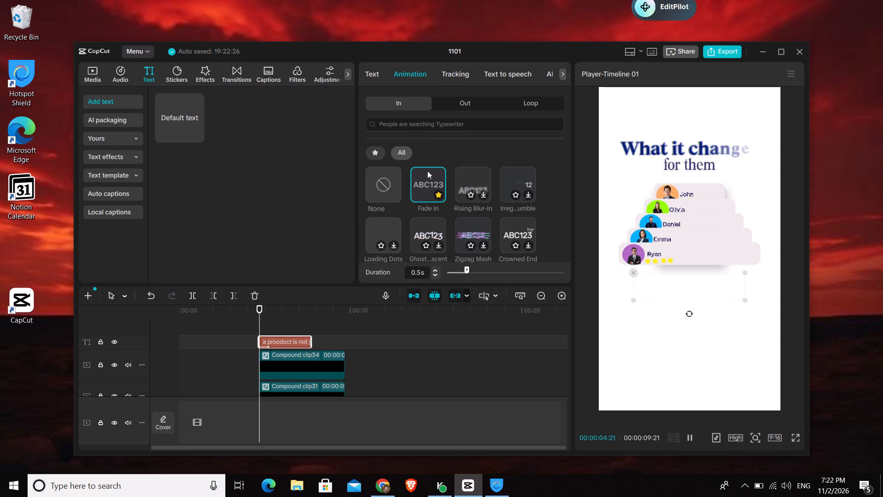
{"action": "left_click", "coordinate": [378, 77]}
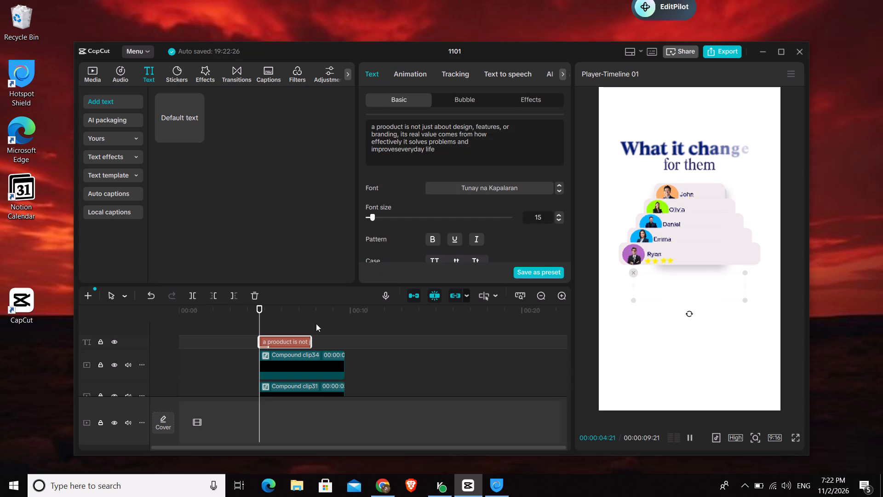
{"action": "left_click", "coordinate": [272, 341]}
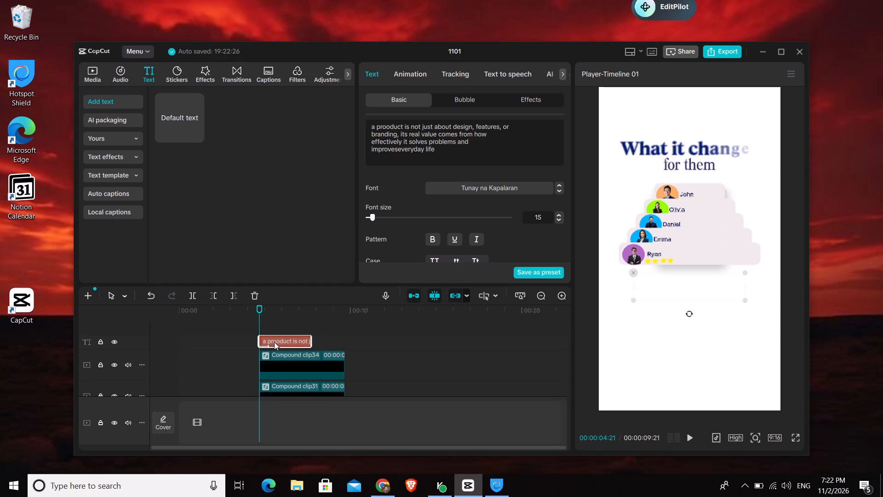
{"action": "scroll", "coordinate": [282, 335], "scroll_direction": "down", "scroll_amount": 2}
{"action": "scroll", "coordinate": [282, 335], "scroll_direction": "up", "scroll_amount": 2}
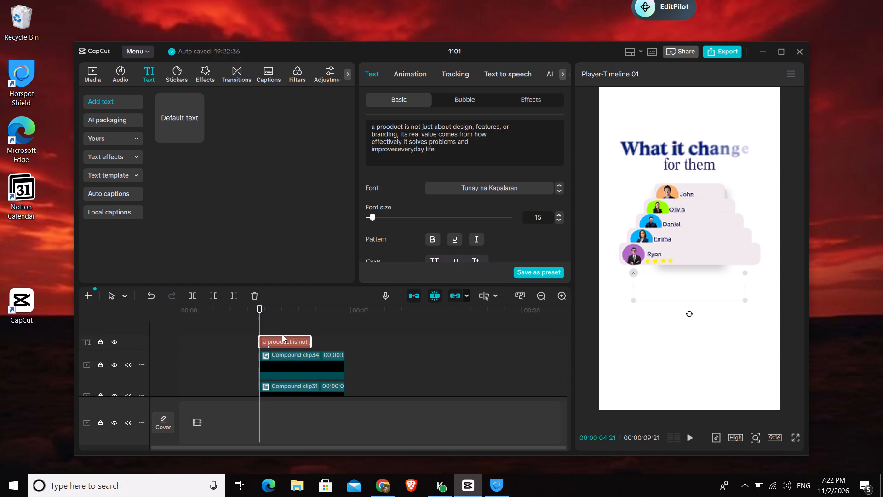
Add Transform and Blend keyframes to the Ryan card's compound clip at 00:00:05:25.
{"action": "left_click", "coordinate": [276, 320]}
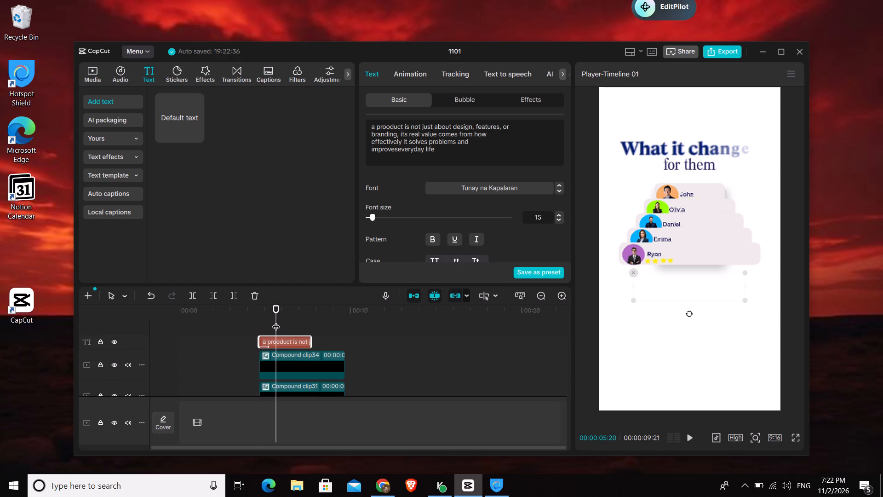
{"action": "left_click", "coordinate": [276, 321]}
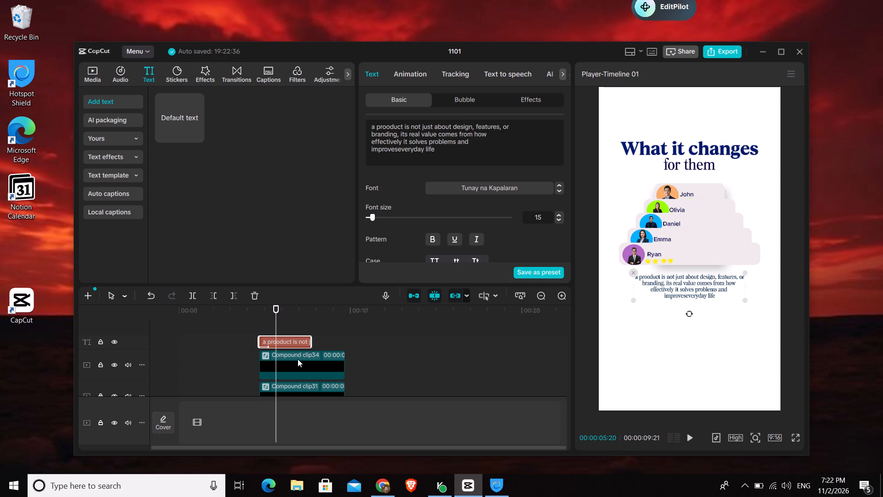
{"action": "left_click", "coordinate": [275, 322]}
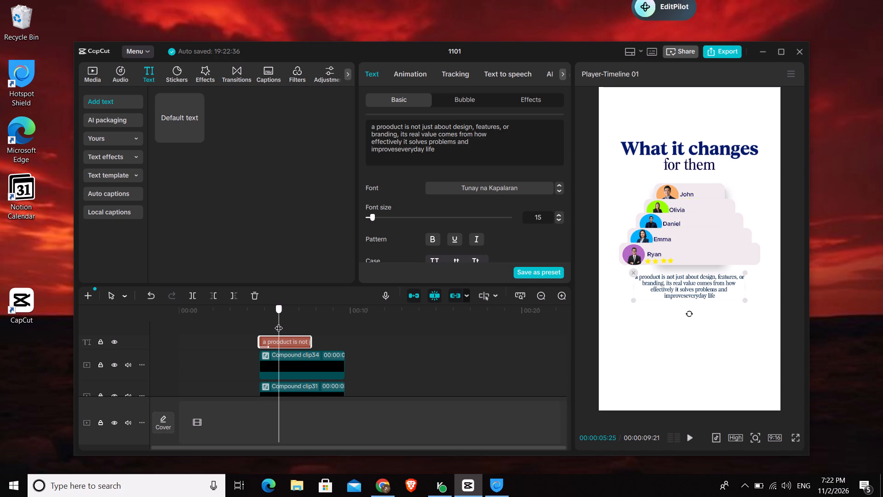
{"action": "scroll", "coordinate": [329, 342], "scroll_direction": "down", "scroll_amount": 12}
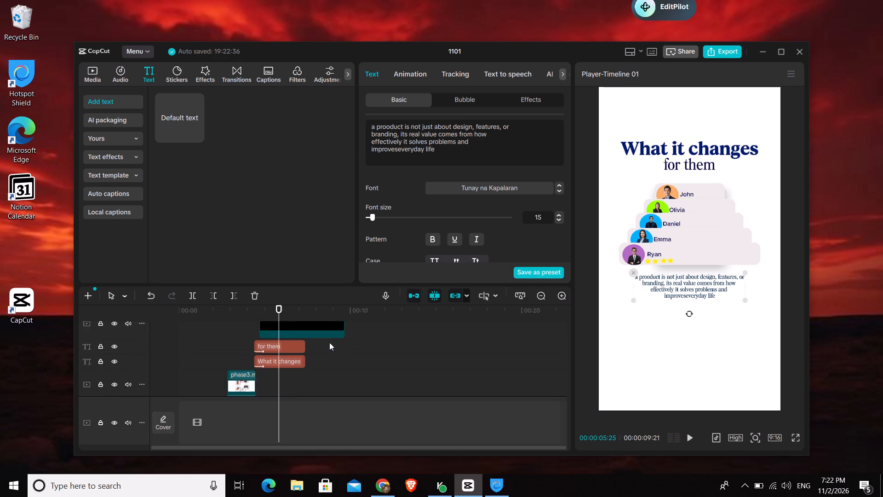
{"action": "scroll", "coordinate": [329, 342], "scroll_direction": "up", "scroll_amount": 12}
{"action": "left_click", "coordinate": [310, 364]}
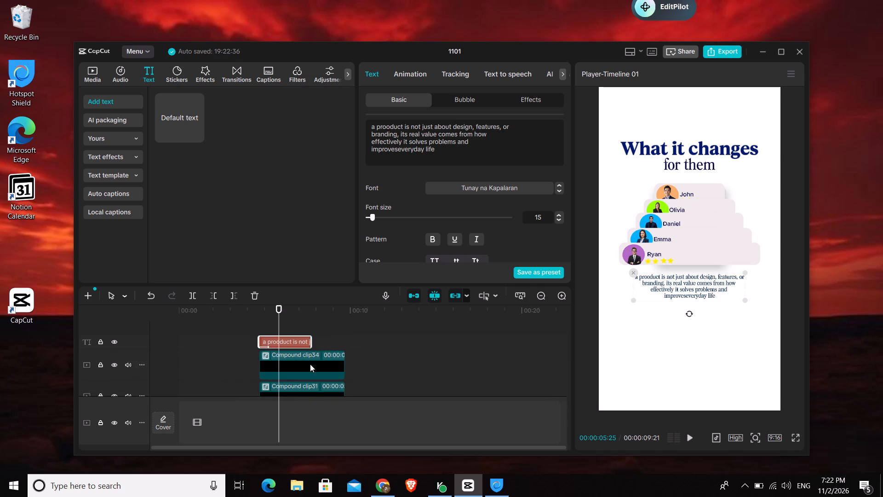
{"action": "scroll", "coordinate": [355, 369], "scroll_direction": "up", "scroll_amount": 8, "text": "ctrl"}
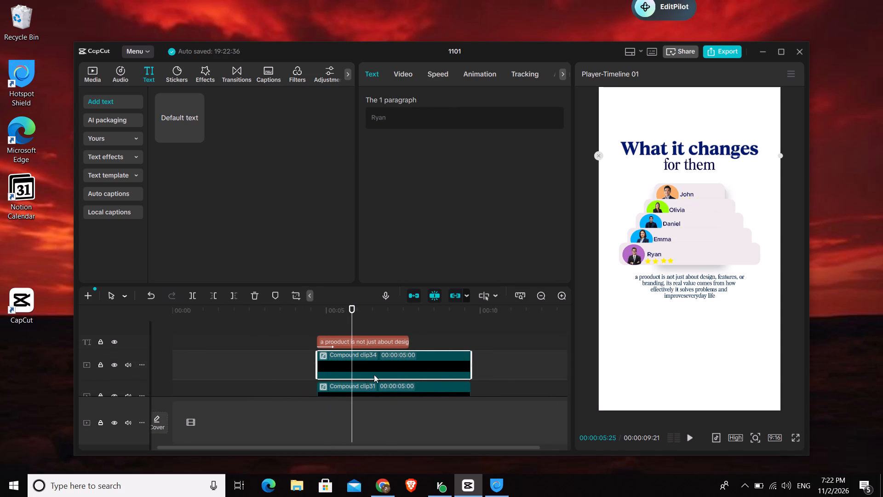
{"action": "scroll", "coordinate": [376, 372], "scroll_direction": "up", "scroll_amount": 15, "text": "ctrl"}
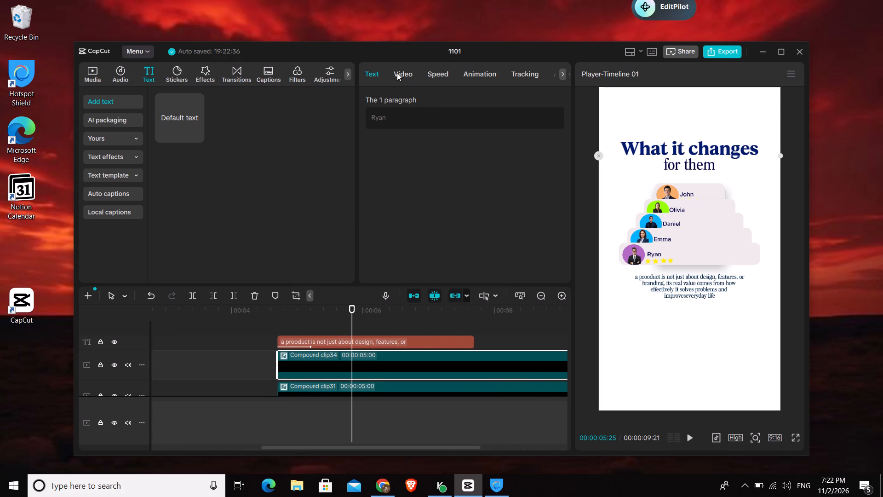
{"action": "left_click", "coordinate": [397, 73]}
{"action": "left_click", "coordinate": [553, 131]}
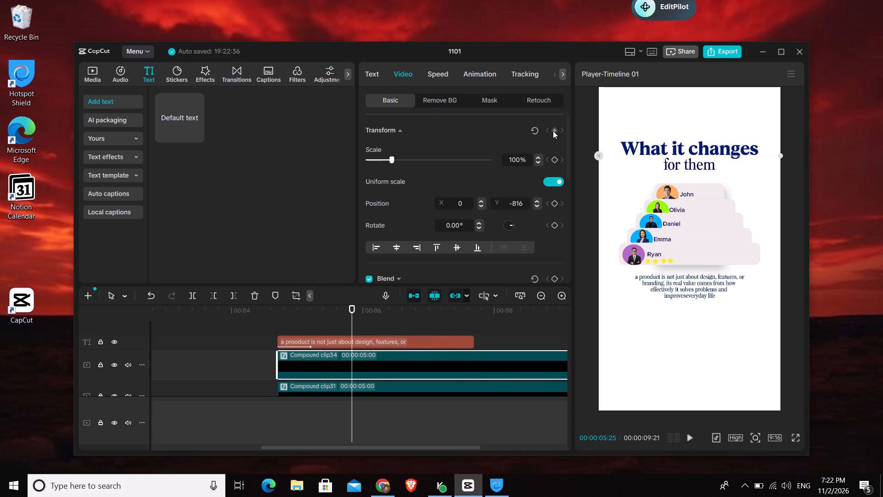
{"action": "scroll", "coordinate": [554, 196], "scroll_direction": "down", "scroll_amount": 3}
{"action": "scroll", "coordinate": [550, 193], "scroll_direction": "up", "scroll_amount": 1}
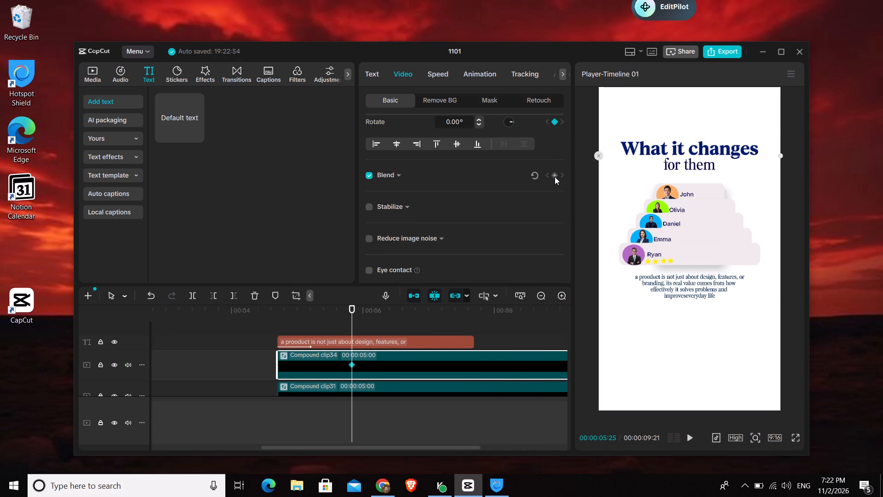
{"action": "left_click", "coordinate": [555, 177]}
{"action": "scroll", "coordinate": [555, 177], "scroll_direction": "up", "scroll_amount": 1}
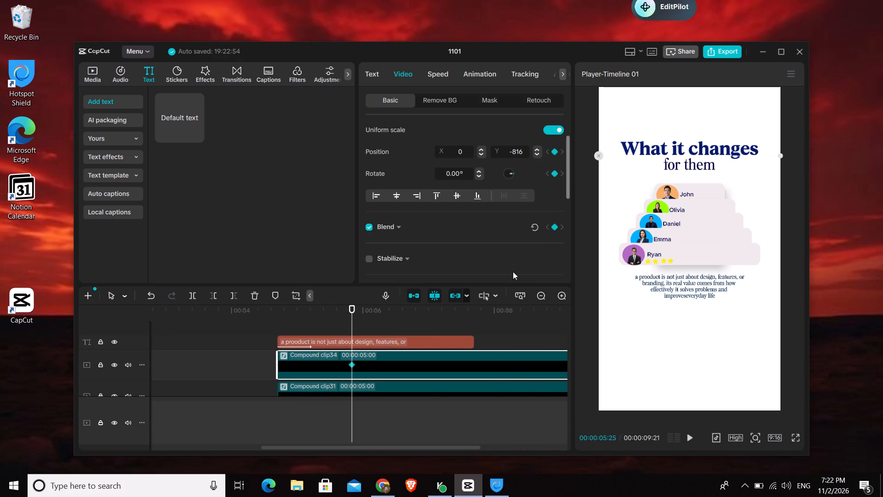
Add Transform and Blend keyframes to the Emma card's compound clip at 00:00:05:25.
{"action": "left_click", "coordinate": [431, 389]}
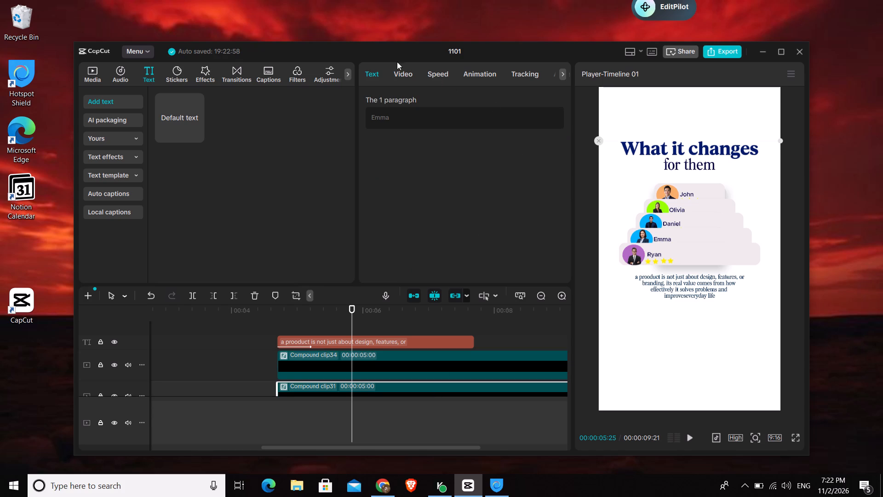
{"action": "left_click", "coordinate": [403, 76]}
{"action": "left_click", "coordinate": [555, 133]}
{"action": "scroll", "coordinate": [558, 188], "scroll_direction": "down", "scroll_amount": 2}
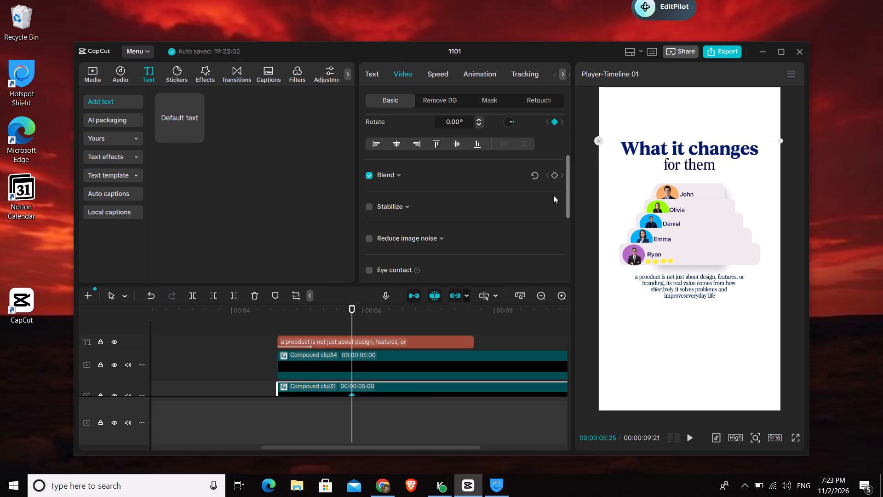
{"action": "left_click", "coordinate": [551, 176]}
Add Transform and Blend keyframes to the Daniel card's compound clip at 00:00:05:25.
{"action": "scroll", "coordinate": [467, 319], "scroll_direction": "down", "scroll_amount": 4}
{"action": "scroll", "coordinate": [422, 357], "scroll_direction": "down", "scroll_amount": 2}
{"action": "left_click", "coordinate": [419, 355]}
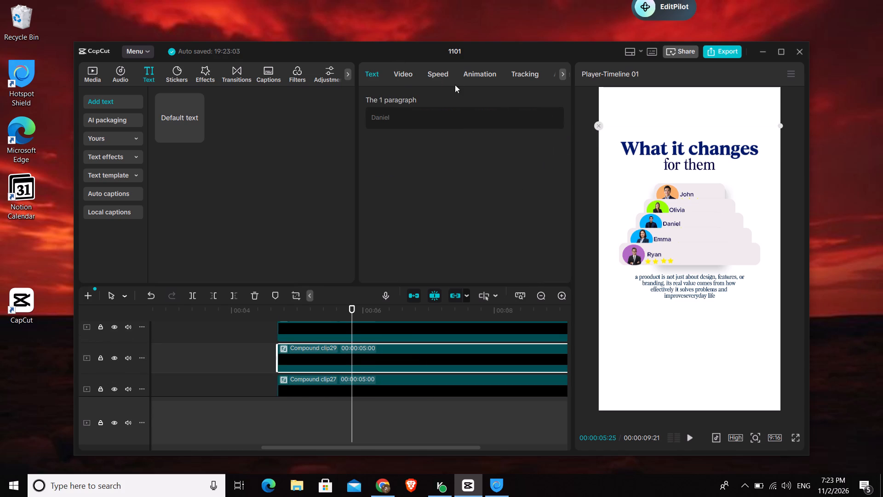
{"action": "left_click", "coordinate": [397, 72]}
{"action": "left_click", "coordinate": [551, 123]}
{"action": "left_click", "coordinate": [556, 130]}
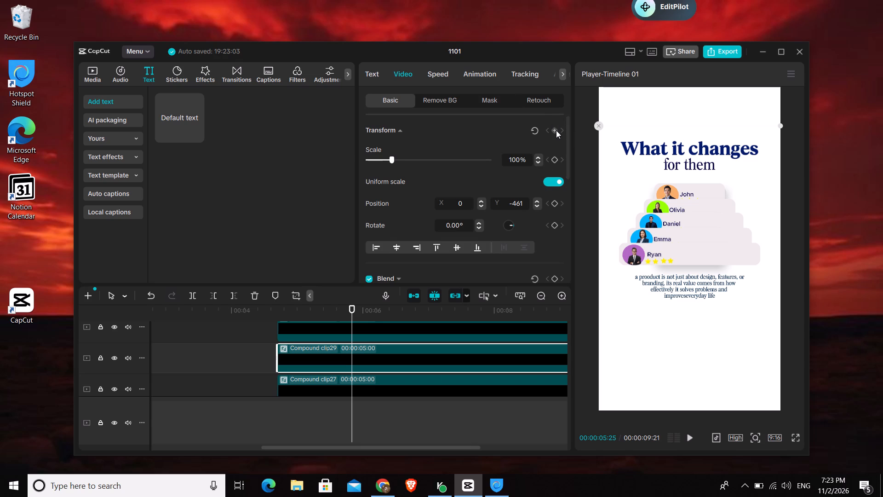
{"action": "scroll", "coordinate": [551, 206], "scroll_direction": "down", "scroll_amount": 2}
{"action": "left_click", "coordinate": [556, 176]}
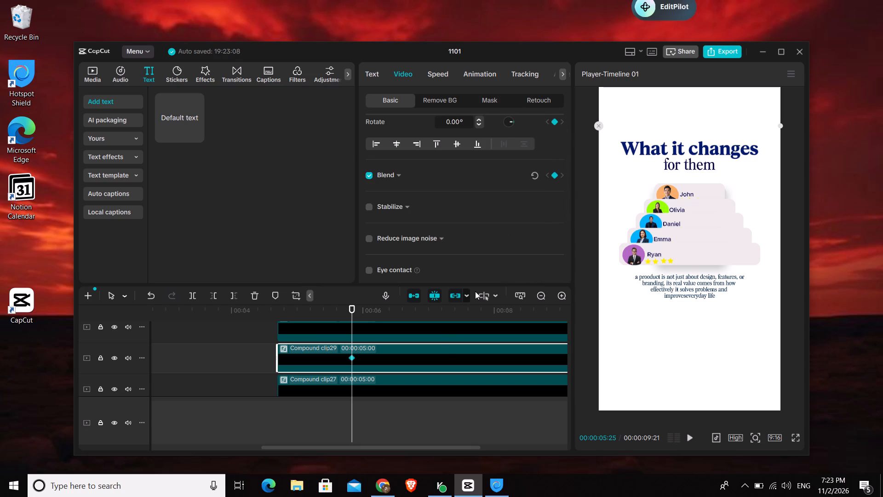
Add Transform and Blend keyframes to the Olivia card's compound clip at 00:00:05:25.
{"action": "scroll", "coordinate": [442, 338], "scroll_direction": "down", "scroll_amount": 2}
{"action": "left_click", "coordinate": [416, 358]}
{"action": "left_click", "coordinate": [412, 69]}
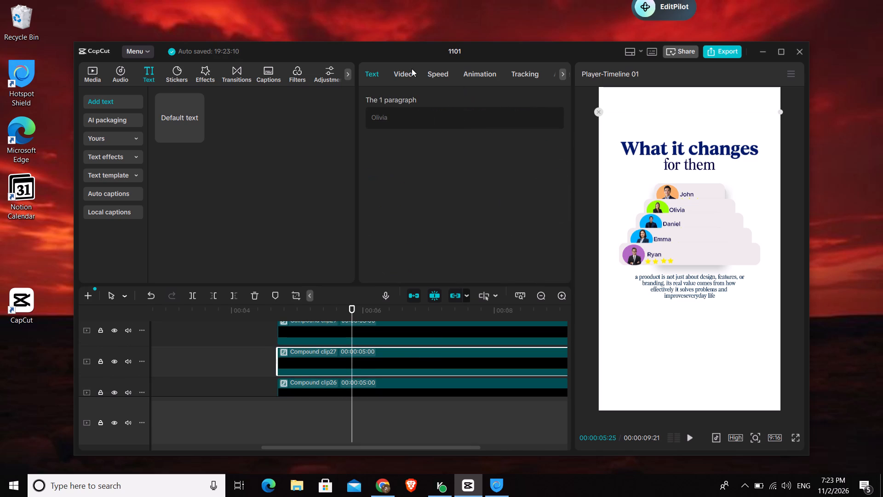
{"action": "left_click", "coordinate": [552, 131]}
{"action": "scroll", "coordinate": [531, 220], "scroll_direction": "down", "scroll_amount": 1}
{"action": "left_click", "coordinate": [557, 229]}
Add Transform and Blend keyframes to the John card's compound clip at 00:00:05:25.
{"action": "scroll", "coordinate": [432, 355], "scroll_direction": "down", "scroll_amount": 3}
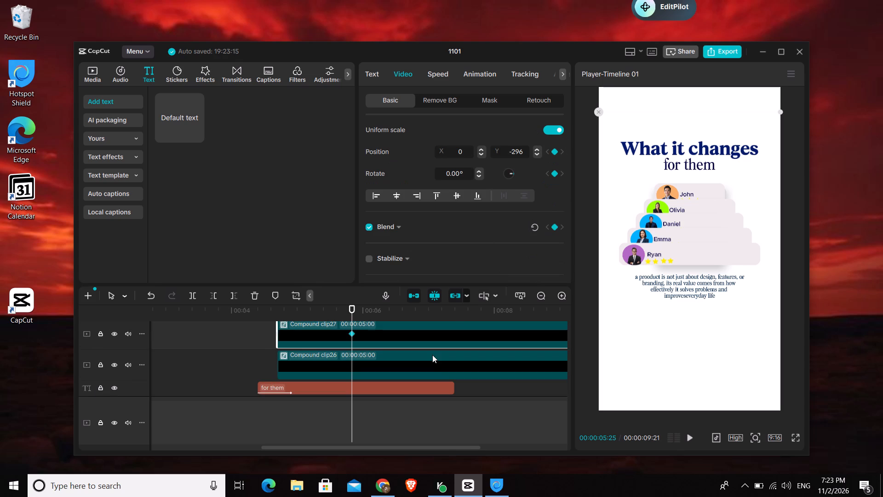
{"action": "left_click", "coordinate": [432, 355]}
{"action": "left_click", "coordinate": [411, 70]}
{"action": "left_click", "coordinate": [553, 133]}
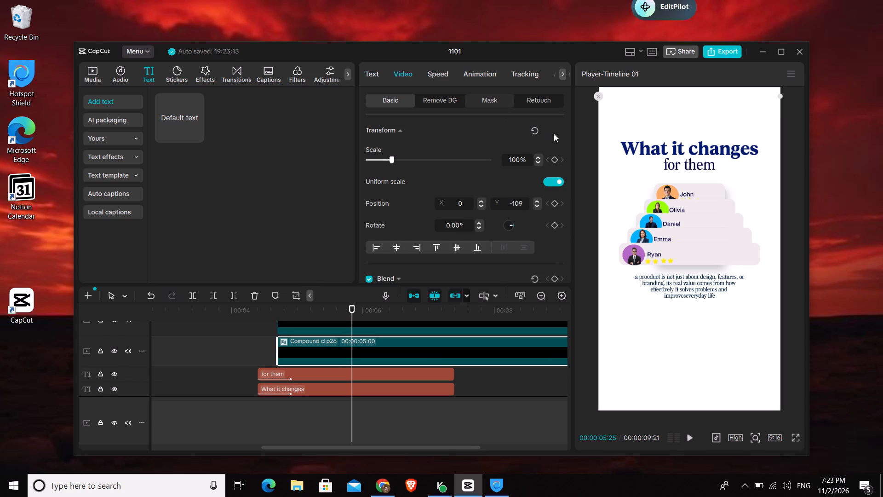
{"action": "scroll", "coordinate": [547, 222], "scroll_direction": "down", "scroll_amount": 1}
{"action": "left_click", "coordinate": [556, 230]}
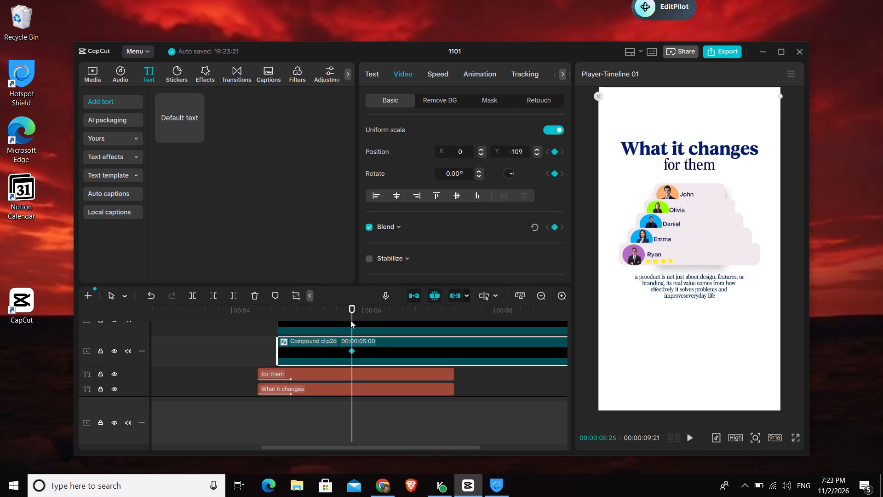
Add Transform and Blend keyframes to the John card's compound clip at its start, 00:00:04:21.
{"action": "left_click_drag", "start_coordinate": [352, 310], "coordinate": [291, 296]}
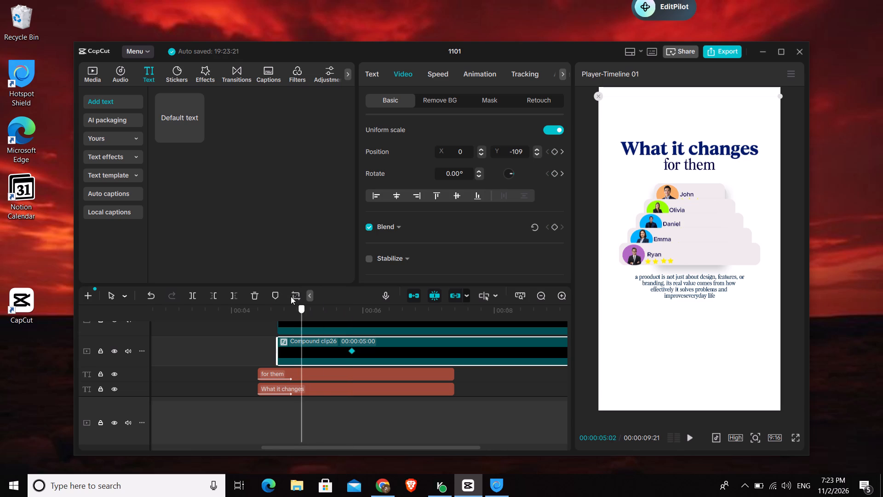
{"action": "left_click_drag", "start_coordinate": [291, 296], "coordinate": [276, 293]}
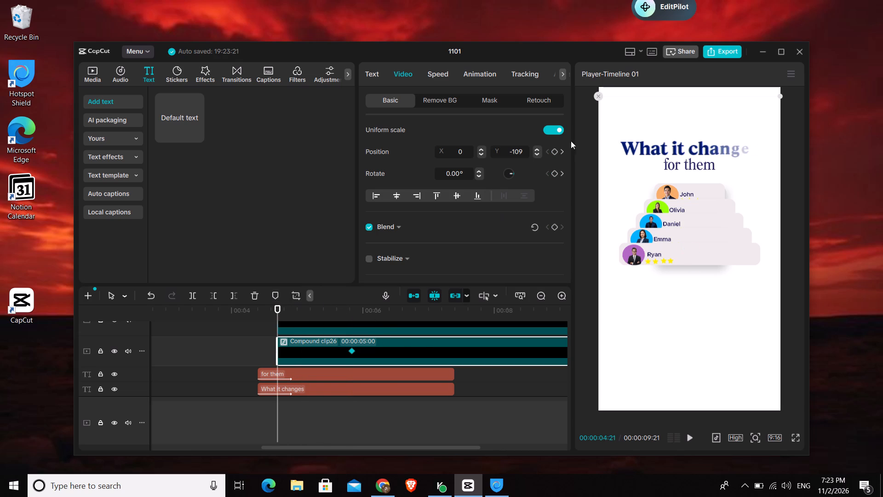
{"action": "scroll", "coordinate": [559, 131], "scroll_direction": "up", "scroll_amount": 4}
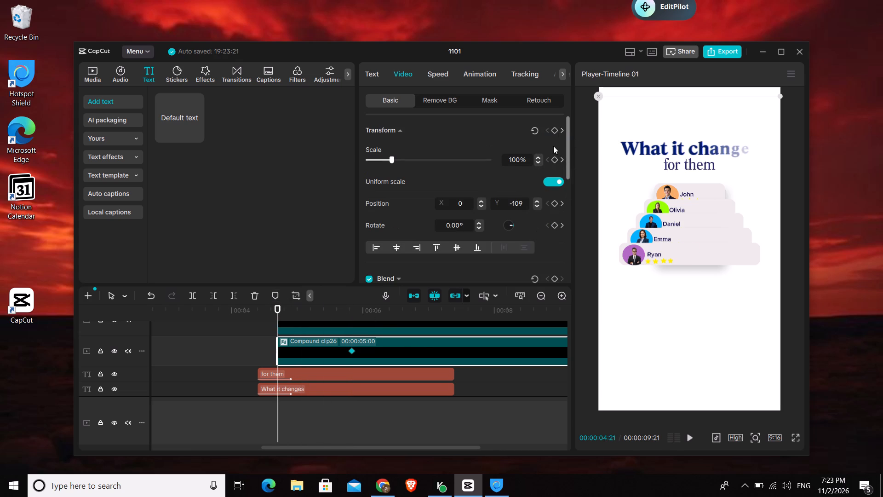
{"action": "scroll", "coordinate": [553, 146], "scroll_direction": "up", "scroll_amount": 1}
{"action": "left_click", "coordinate": [555, 132]}
{"action": "scroll", "coordinate": [546, 152], "scroll_direction": "down", "scroll_amount": 2}
{"action": "left_click", "coordinate": [556, 175]}
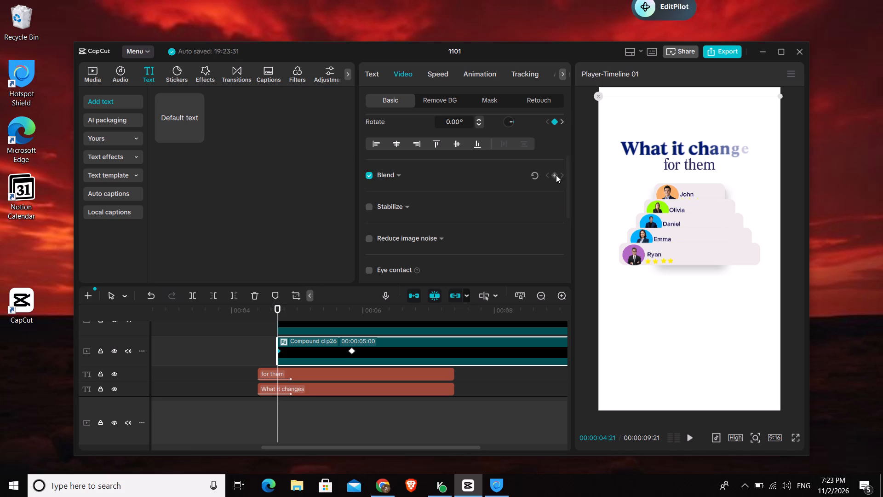
Add Transform and Blend keyframes to the Olivia card's compound clip at 00:00:04:21.
{"action": "scroll", "coordinate": [328, 356], "scroll_direction": "up", "scroll_amount": 1}
{"action": "left_click", "coordinate": [293, 339]}
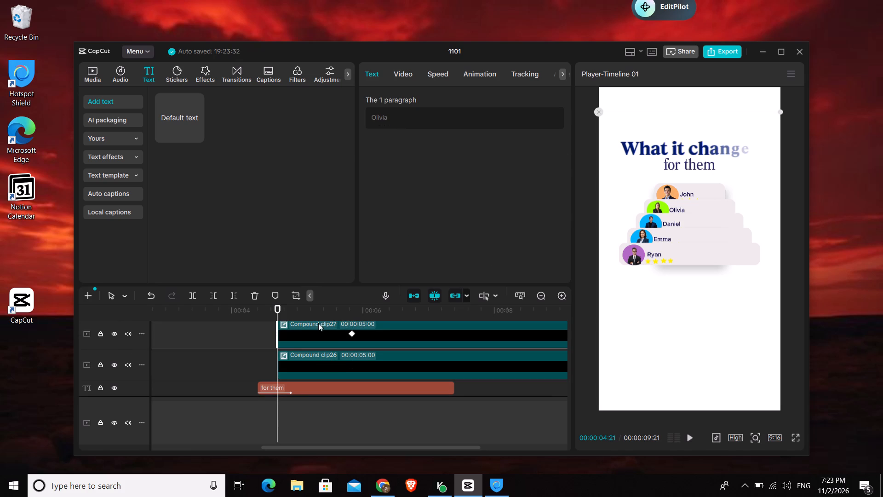
{"action": "left_click", "coordinate": [400, 68]}
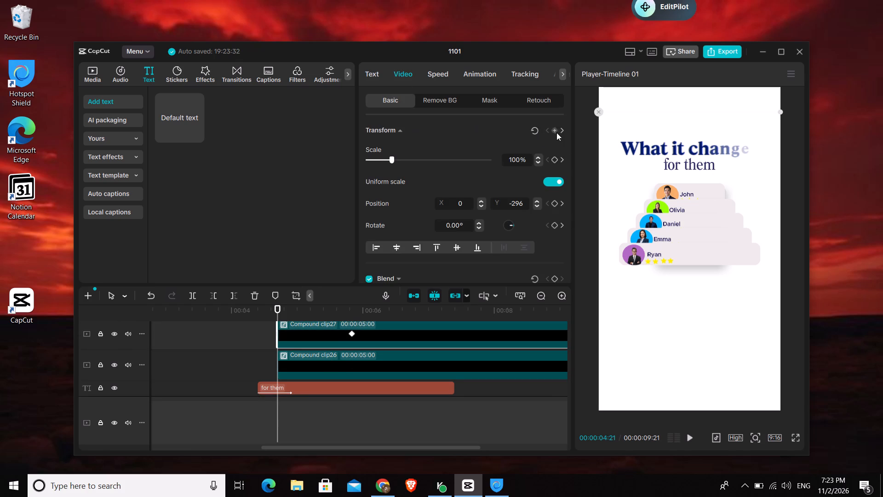
{"action": "left_click", "coordinate": [555, 132]}
{"action": "scroll", "coordinate": [550, 150], "scroll_direction": "down", "scroll_amount": 1}
{"action": "left_click", "coordinate": [553, 228]}
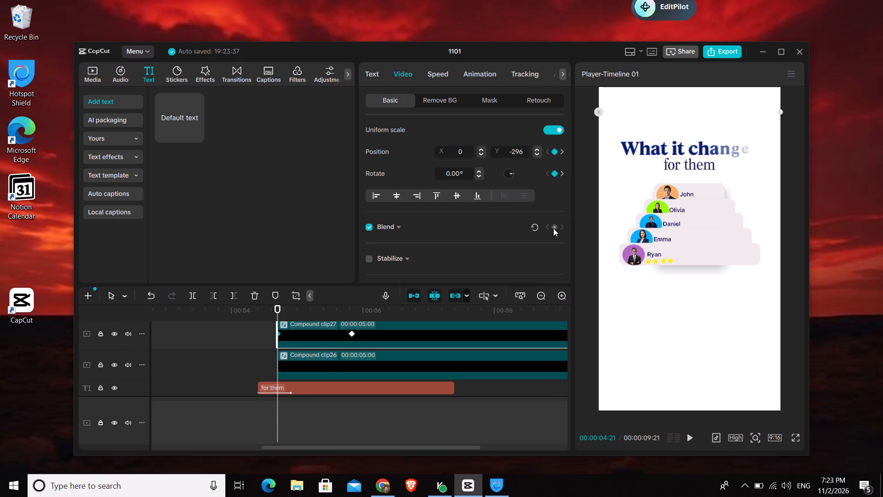
Add Transform and Blend keyframes to the Daniel card's compound clip at 00:00:04:21.
{"action": "scroll", "coordinate": [321, 357], "scroll_direction": "up", "scroll_amount": 5}
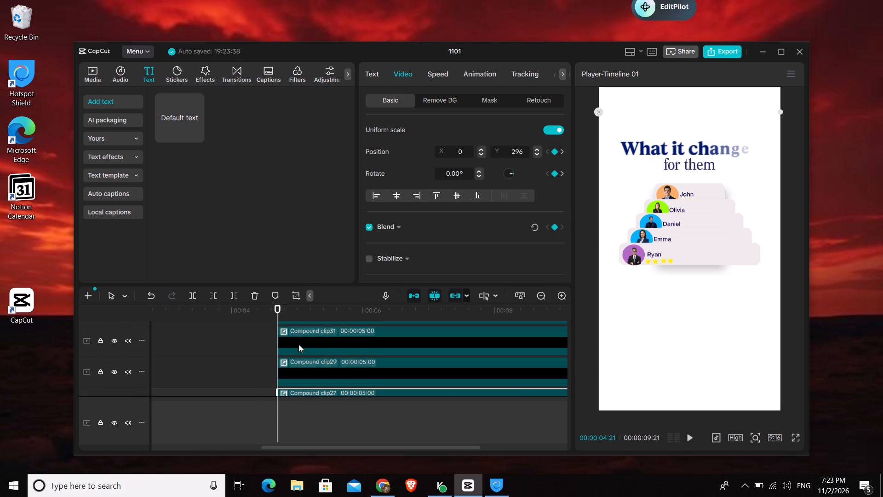
{"action": "left_click", "coordinate": [298, 362]}
{"action": "left_click", "coordinate": [392, 72]}
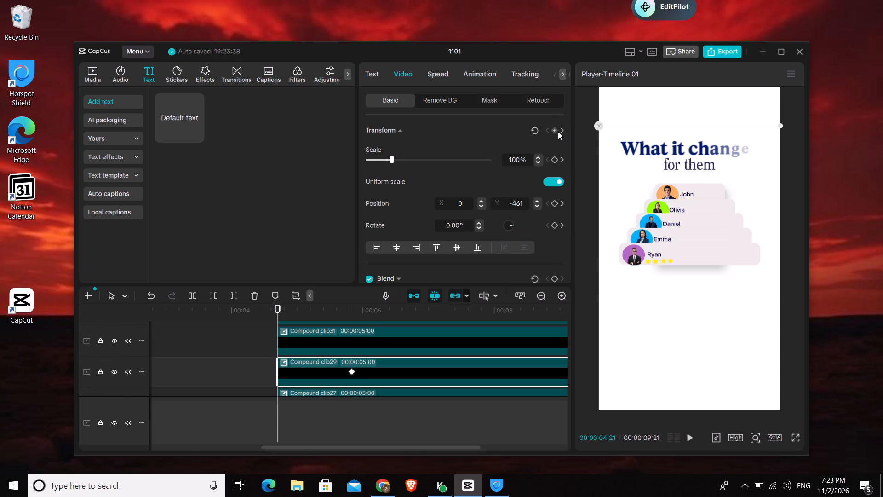
{"action": "left_click", "coordinate": [558, 132]}
{"action": "scroll", "coordinate": [539, 217], "scroll_direction": "down", "scroll_amount": 1}
{"action": "left_click", "coordinate": [556, 226]}
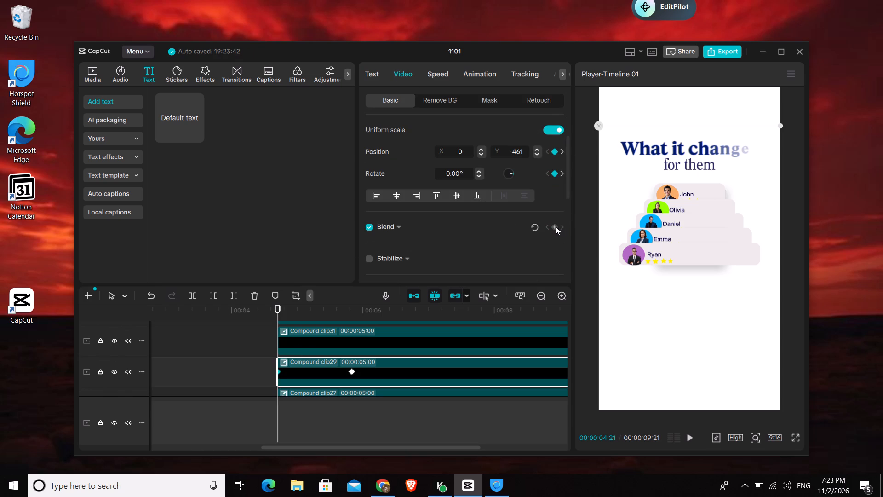
Add Transform and Blend keyframes to the Emma card's compound clip at 00:00:04:21.
{"action": "left_click", "coordinate": [299, 338]}
{"action": "left_click", "coordinate": [387, 79]}
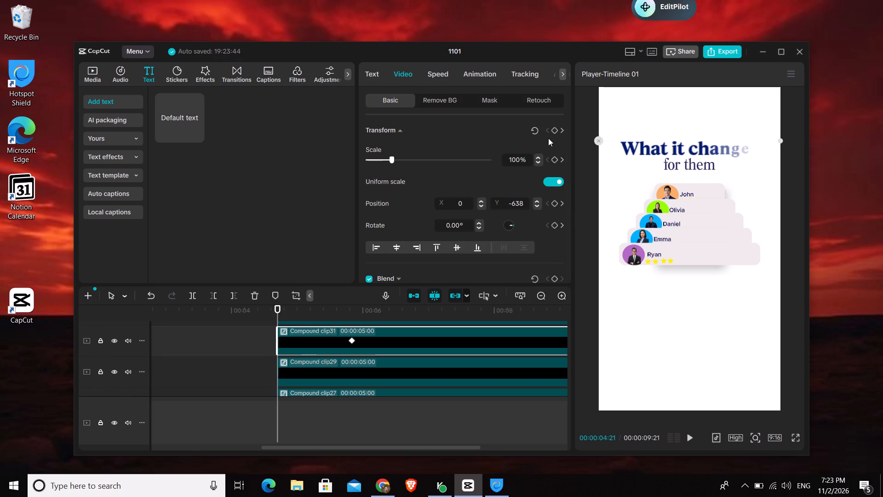
{"action": "left_click", "coordinate": [555, 136]}
{"action": "left_click", "coordinate": [555, 133]}
{"action": "scroll", "coordinate": [547, 164], "scroll_direction": "down", "scroll_amount": 2}
{"action": "left_click", "coordinate": [556, 176]}
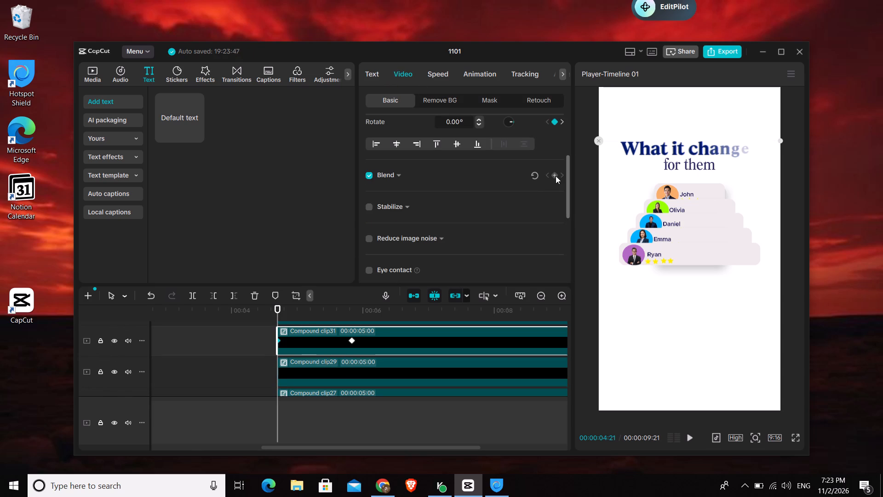
Add Transform and Blend keyframes to the Ryan card's compound clip at 00:00:04:21.
{"action": "scroll", "coordinate": [300, 370], "scroll_direction": "up", "scroll_amount": 4}
{"action": "left_click", "coordinate": [300, 365]}
{"action": "scroll", "coordinate": [300, 365], "scroll_direction": "up", "scroll_amount": 1}
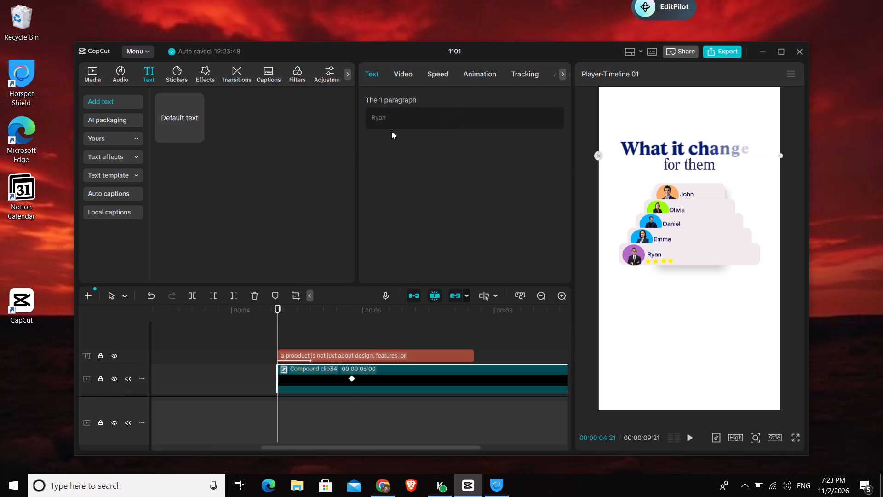
{"action": "left_click", "coordinate": [405, 70]}
{"action": "left_click", "coordinate": [552, 133]}
{"action": "scroll", "coordinate": [553, 165], "scroll_direction": "down", "scroll_amount": 2}
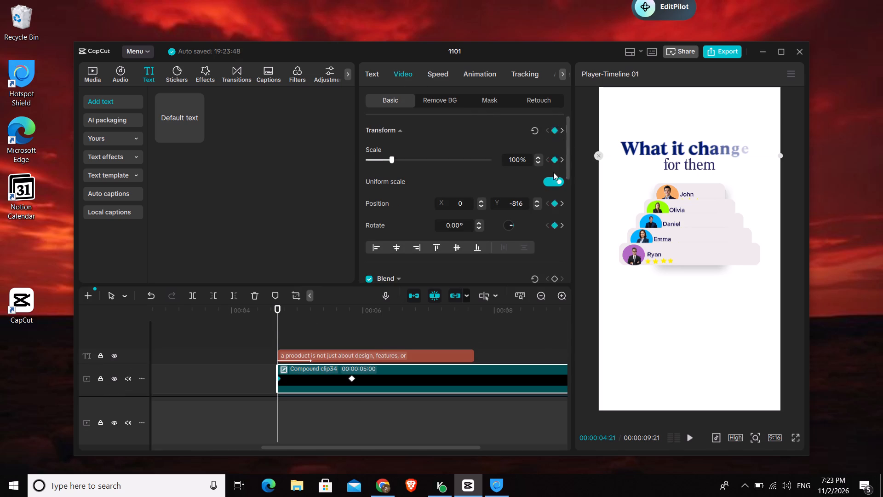
{"action": "left_click", "coordinate": [553, 176]}
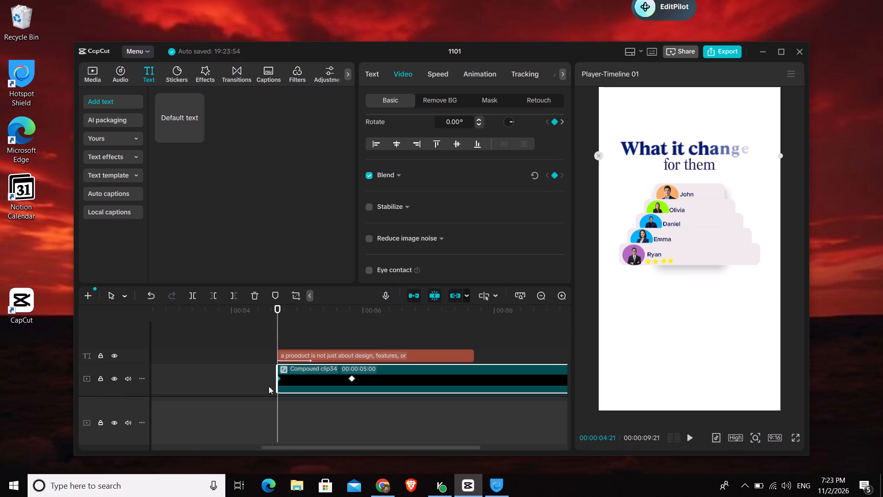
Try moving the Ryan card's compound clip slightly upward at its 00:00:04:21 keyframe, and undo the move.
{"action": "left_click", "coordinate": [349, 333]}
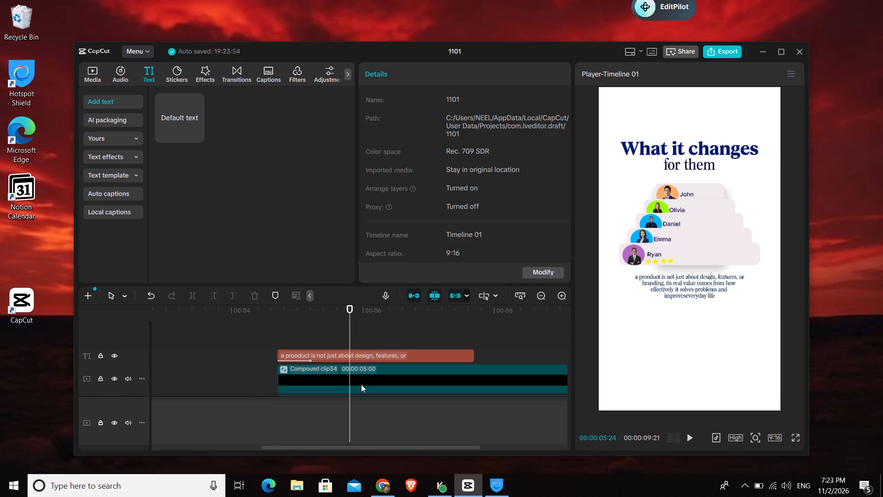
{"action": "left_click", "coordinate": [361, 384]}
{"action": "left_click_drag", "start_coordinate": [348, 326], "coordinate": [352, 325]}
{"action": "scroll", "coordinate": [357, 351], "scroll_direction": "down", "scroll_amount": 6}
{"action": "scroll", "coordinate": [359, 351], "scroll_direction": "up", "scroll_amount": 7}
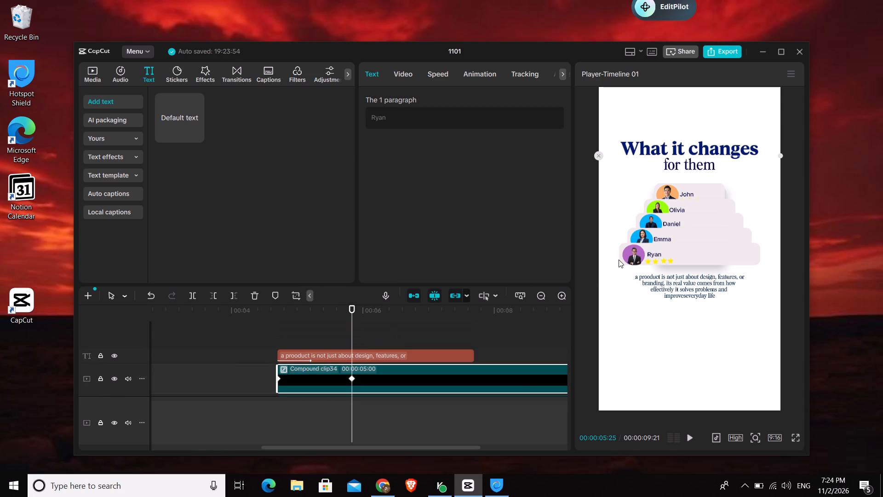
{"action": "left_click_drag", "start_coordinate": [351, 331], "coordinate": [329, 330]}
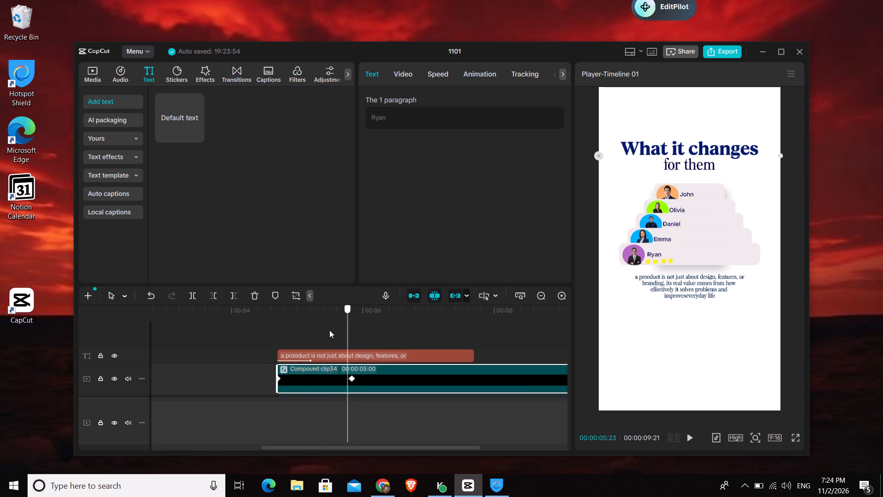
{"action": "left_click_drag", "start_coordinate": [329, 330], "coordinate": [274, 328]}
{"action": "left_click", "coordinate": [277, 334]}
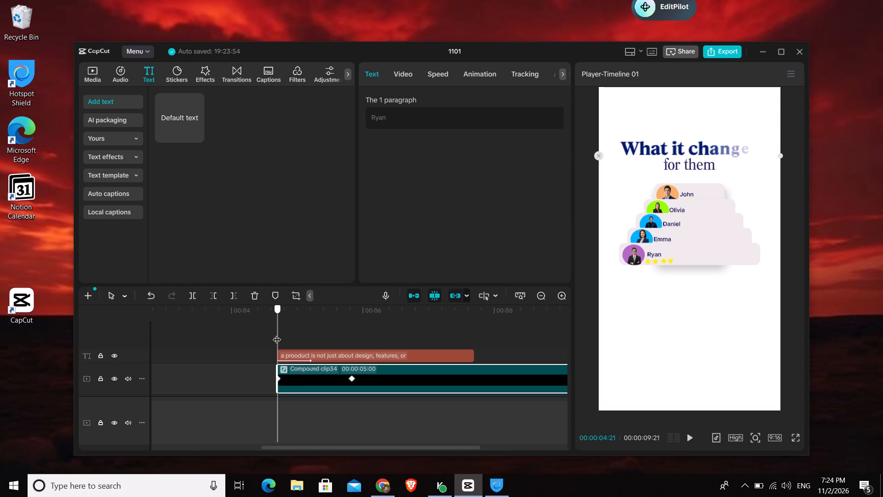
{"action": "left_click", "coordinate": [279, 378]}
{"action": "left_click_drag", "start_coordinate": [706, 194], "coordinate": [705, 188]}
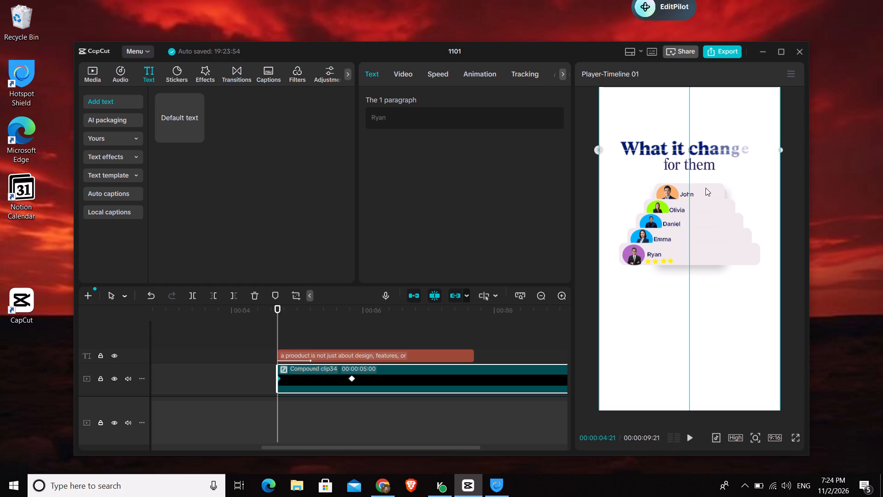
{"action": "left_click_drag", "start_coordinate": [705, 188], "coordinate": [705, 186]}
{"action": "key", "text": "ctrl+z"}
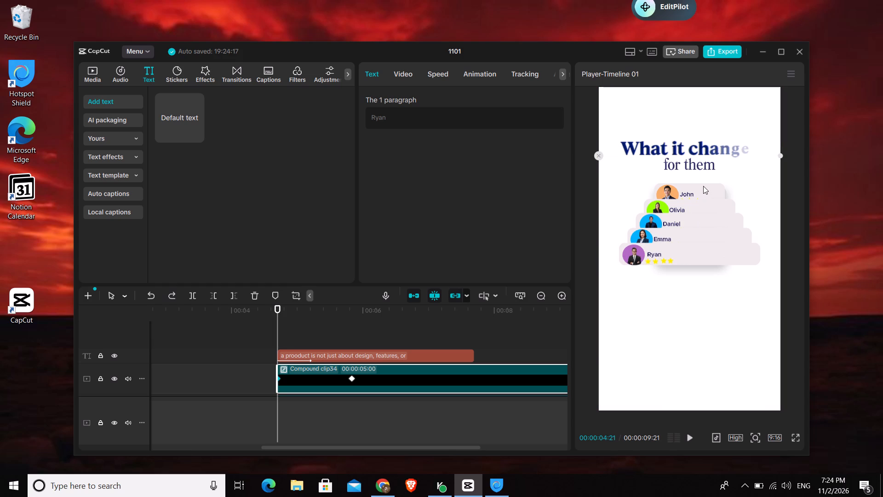
Move the John card's compound clip slightly upward at its 00:00:04:21 keyframe, keeping it horizontally centred above the Olivia card.
{"action": "scroll", "coordinate": [301, 370], "scroll_direction": "down", "scroll_amount": 12}
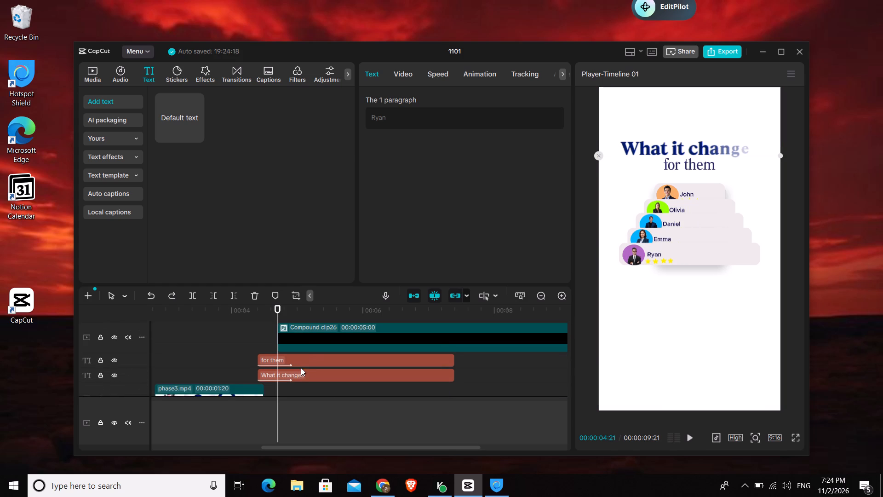
{"action": "left_click", "coordinate": [300, 342]}
{"action": "left_click", "coordinate": [276, 336]}
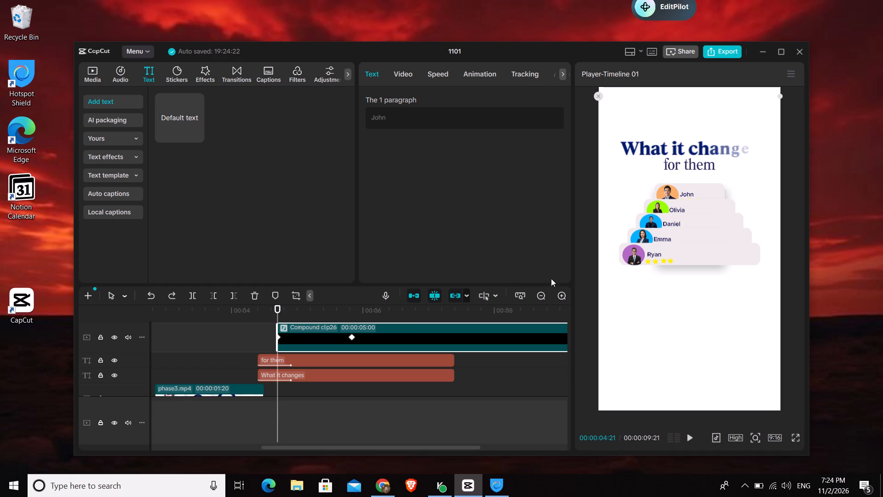
{"action": "left_click", "coordinate": [278, 338]}
{"action": "left_click_drag", "start_coordinate": [694, 188], "coordinate": [694, 185]}
{"action": "left_click_drag", "start_coordinate": [694, 185], "coordinate": [693, 182]}
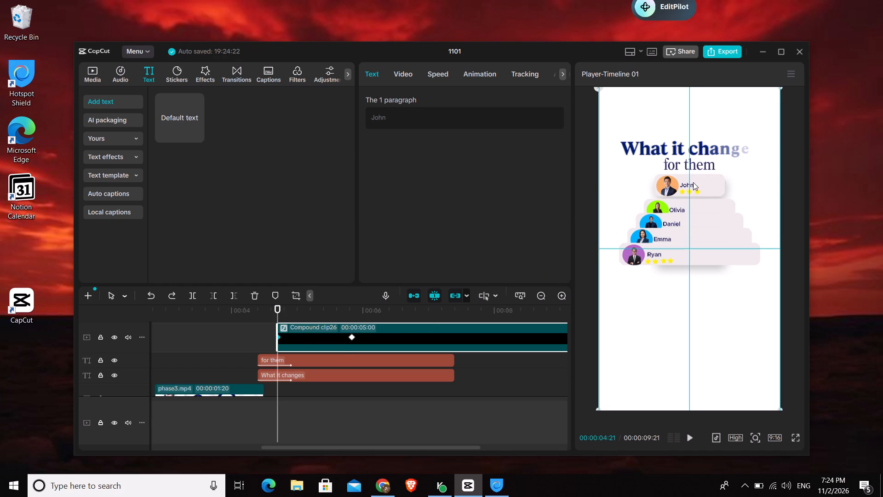
{"action": "left_click_drag", "start_coordinate": [693, 182], "coordinate": [693, 185]}
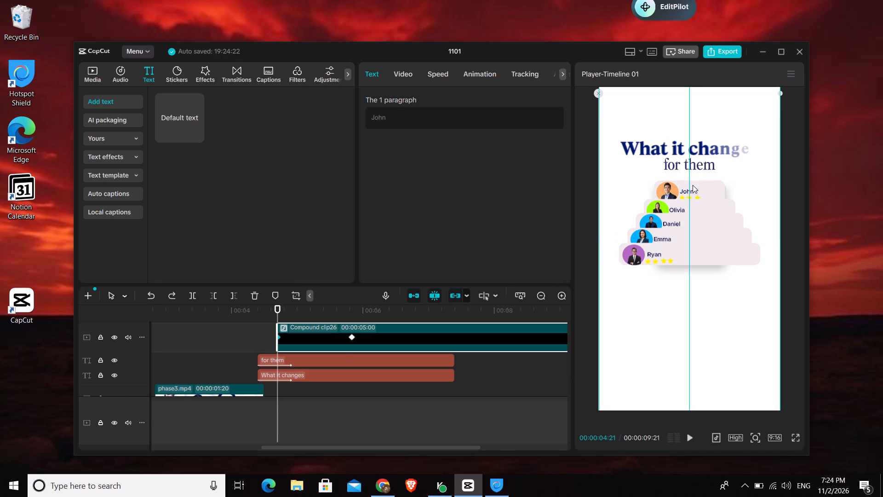
{"action": "left_click_drag", "start_coordinate": [693, 185], "coordinate": [693, 185]}
{"action": "left_click_drag", "start_coordinate": [693, 185], "coordinate": [693, 183]}
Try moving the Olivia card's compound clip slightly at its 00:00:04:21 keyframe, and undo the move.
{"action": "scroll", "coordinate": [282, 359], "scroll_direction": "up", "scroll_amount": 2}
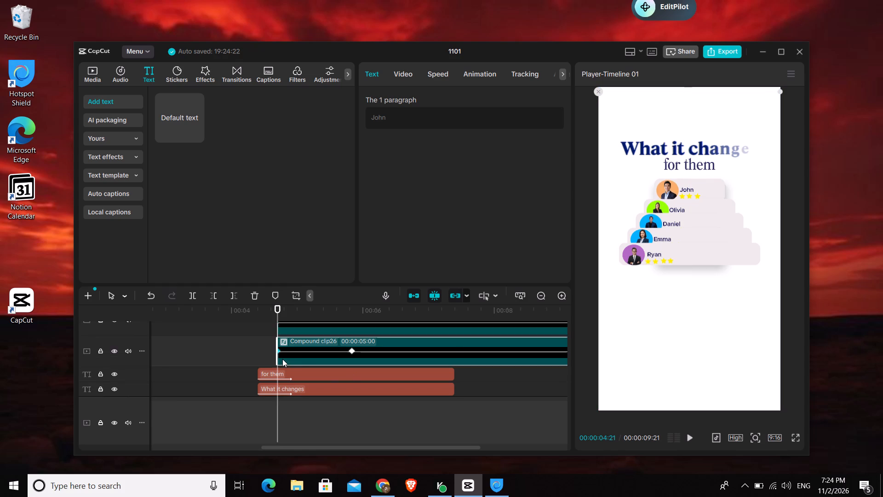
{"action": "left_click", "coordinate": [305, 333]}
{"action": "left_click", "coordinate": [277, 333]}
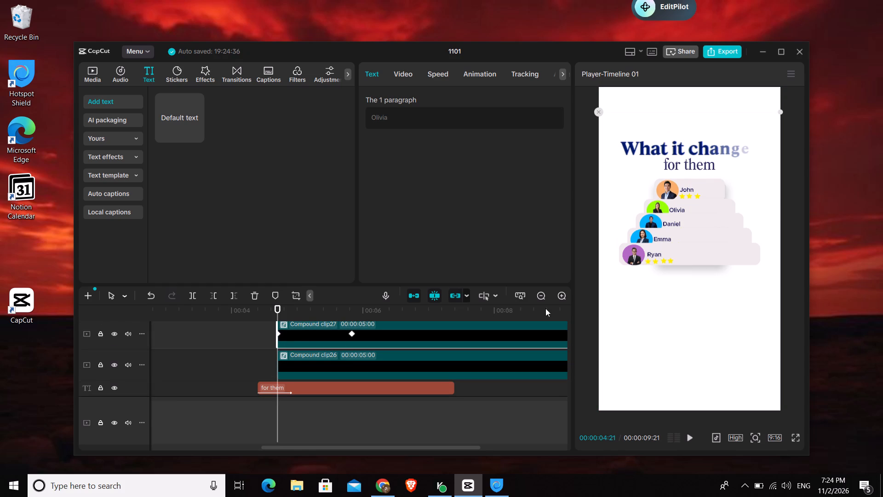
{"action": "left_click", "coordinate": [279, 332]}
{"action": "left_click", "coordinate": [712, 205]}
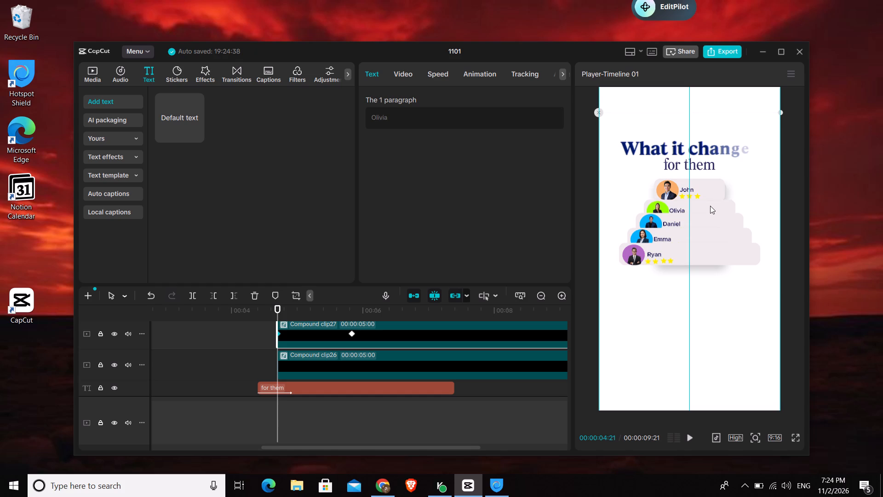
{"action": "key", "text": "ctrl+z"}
Set the John card's compound clip Blend opacity to 0% at its 00:00:04:21 keyframe.
{"action": "left_click", "coordinate": [325, 367]}
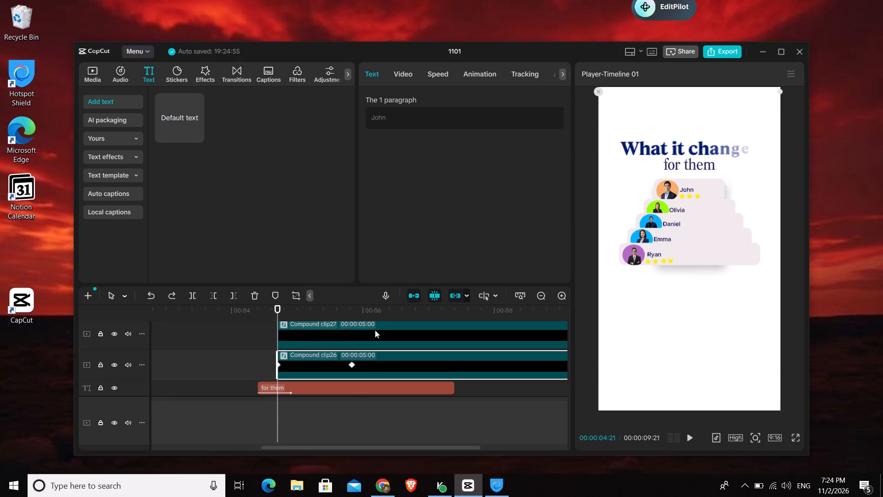
{"action": "left_click", "coordinate": [406, 70]}
{"action": "scroll", "coordinate": [466, 218], "scroll_direction": "down", "scroll_amount": 2}
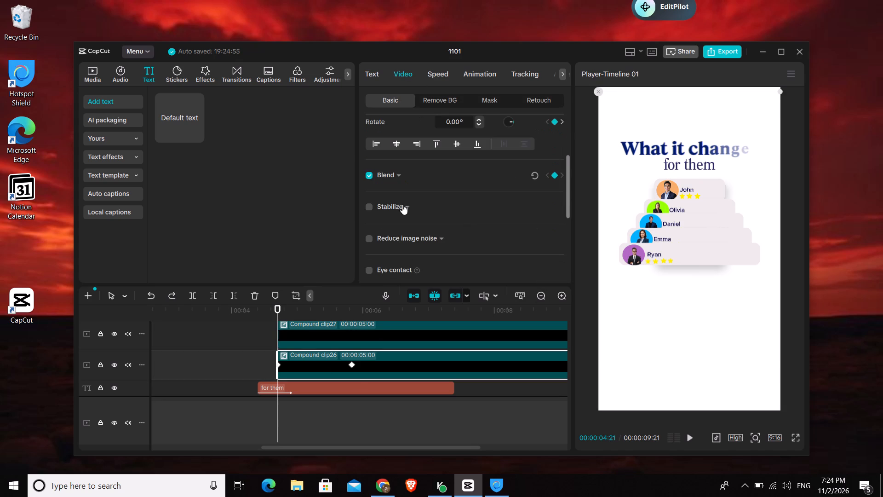
{"action": "left_click", "coordinate": [397, 178]}
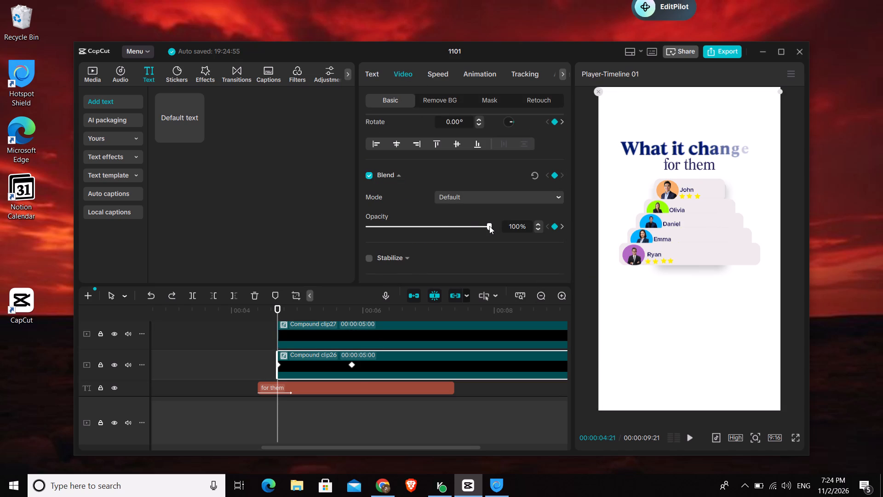
{"action": "left_click_drag", "start_coordinate": [489, 226], "coordinate": [269, 265]}
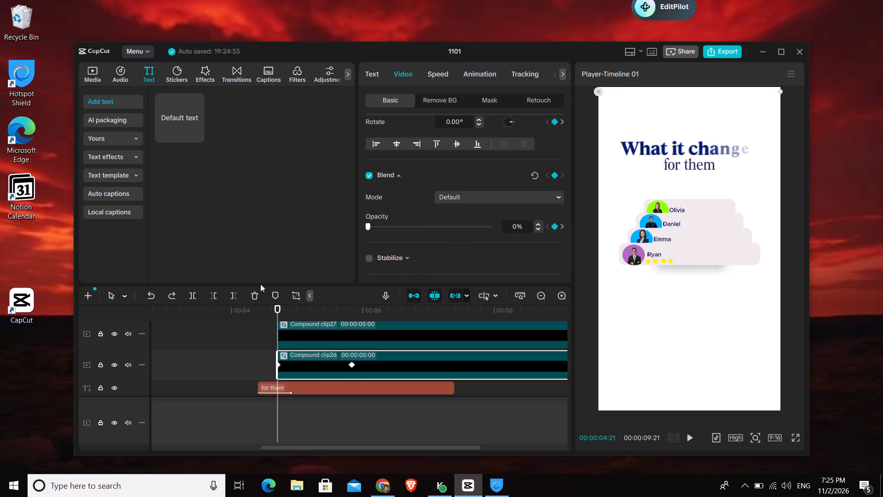
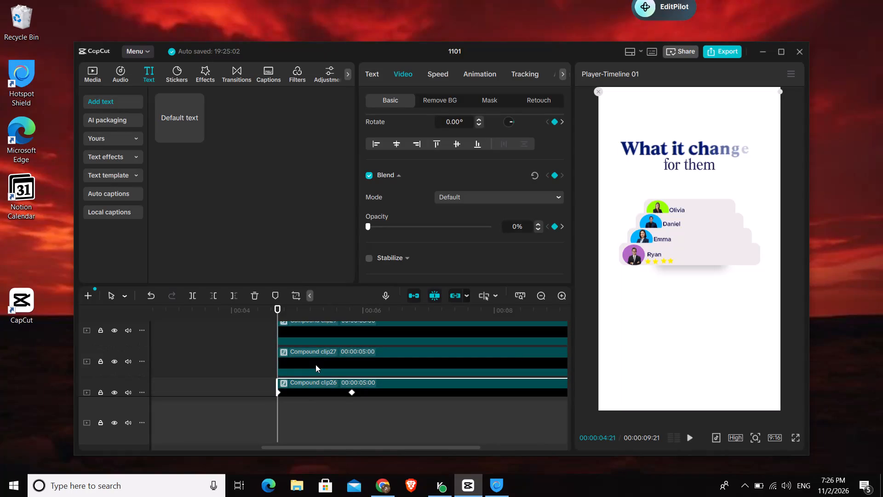
Move the Olivia card's compound clip slightly upward at its 00:00:04:21 keyframe and set its Blend opacity to 0%.
{"action": "left_click", "coordinate": [315, 364]}
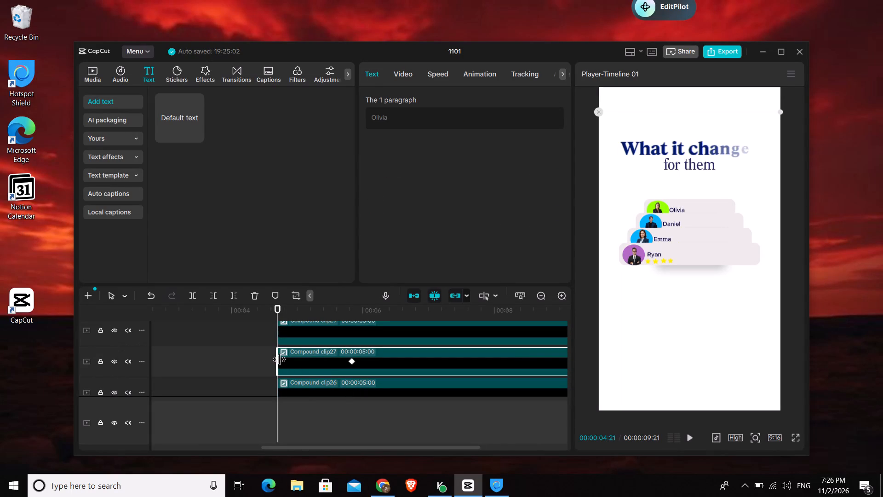
{"action": "left_click", "coordinate": [279, 359]}
{"action": "scroll", "coordinate": [417, 340], "scroll_direction": "down", "scroll_amount": 2}
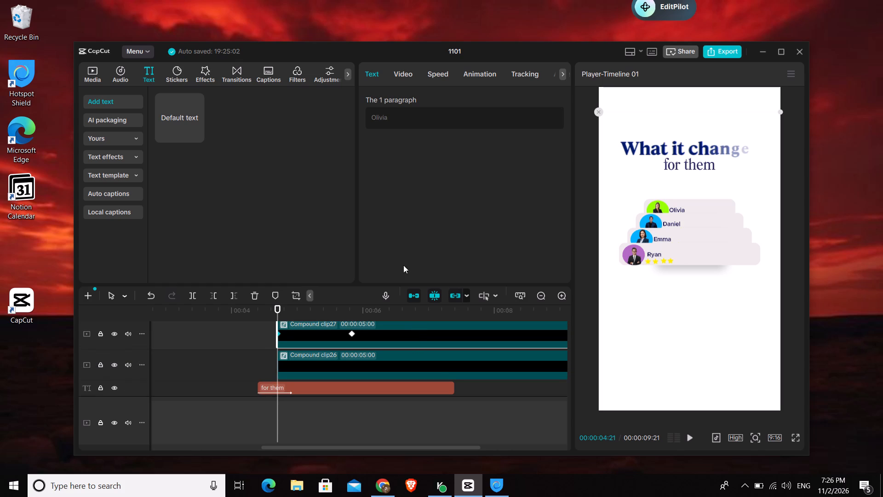
{"action": "left_click", "coordinate": [400, 76]}
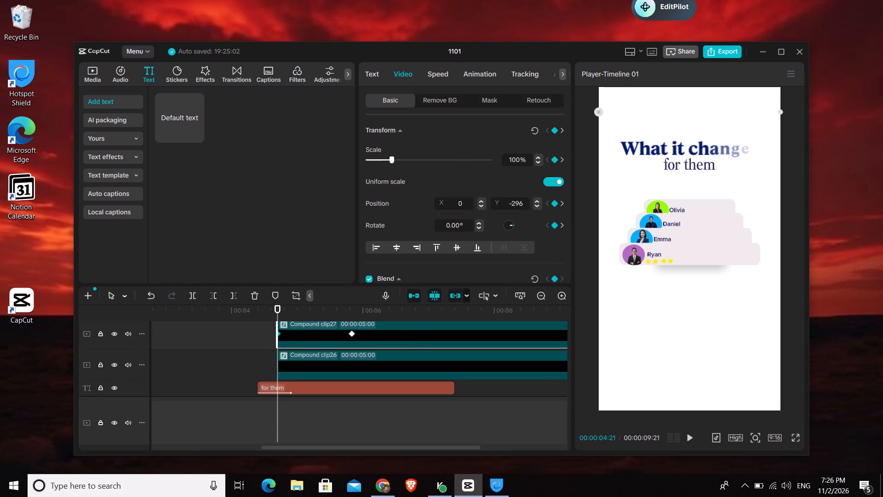
{"action": "left_click", "coordinate": [712, 203]}
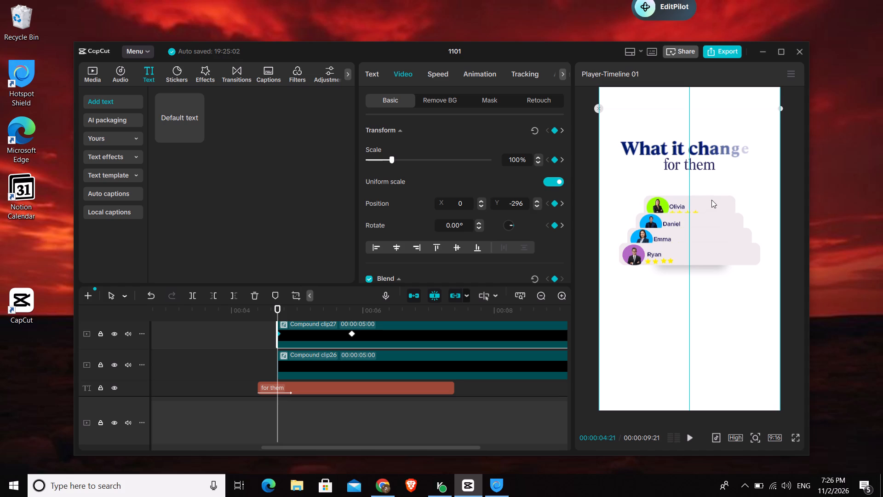
{"action": "scroll", "coordinate": [430, 198], "scroll_direction": "down", "scroll_amount": 2}
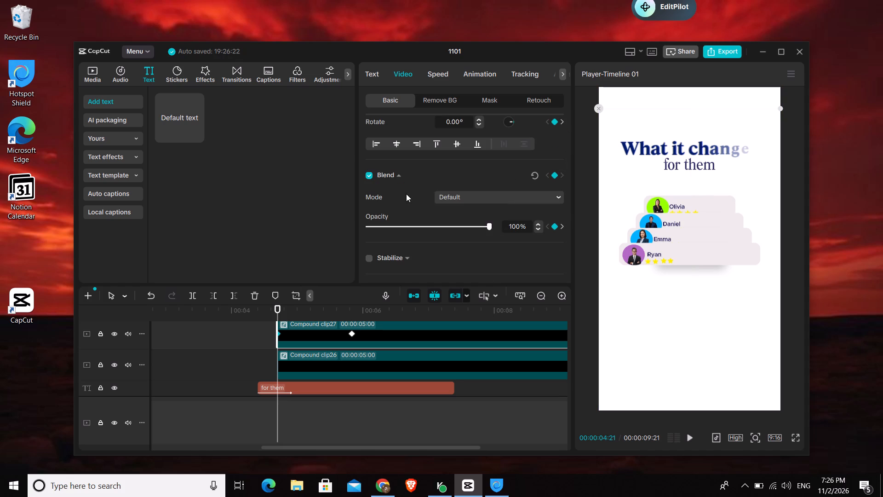
{"action": "left_click_drag", "start_coordinate": [487, 225], "coordinate": [333, 220]}
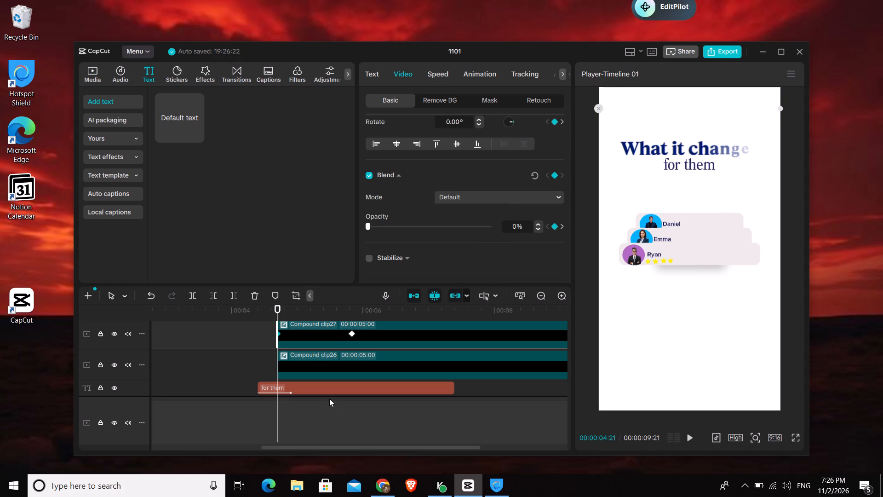
Set the Daniel card's compound clip Blend opacity to 0% at its 00:00:04:21 keyframe.
{"action": "scroll", "coordinate": [329, 399], "scroll_direction": "up", "scroll_amount": 2}
{"action": "scroll", "coordinate": [342, 354], "scroll_direction": "up", "scroll_amount": 3}
{"action": "left_click", "coordinate": [339, 374]}
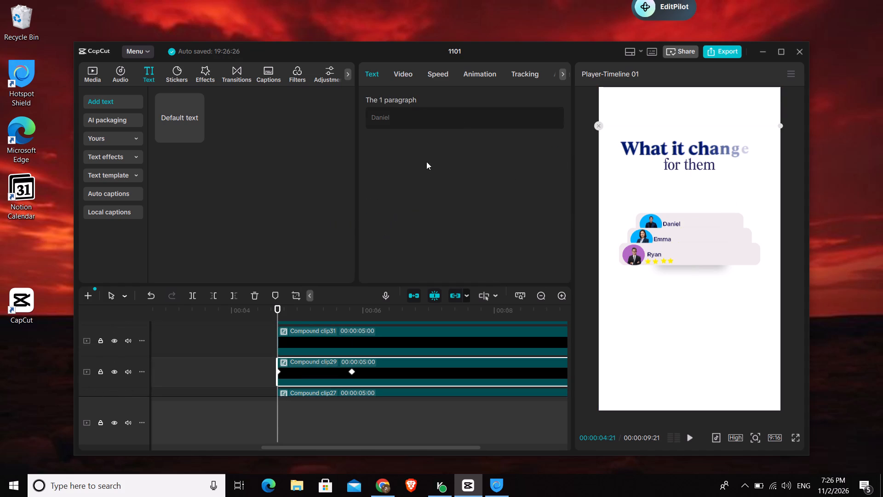
{"action": "left_click", "coordinate": [404, 76]}
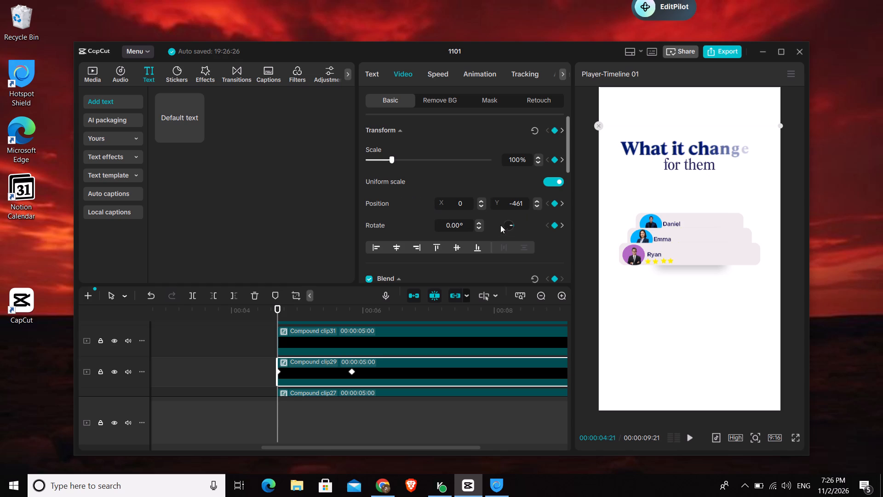
{"action": "scroll", "coordinate": [463, 235], "scroll_direction": "down", "scroll_amount": 1}
{"action": "left_click_drag", "start_coordinate": [488, 276], "coordinate": [299, 278]}
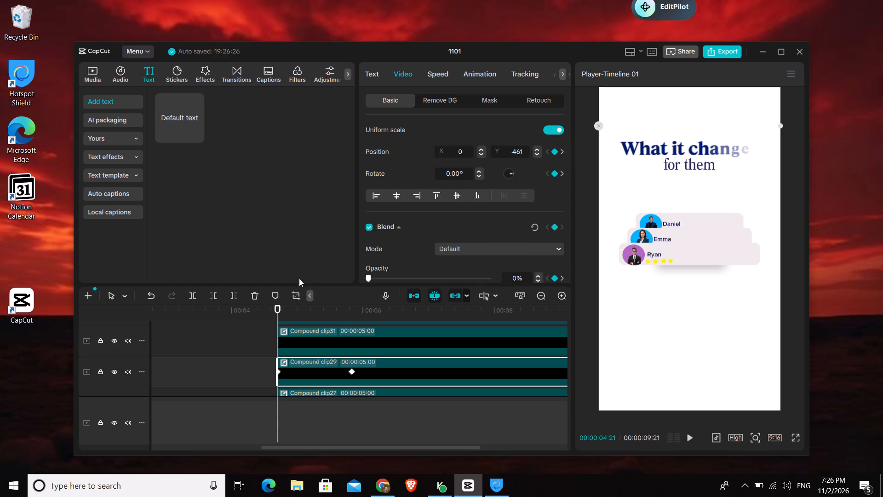
{"action": "left_click_drag", "start_coordinate": [299, 278], "coordinate": [298, 279]}
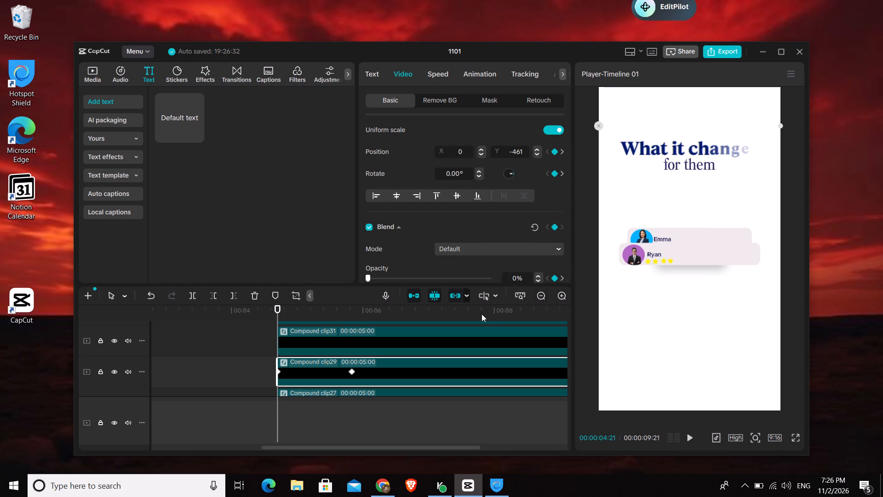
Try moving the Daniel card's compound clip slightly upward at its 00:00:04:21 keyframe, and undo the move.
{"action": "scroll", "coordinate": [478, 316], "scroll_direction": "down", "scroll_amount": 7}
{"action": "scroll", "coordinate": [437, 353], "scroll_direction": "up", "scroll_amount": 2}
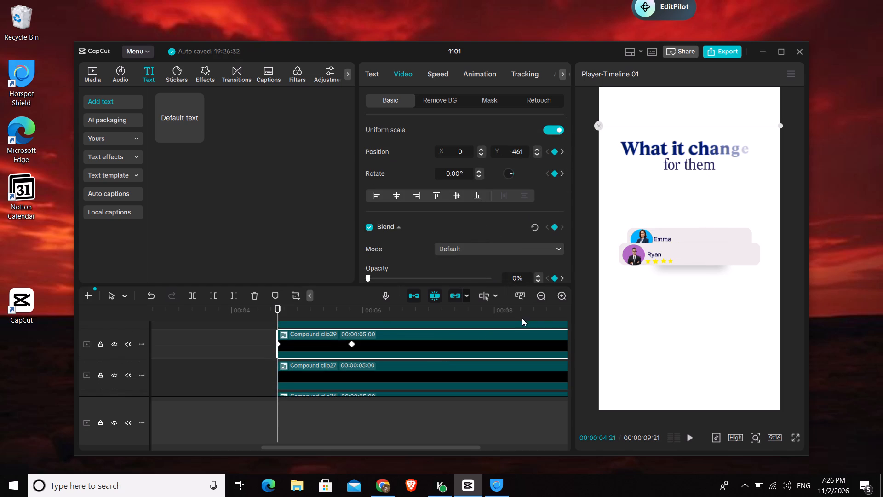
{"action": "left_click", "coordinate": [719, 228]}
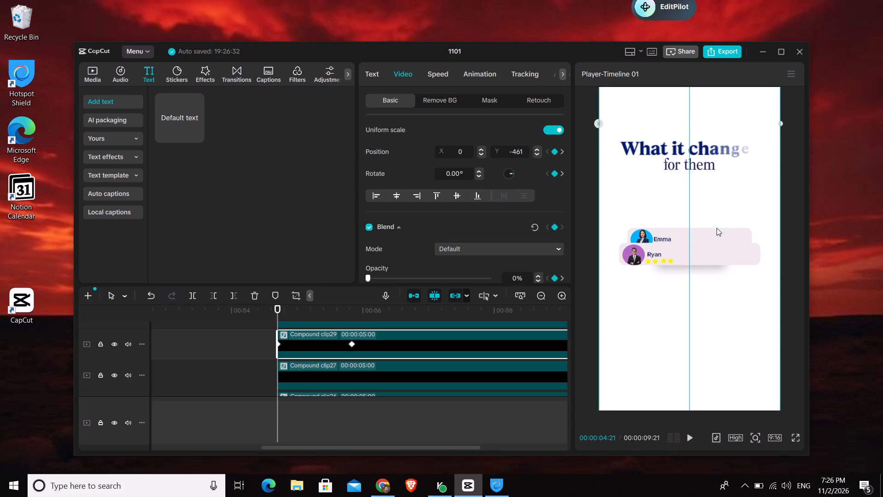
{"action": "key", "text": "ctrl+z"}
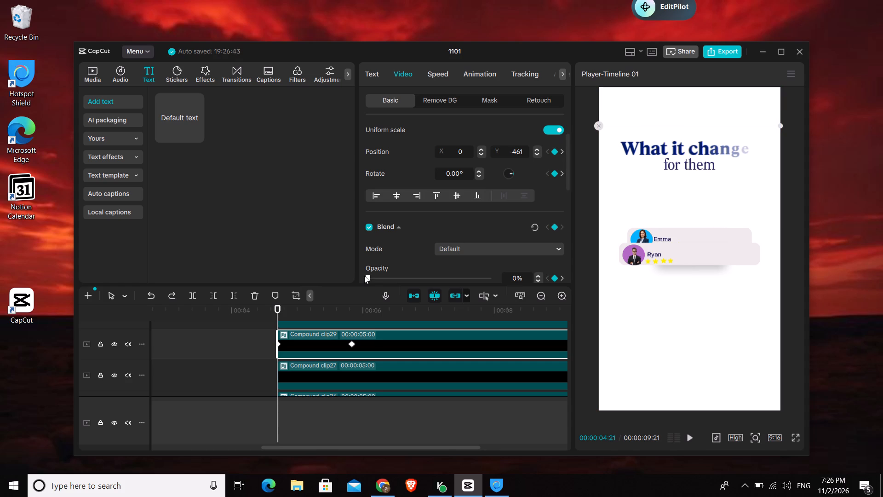
Restore the Daniel card's opacity to 100% and move the card slightly upward to about Y -406, keeping it horizontally centred.
{"action": "left_click_drag", "start_coordinate": [367, 277], "coordinate": [517, 295]}
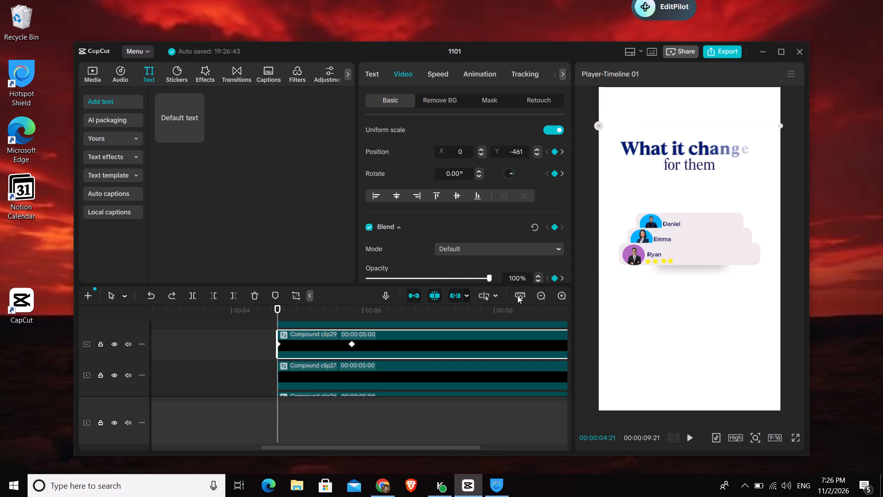
{"action": "left_click_drag", "start_coordinate": [517, 295], "coordinate": [505, 294]}
{"action": "left_click_drag", "start_coordinate": [711, 220], "coordinate": [706, 216]}
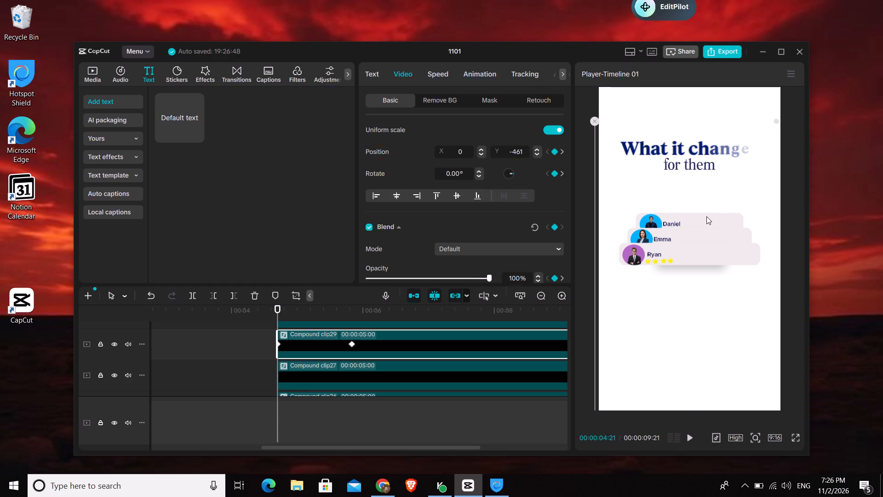
{"action": "left_click_drag", "start_coordinate": [706, 216], "coordinate": [708, 216]}
Set the Daniel card's compound clip Blend opacity to 0% at its 00:00:04:21 keyframe.
{"action": "left_click_drag", "start_coordinate": [490, 277], "coordinate": [290, 271]}
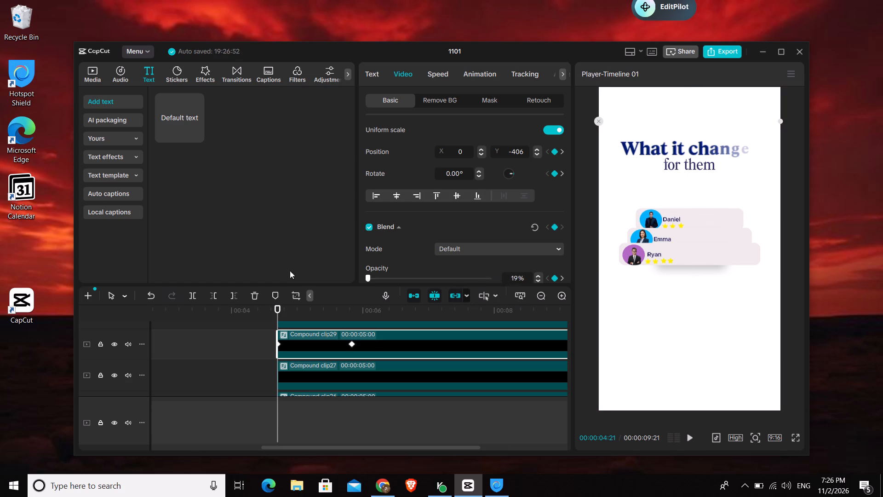
{"action": "left_click_drag", "start_coordinate": [290, 271], "coordinate": [247, 273]}
Move the Emma card's compound clip slightly upward at its 00:00:04:21 keyframe and set its Blend opacity to 0%.
{"action": "scroll", "coordinate": [321, 361], "scroll_direction": "up", "scroll_amount": 3}
{"action": "left_click", "coordinate": [309, 349]}
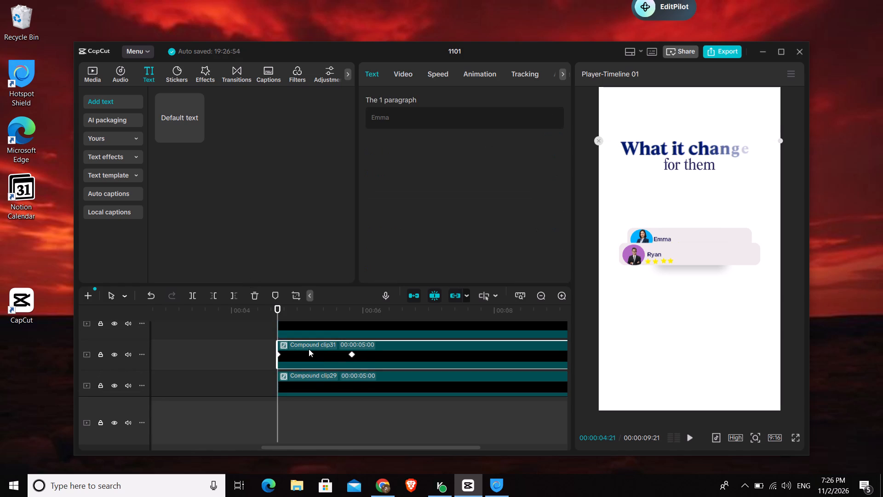
{"action": "scroll", "coordinate": [321, 353], "scroll_direction": "down", "scroll_amount": 3}
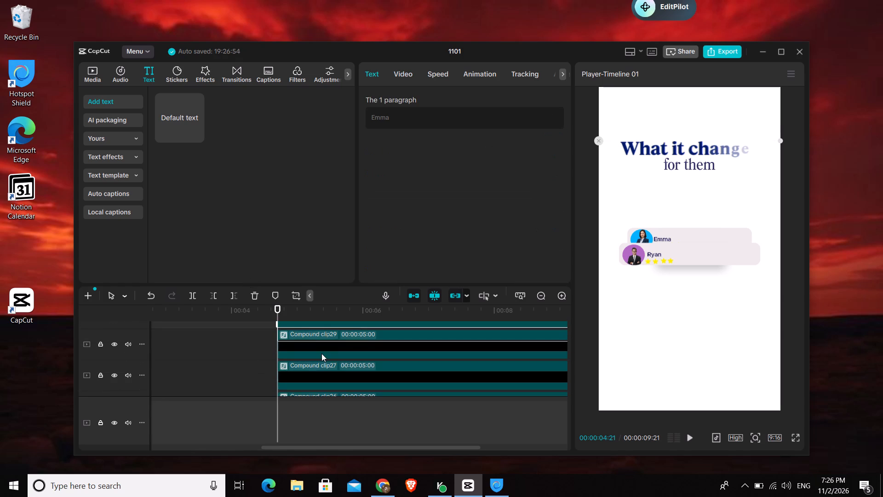
{"action": "scroll", "coordinate": [322, 353], "scroll_direction": "up", "scroll_amount": 3}
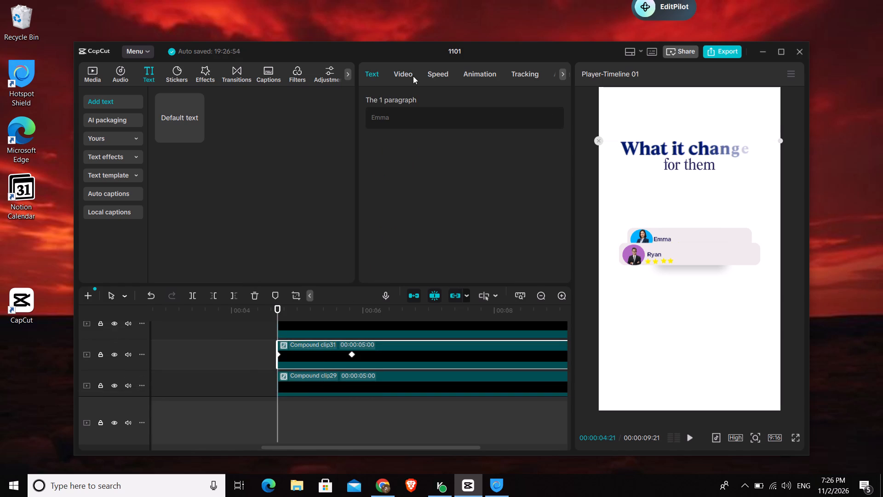
{"action": "left_click", "coordinate": [413, 76]}
{"action": "left_click_drag", "start_coordinate": [722, 237], "coordinate": [722, 231]}
{"action": "scroll", "coordinate": [409, 187], "scroll_direction": "down", "scroll_amount": 2}
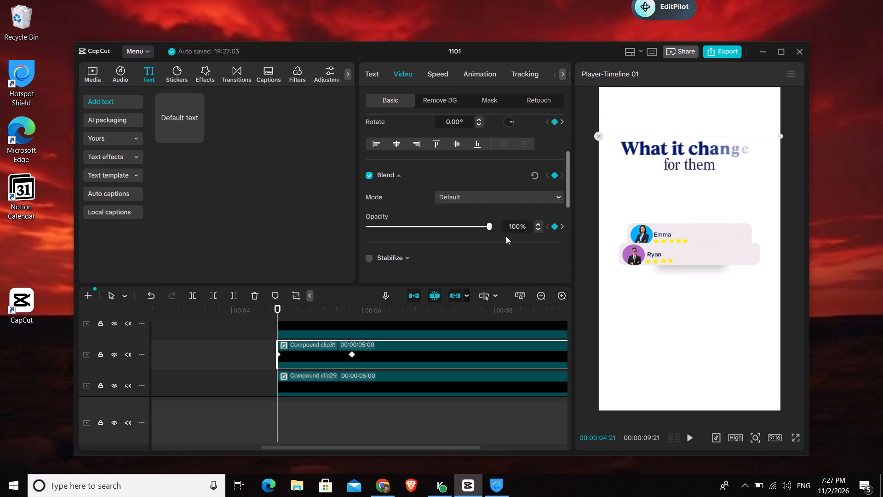
{"action": "left_click_drag", "start_coordinate": [488, 225], "coordinate": [193, 230]}
Move the Ryan card's compound clip slightly upward at its 00:00:04:21 keyframe and set its Blend opacity to 0%.
{"action": "scroll", "coordinate": [323, 355], "scroll_direction": "down", "scroll_amount": 1}
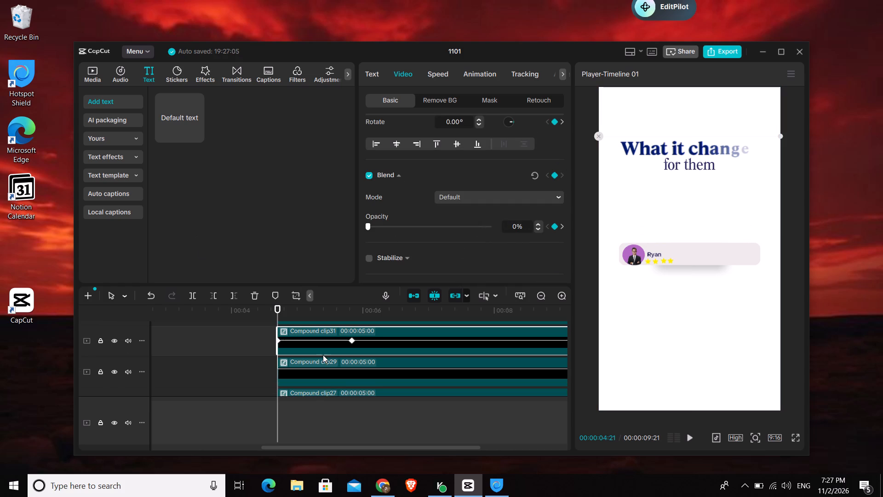
{"action": "scroll", "coordinate": [325, 338], "scroll_direction": "up", "scroll_amount": 3}
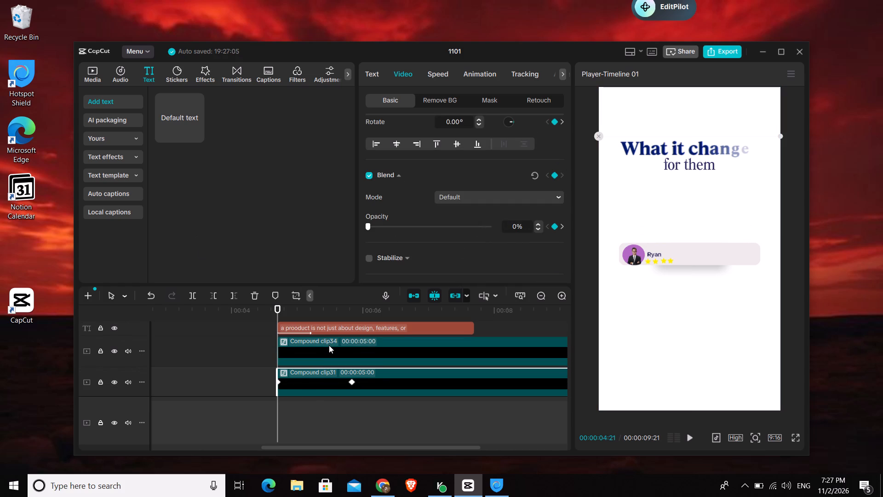
{"action": "left_click", "coordinate": [329, 345]}
{"action": "left_click", "coordinate": [411, 79]}
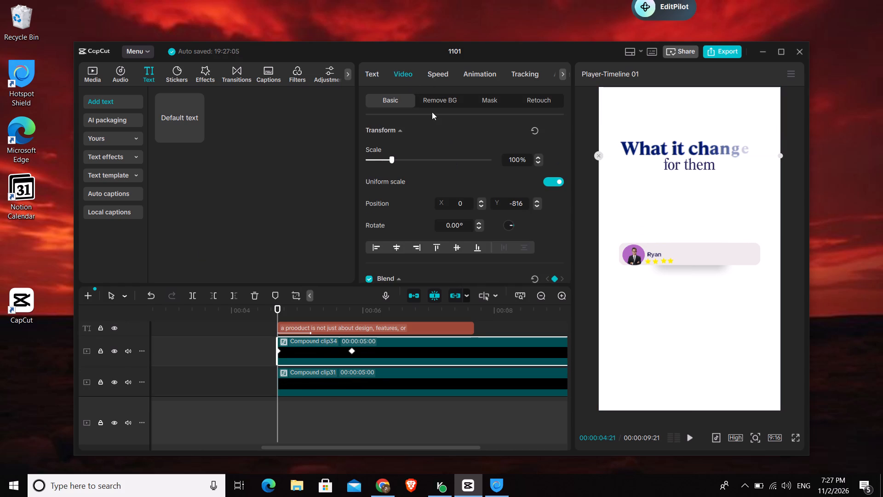
{"action": "left_click", "coordinate": [722, 253]}
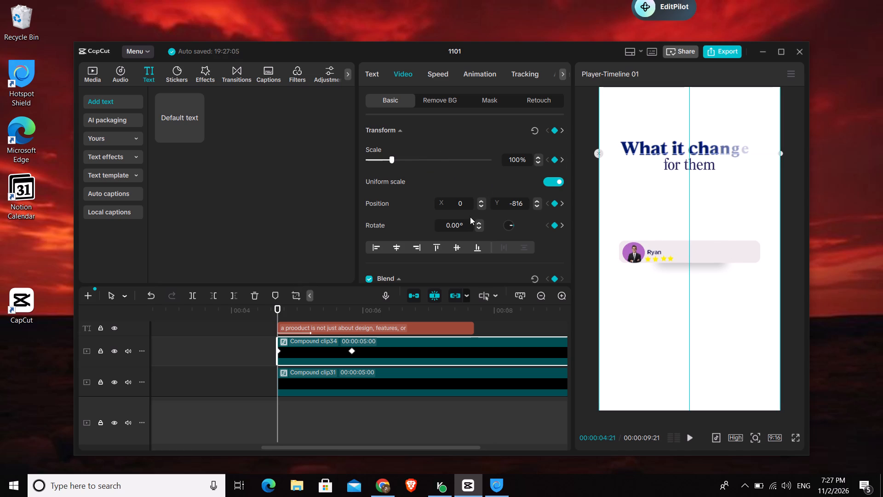
{"action": "scroll", "coordinate": [464, 214], "scroll_direction": "down", "scroll_amount": 2}
{"action": "left_click_drag", "start_coordinate": [491, 227], "coordinate": [310, 223]}
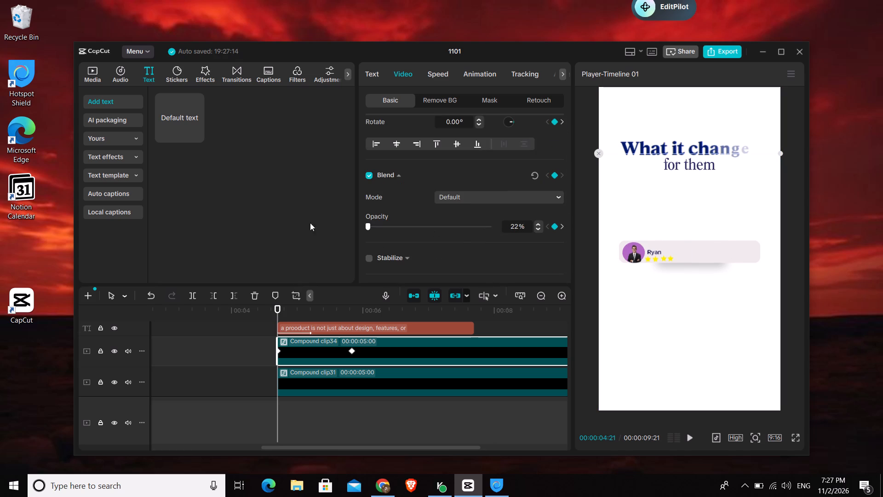
{"action": "left_click_drag", "start_coordinate": [310, 223], "coordinate": [279, 223]}
Show the Ryan card's variable speed animation graphs and apply the Cubic Out preset curve between its two opacity keyframes.
{"action": "scroll", "coordinate": [299, 337], "scroll_direction": "down", "scroll_amount": 2}
{"action": "scroll", "coordinate": [299, 337], "scroll_direction": "up", "scroll_amount": 3}
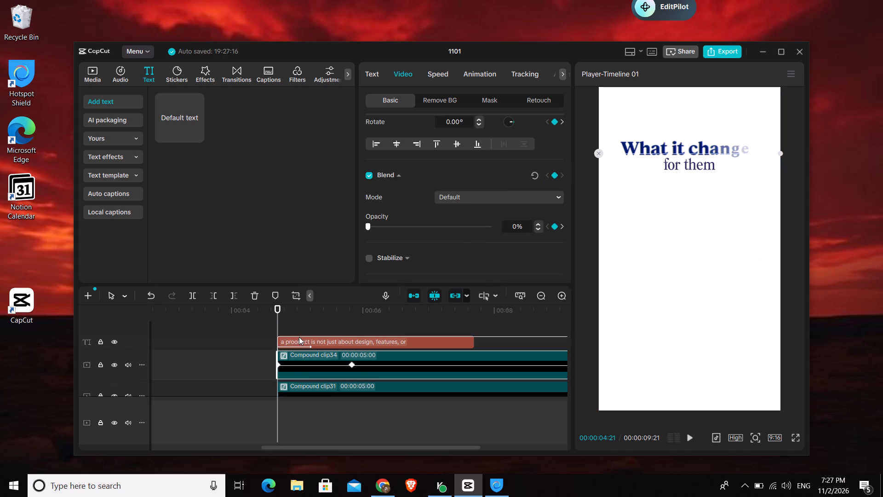
{"action": "key", "text": "alt+k"}
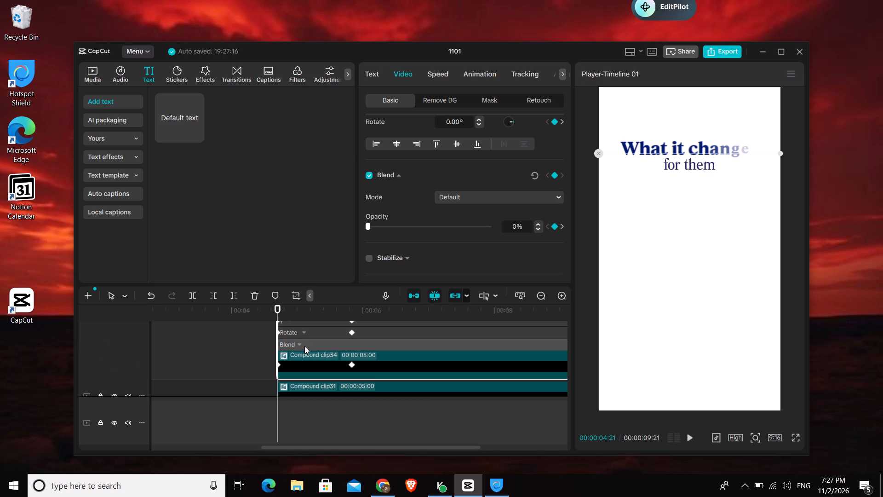
{"action": "scroll", "coordinate": [304, 346], "scroll_direction": "up", "scroll_amount": 9}
{"action": "scroll", "coordinate": [307, 345], "scroll_direction": "down", "scroll_amount": 1}
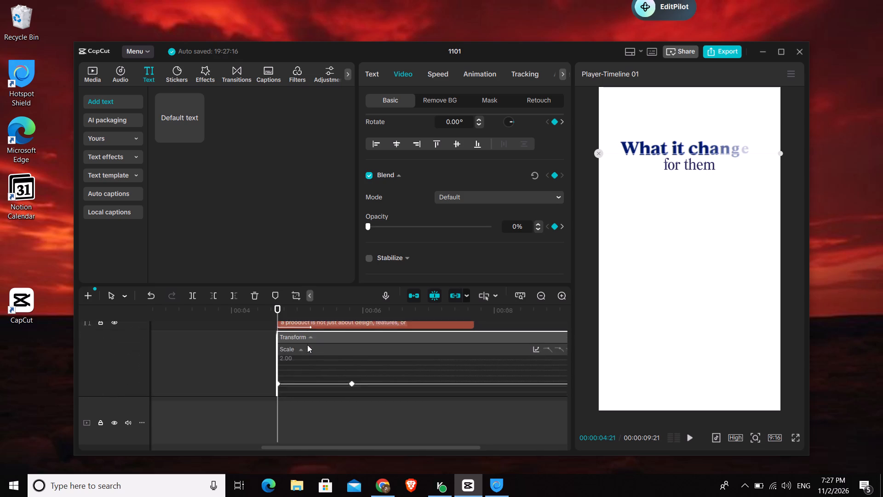
{"action": "scroll", "coordinate": [307, 345], "scroll_direction": "down", "scroll_amount": 6}
{"action": "left_click", "coordinate": [297, 370]}
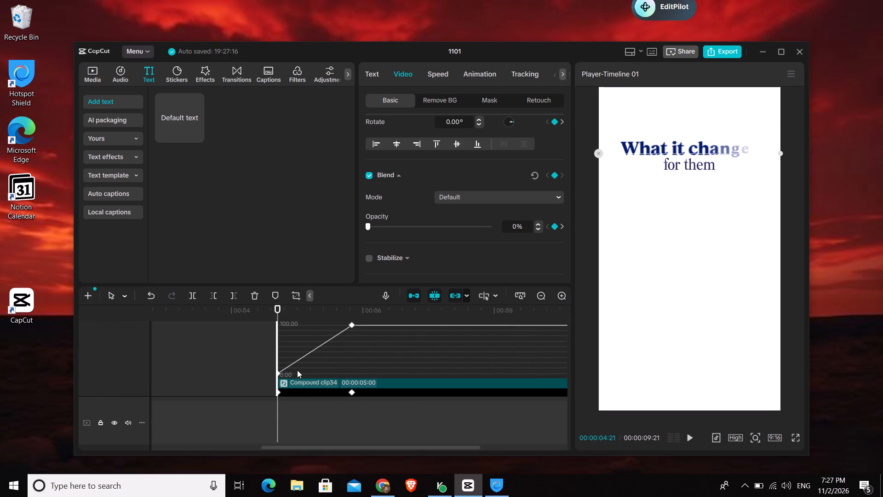
{"action": "right_click", "coordinate": [305, 356]}
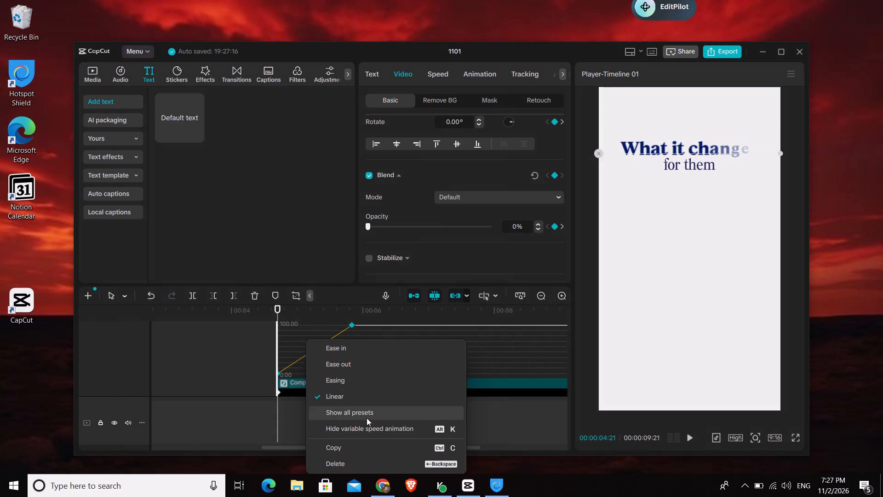
{"action": "left_click", "coordinate": [377, 404]}
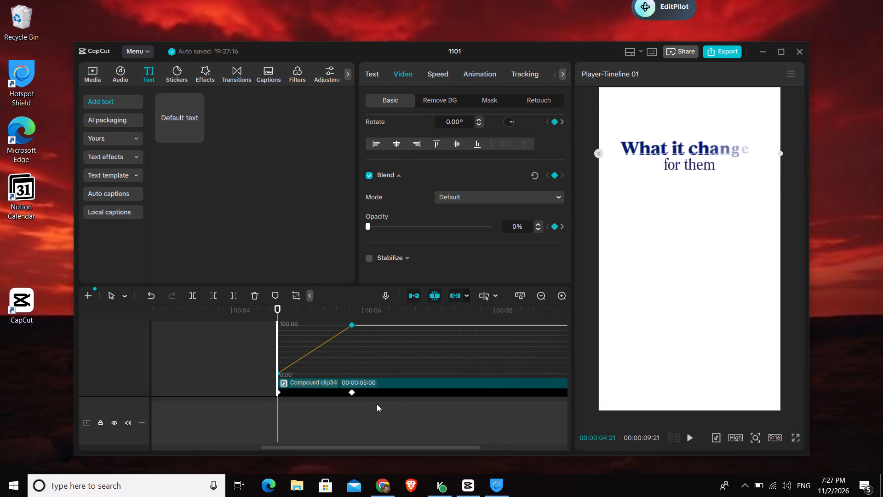
{"action": "right_click", "coordinate": [325, 339]}
{"action": "left_click", "coordinate": [373, 413]}
{"action": "left_click", "coordinate": [495, 385]}
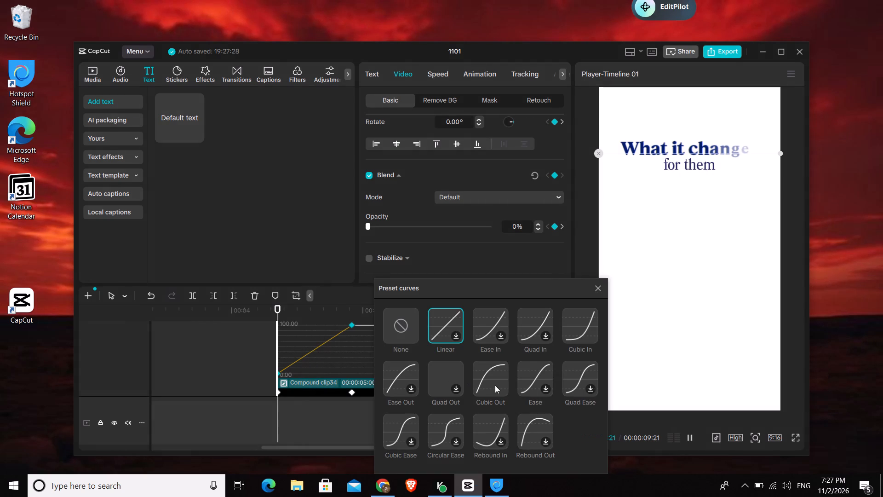
{"action": "left_click", "coordinate": [596, 291]}
{"action": "scroll", "coordinate": [359, 344], "scroll_direction": "up", "scroll_amount": 3}
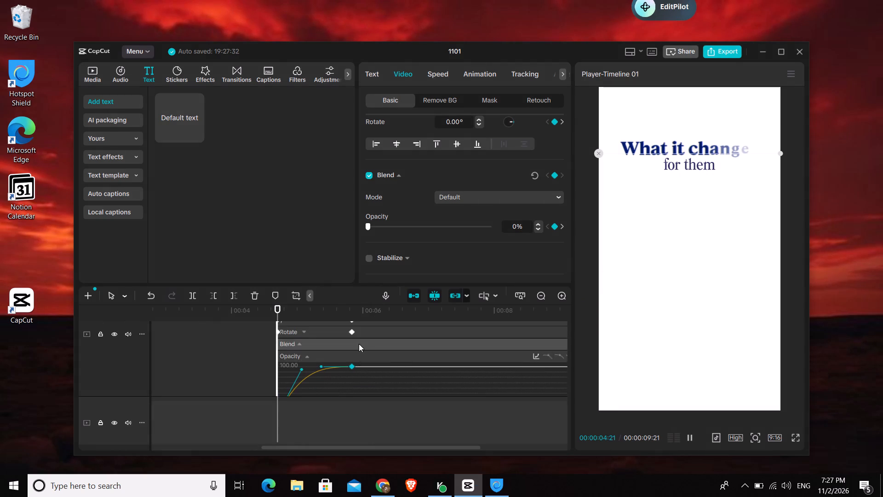
Apply the Cubic Out preset curve between the Ryan card's two Y position keyframes and hide its variable speed animation graphs.
{"action": "scroll", "coordinate": [359, 344], "scroll_direction": "up", "scroll_amount": 1}
{"action": "left_click", "coordinate": [304, 370]}
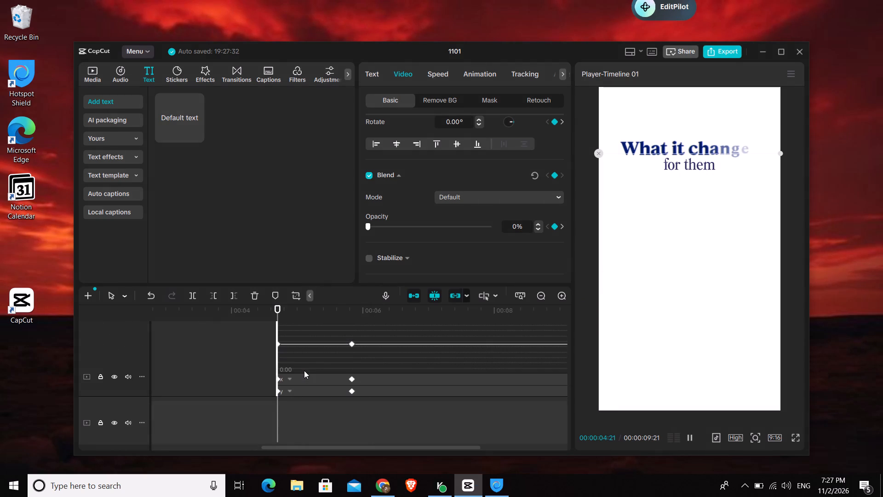
{"action": "scroll", "coordinate": [314, 374], "scroll_direction": "down", "scroll_amount": 2}
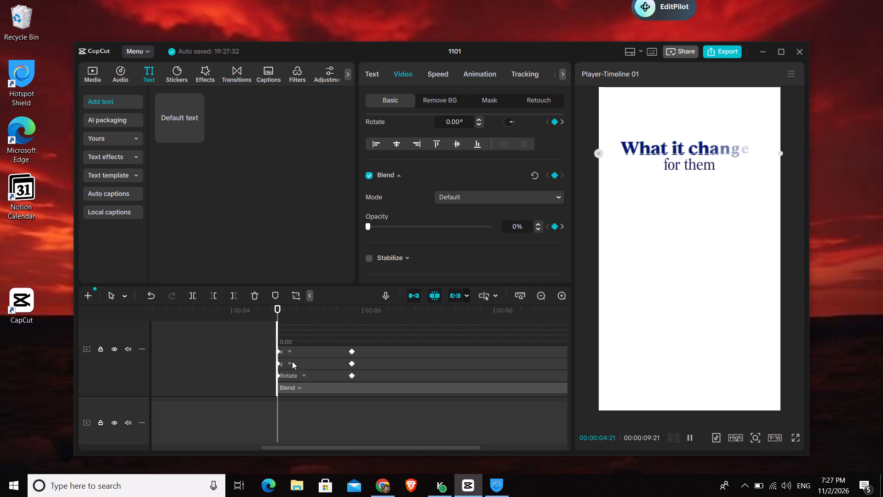
{"action": "left_click", "coordinate": [288, 363]}
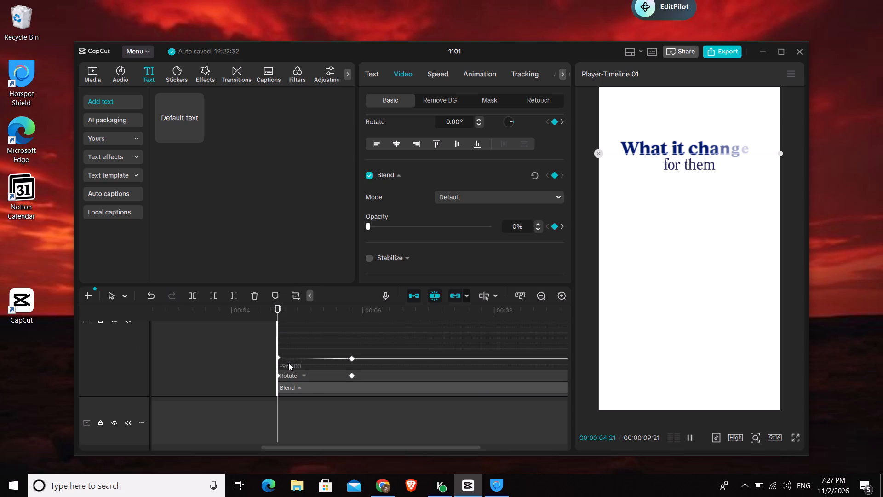
{"action": "scroll", "coordinate": [288, 363], "scroll_direction": "up", "scroll_amount": 4}
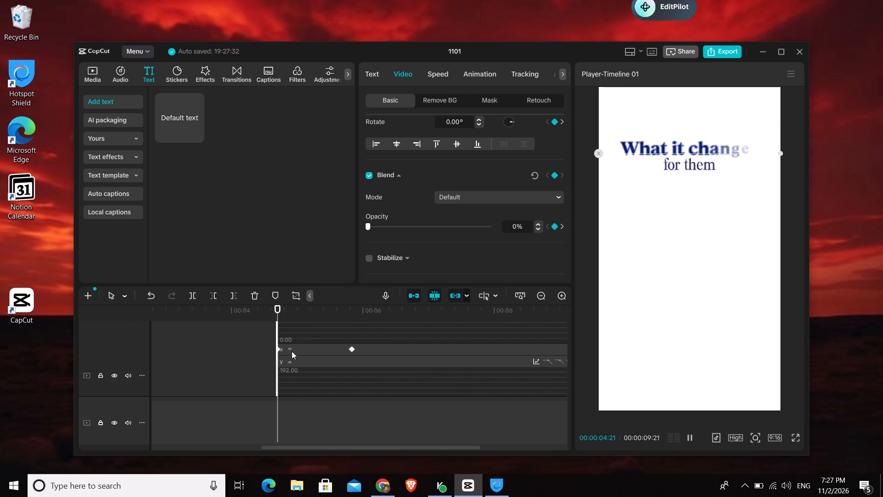
{"action": "scroll", "coordinate": [301, 378], "scroll_direction": "down", "scroll_amount": 3}
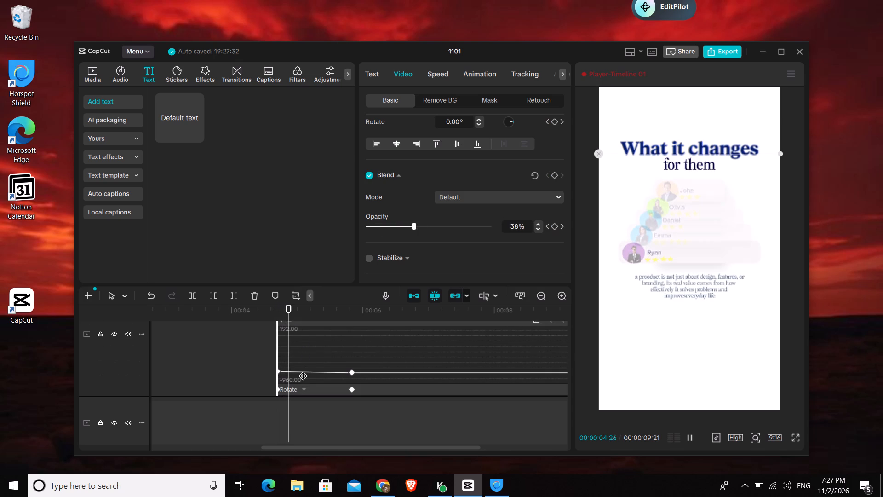
{"action": "right_click", "coordinate": [306, 374]}
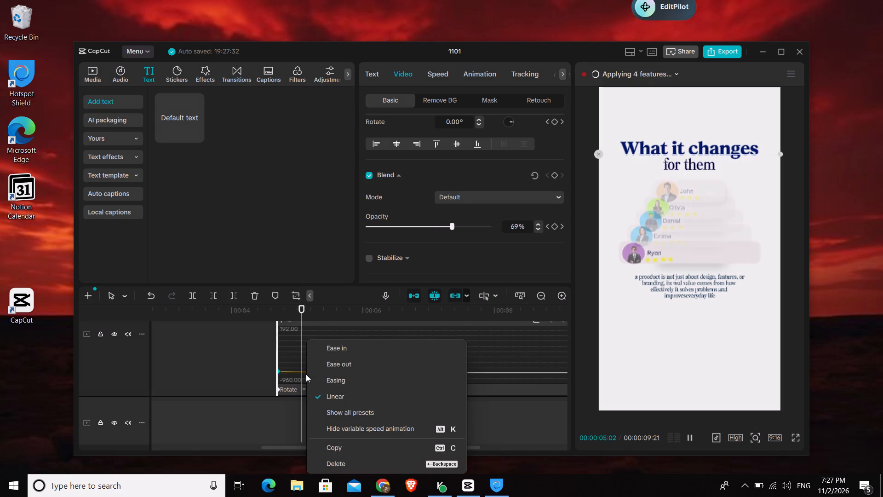
{"action": "left_click", "coordinate": [355, 406]}
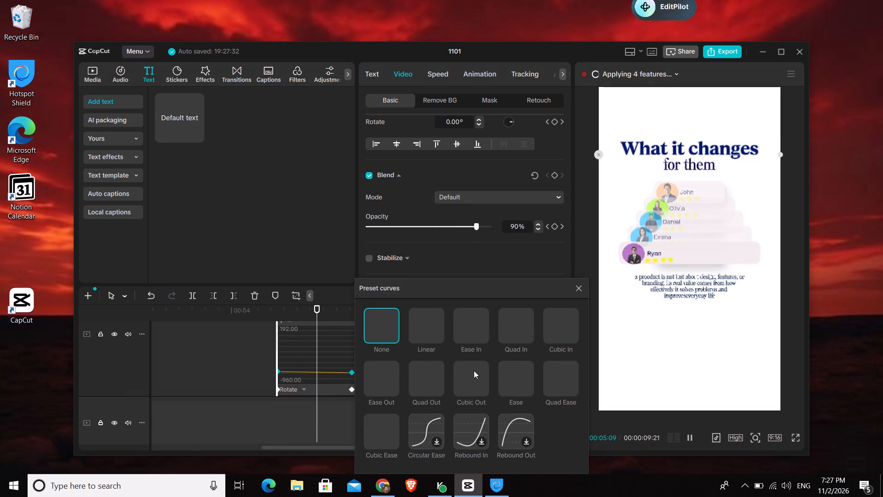
{"action": "left_click", "coordinate": [476, 371]}
{"action": "left_click", "coordinate": [584, 286]}
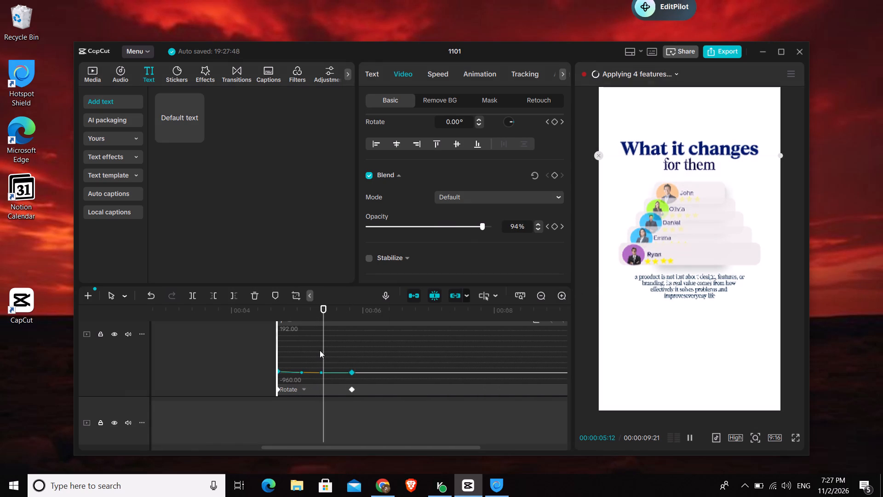
{"action": "scroll", "coordinate": [320, 350], "scroll_direction": "down", "scroll_amount": 3}
{"action": "scroll", "coordinate": [320, 350], "scroll_direction": "up", "scroll_amount": 2}
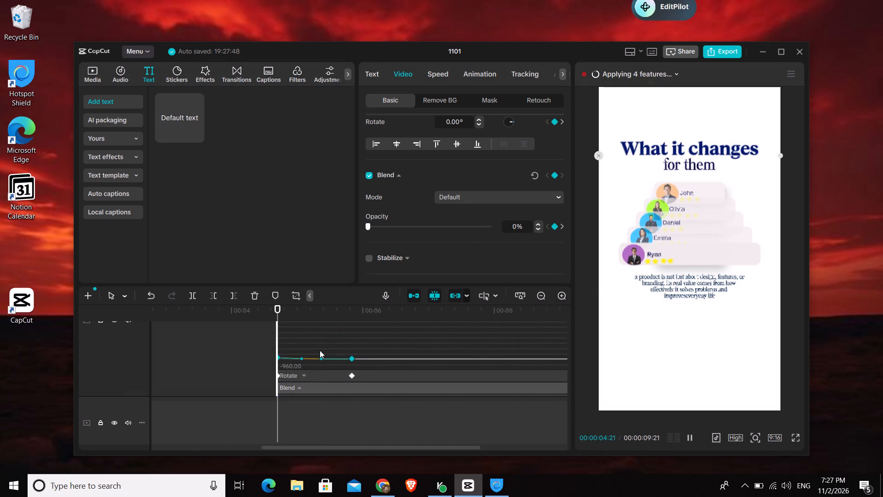
{"action": "key", "text": "alt+k"}
Scrub through the card stack's fade-in and the section after it, from 00:00:04:21 to 00:00:07:17, to check the motion.
{"action": "scroll", "coordinate": [320, 350], "scroll_direction": "down", "scroll_amount": 6}
{"action": "left_click", "coordinate": [320, 350]}
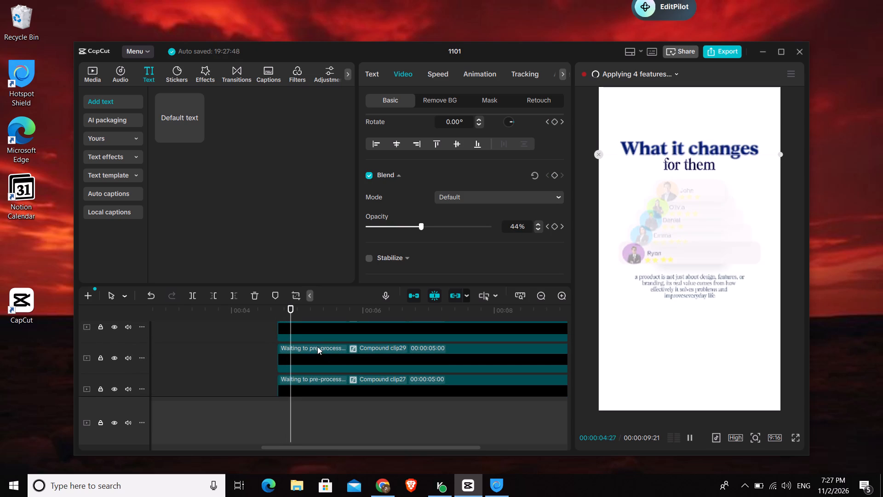
{"action": "key", "text": "space"}
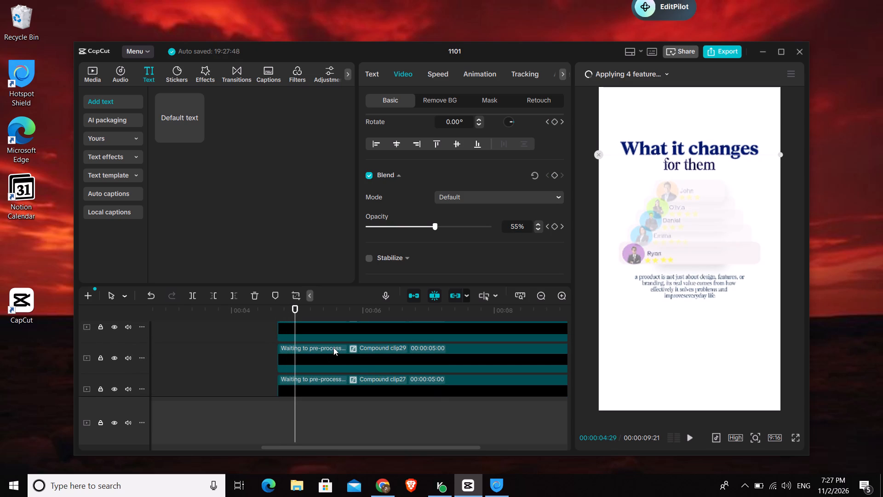
{"action": "left_click", "coordinate": [325, 351]}
{"action": "scroll", "coordinate": [325, 351], "scroll_direction": "down", "scroll_amount": 6}
{"action": "scroll", "coordinate": [325, 351], "scroll_direction": "up", "scroll_amount": 1}
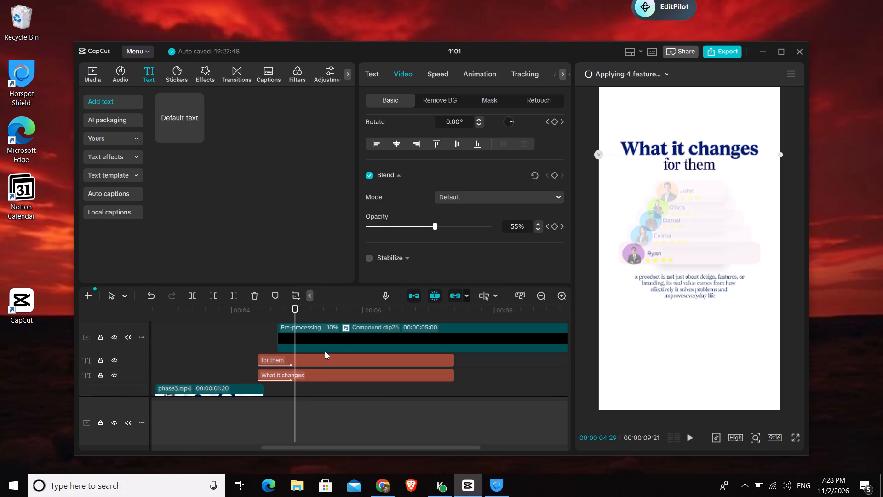
{"action": "scroll", "coordinate": [325, 351], "scroll_direction": "up", "scroll_amount": 9}
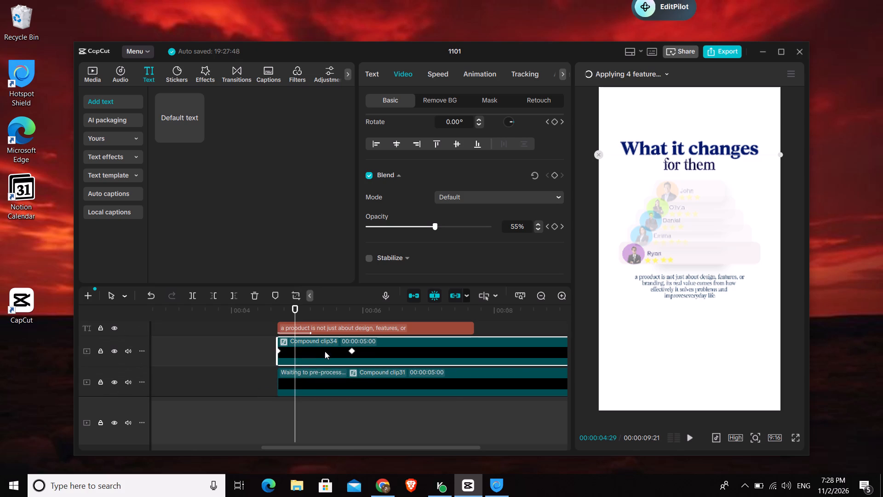
{"action": "left_click_drag", "start_coordinate": [299, 314], "coordinate": [277, 319]}
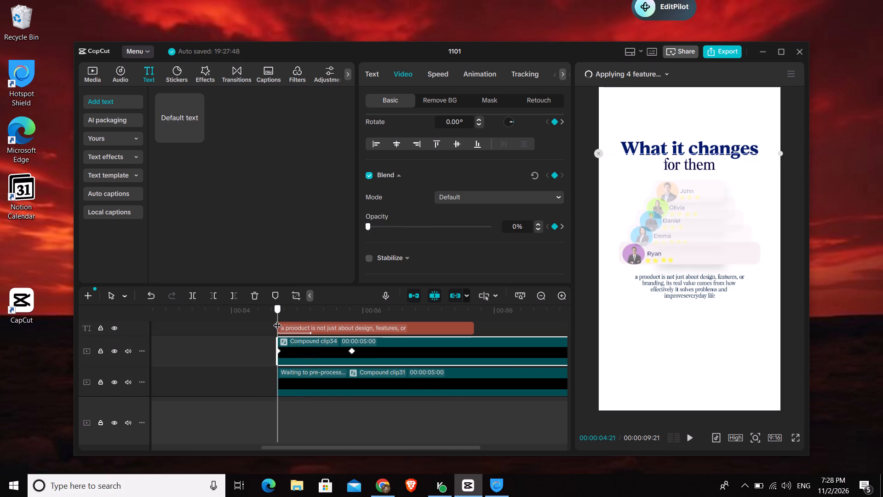
{"action": "left_click_drag", "start_coordinate": [277, 319], "coordinate": [310, 314]}
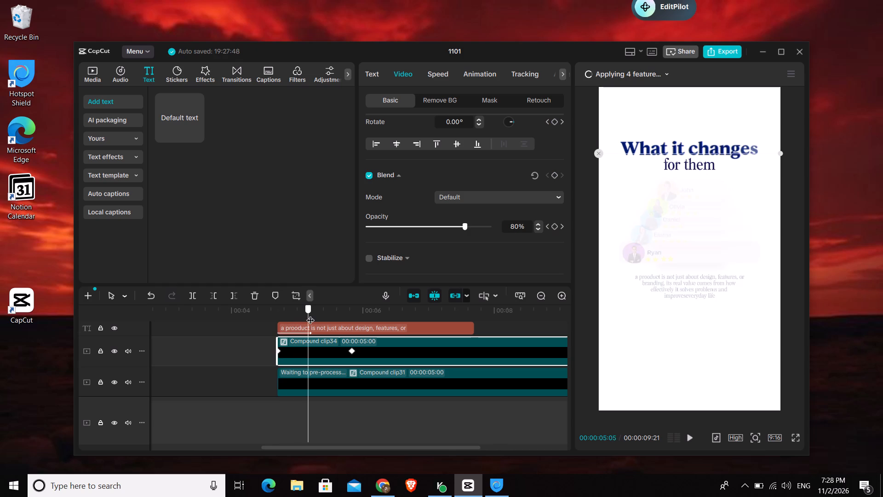
{"action": "left_click_drag", "start_coordinate": [310, 314], "coordinate": [358, 303]}
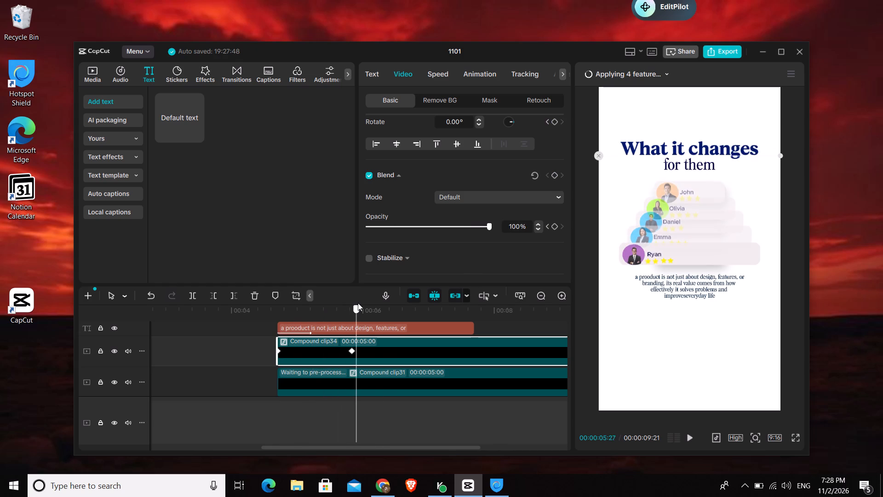
{"action": "left_click_drag", "start_coordinate": [358, 303], "coordinate": [469, 270]}
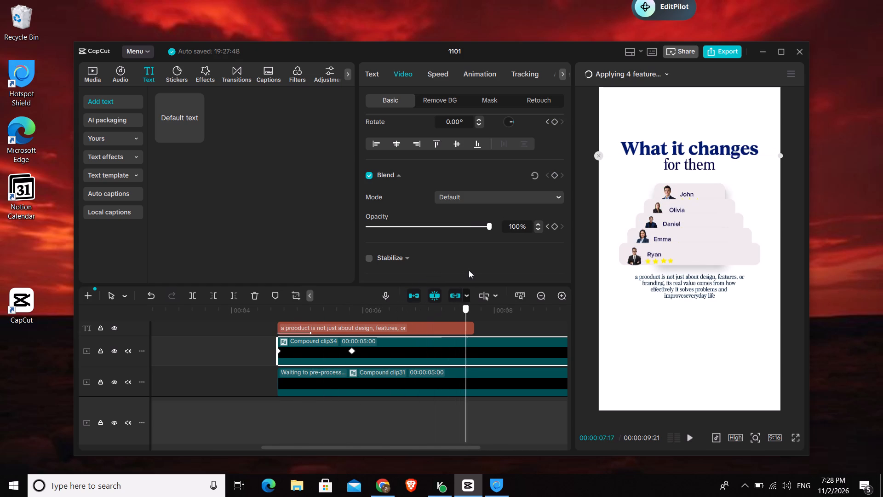
{"action": "left_click_drag", "start_coordinate": [469, 270], "coordinate": [355, 303]}
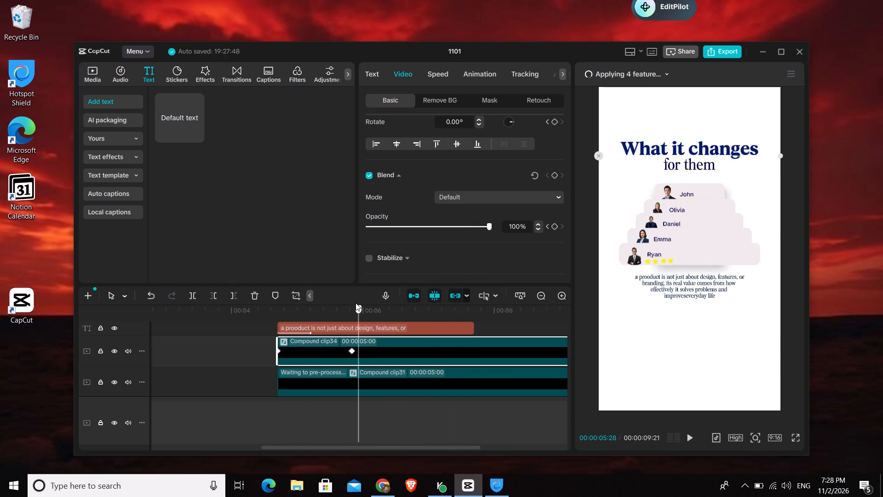
{"action": "left_click_drag", "start_coordinate": [355, 303], "coordinate": [290, 328]}
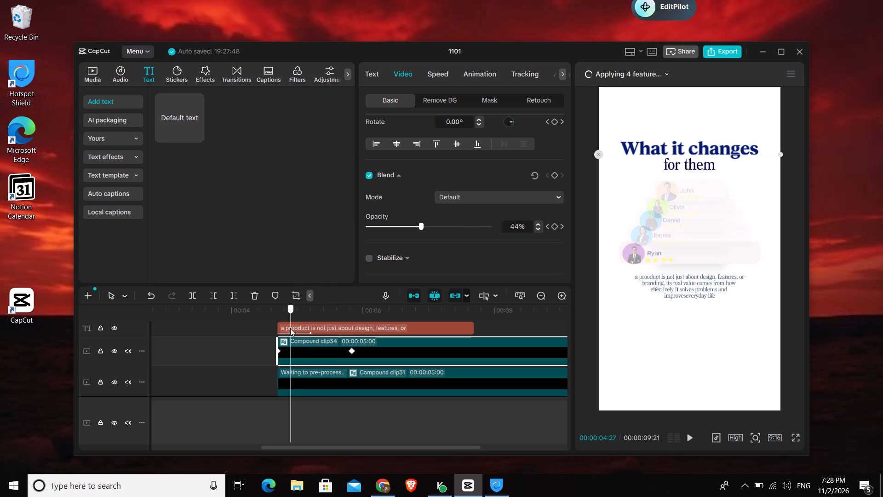
{"action": "left_click_drag", "start_coordinate": [290, 328], "coordinate": [336, 320]}
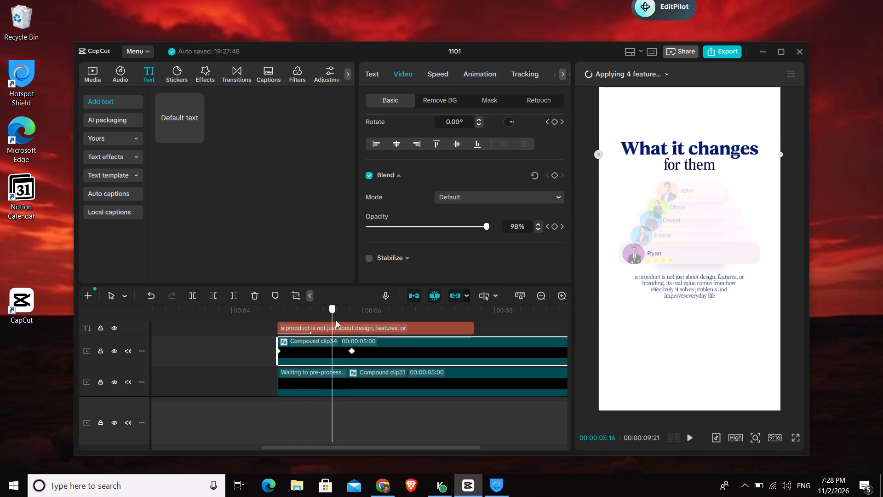
{"action": "left_click_drag", "start_coordinate": [336, 320], "coordinate": [358, 309]}
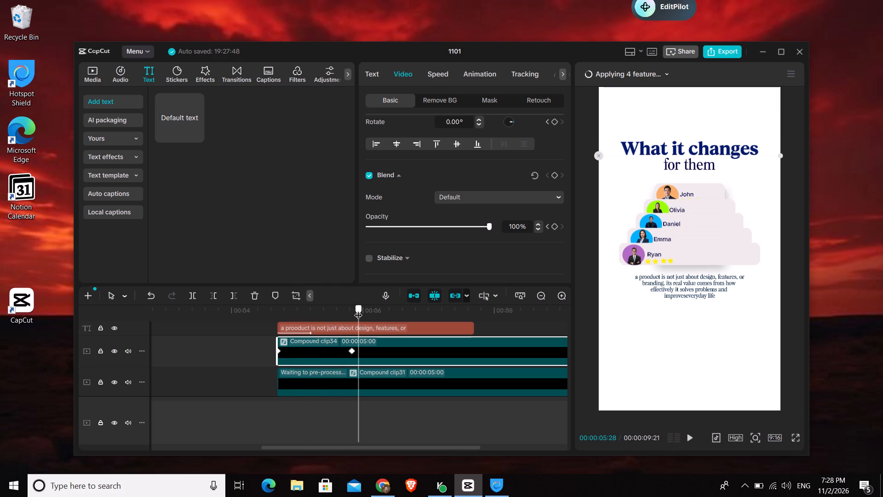
{"action": "left_click_drag", "start_coordinate": [358, 309], "coordinate": [366, 315]}
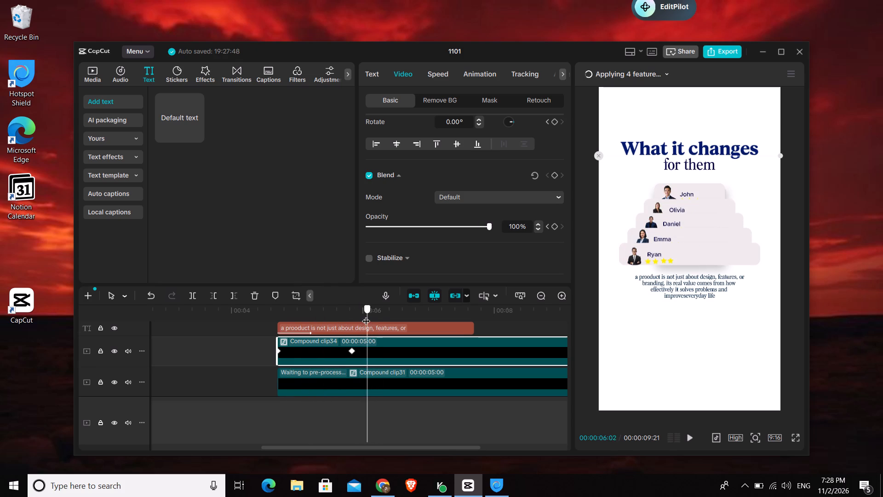
{"action": "left_click_drag", "start_coordinate": [366, 315], "coordinate": [383, 310]}
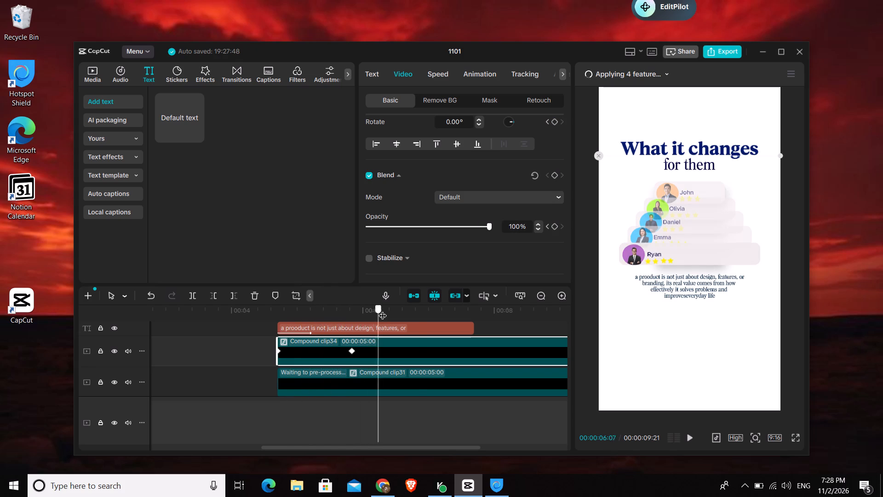
{"action": "left_click_drag", "start_coordinate": [383, 310], "coordinate": [440, 306]}
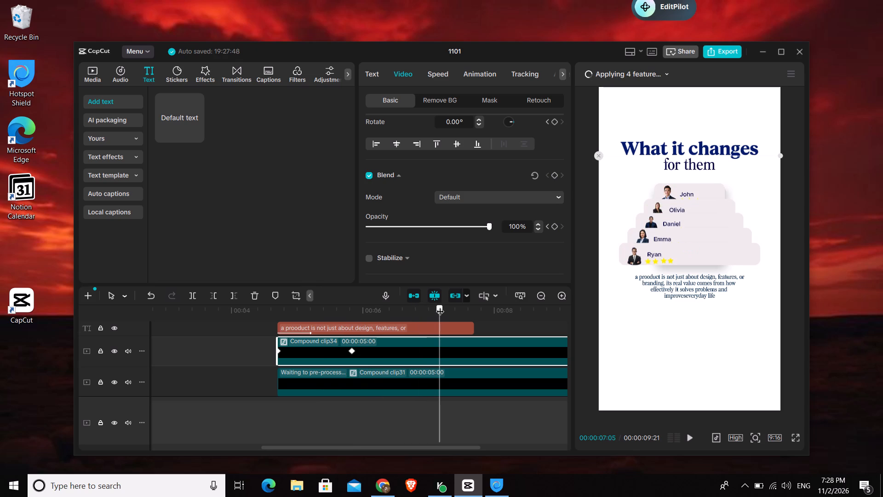
{"action": "left_click_drag", "start_coordinate": [440, 306], "coordinate": [393, 328]}
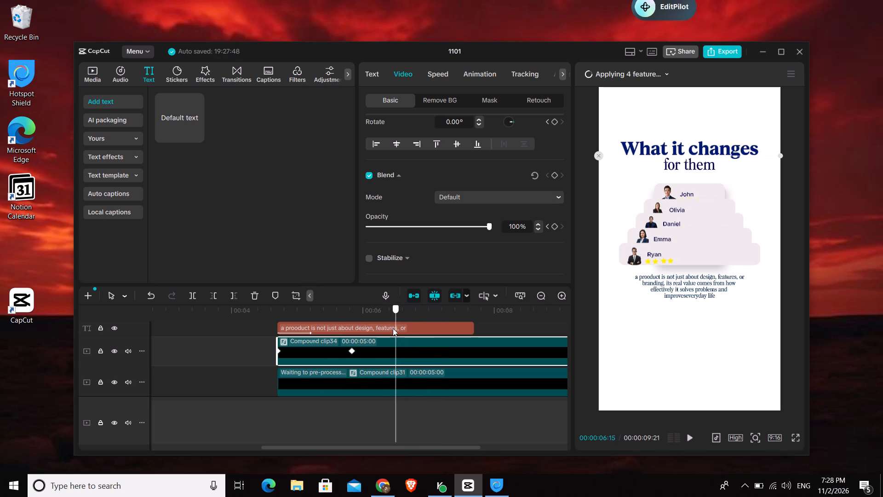
{"action": "left_click_drag", "start_coordinate": [393, 328], "coordinate": [342, 341]}
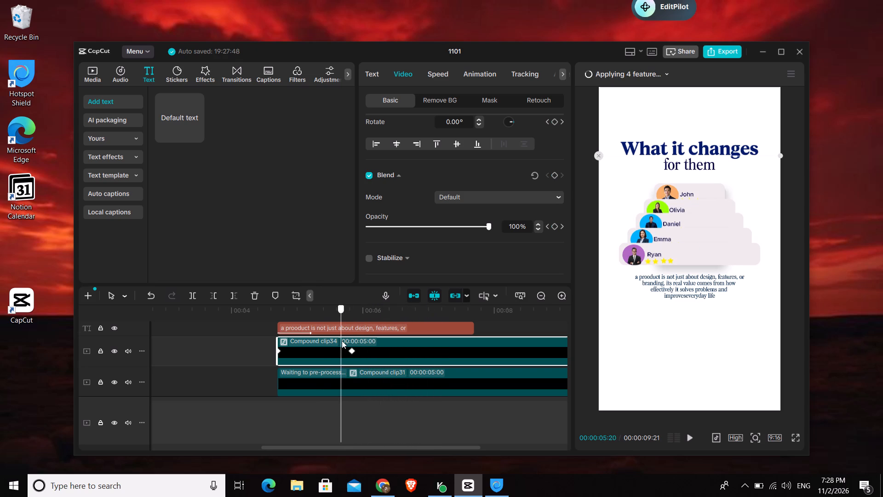
Split the scene's text and card compound clips together at 00:00:05:28 and delete the parts after the cut.
{"action": "left_click_drag", "start_coordinate": [342, 341], "coordinate": [358, 337]}
{"action": "scroll", "coordinate": [358, 337], "scroll_direction": "down", "scroll_amount": 3}
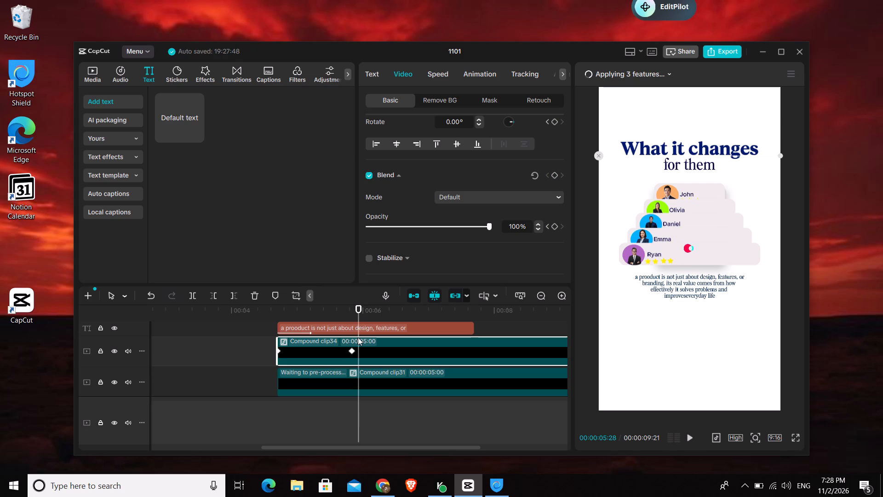
{"action": "scroll", "coordinate": [358, 337], "scroll_direction": "down", "scroll_amount": 9}
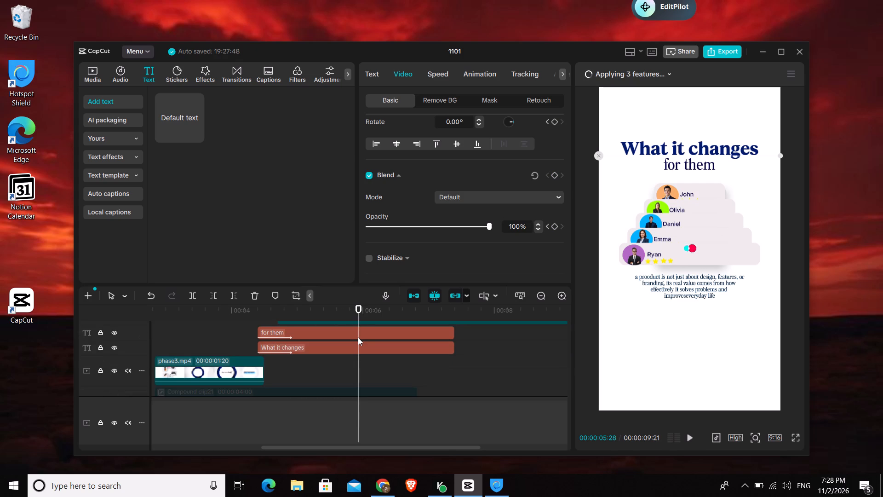
{"action": "scroll", "coordinate": [373, 321], "scroll_direction": "up", "scroll_amount": 7}
{"action": "scroll", "coordinate": [393, 345], "scroll_direction": "down", "scroll_amount": 1}
{"action": "scroll", "coordinate": [393, 345], "scroll_direction": "up", "scroll_amount": 2}
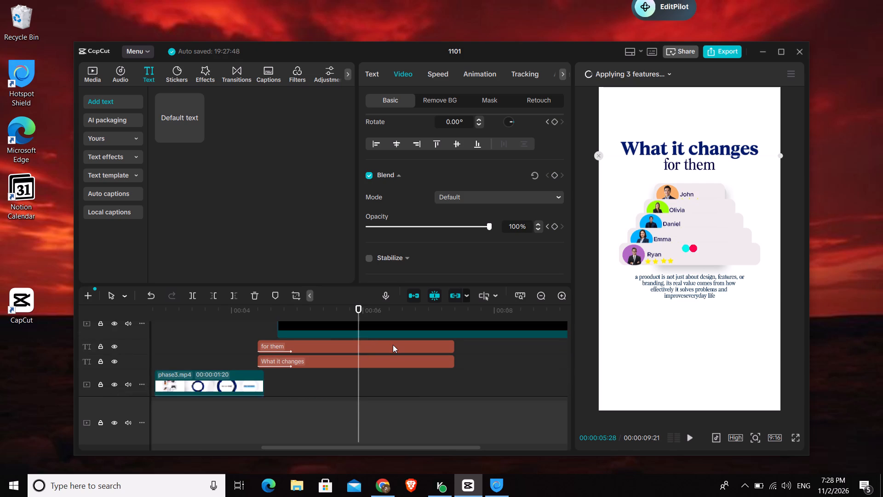
{"action": "scroll", "coordinate": [393, 345], "scroll_direction": "up", "scroll_amount": 12}
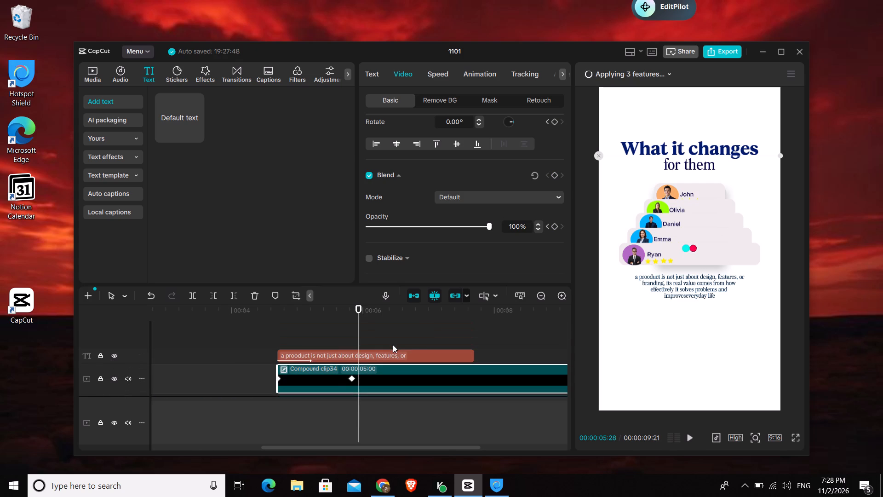
{"action": "left_click_drag", "start_coordinate": [409, 334], "coordinate": [446, 381]}
{"action": "scroll", "coordinate": [446, 381], "scroll_direction": "down", "scroll_amount": 6}
{"action": "left_click_drag", "start_coordinate": [446, 381], "coordinate": [434, 385]}
{"action": "scroll", "coordinate": [423, 391], "scroll_direction": "down", "scroll_amount": 4}
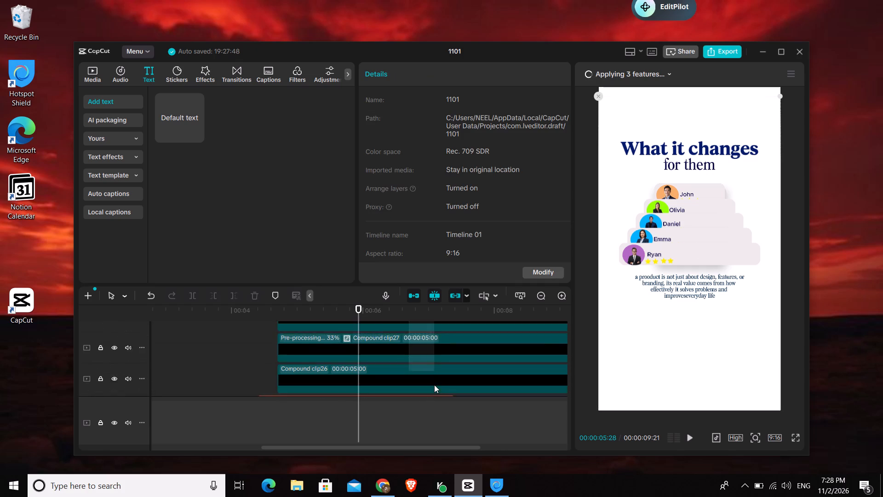
{"action": "scroll", "coordinate": [434, 385], "scroll_direction": "down", "scroll_amount": 1}
{"action": "left_click_drag", "start_coordinate": [434, 385], "coordinate": [409, 359]}
{"action": "key", "text": "f"}
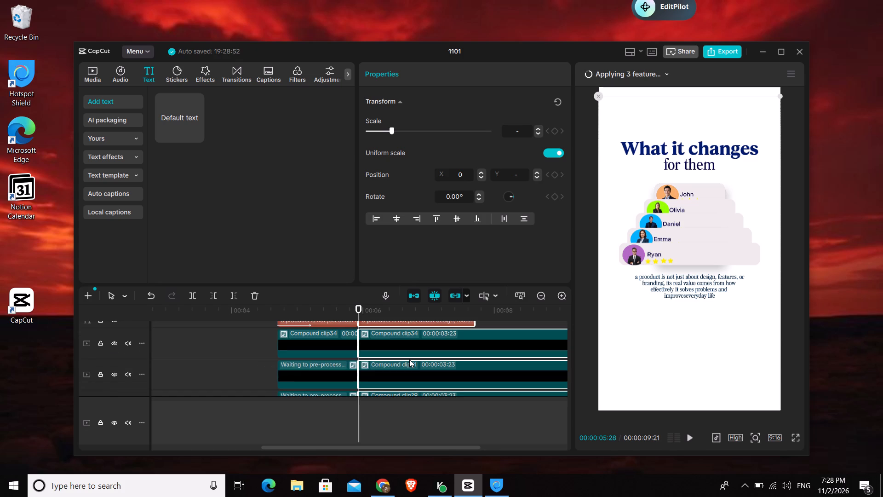
{"action": "key", "text": "Delete"}
Set the Ryan card's Blend opacity to 95% at its first keyframe, at 00:00:04:21.
{"action": "scroll", "coordinate": [323, 342], "scroll_direction": "up", "scroll_amount": 1}
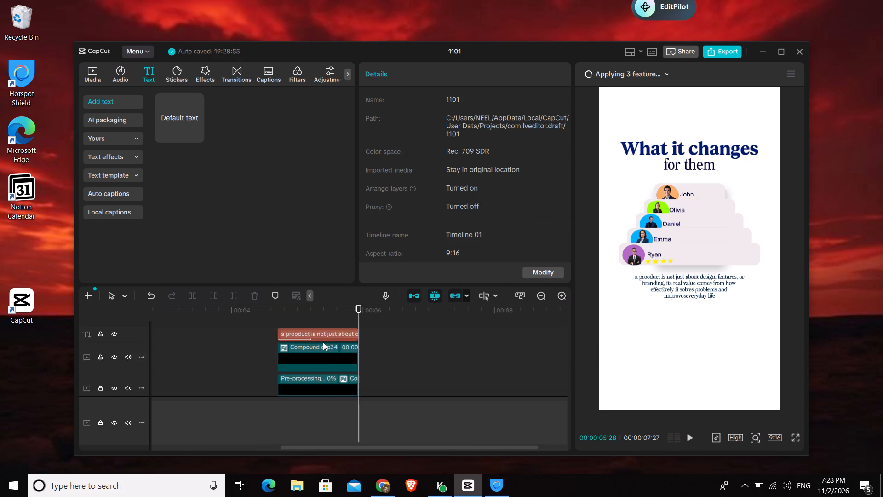
{"action": "scroll", "coordinate": [323, 342], "scroll_direction": "up", "scroll_amount": 2}
{"action": "left_click", "coordinate": [323, 342]}
{"action": "left_click_drag", "start_coordinate": [324, 336], "coordinate": [315, 333]}
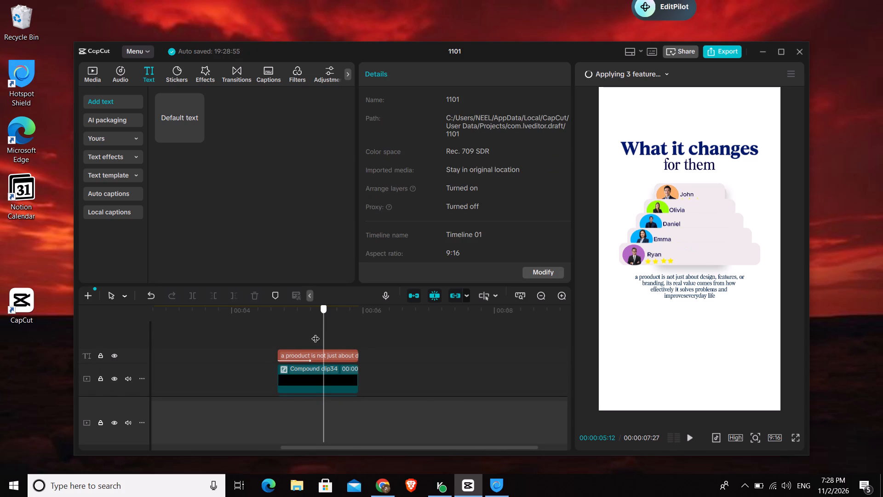
{"action": "left_click_drag", "start_coordinate": [315, 333], "coordinate": [288, 336]}
{"action": "left_click", "coordinate": [288, 336]}
{"action": "left_click", "coordinate": [282, 335]}
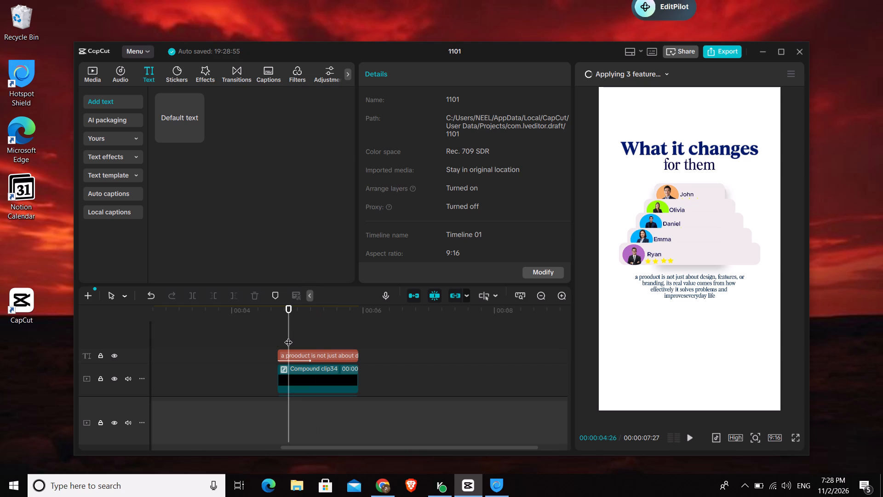
{"action": "left_click", "coordinate": [274, 338]}
{"action": "left_click", "coordinate": [277, 333]}
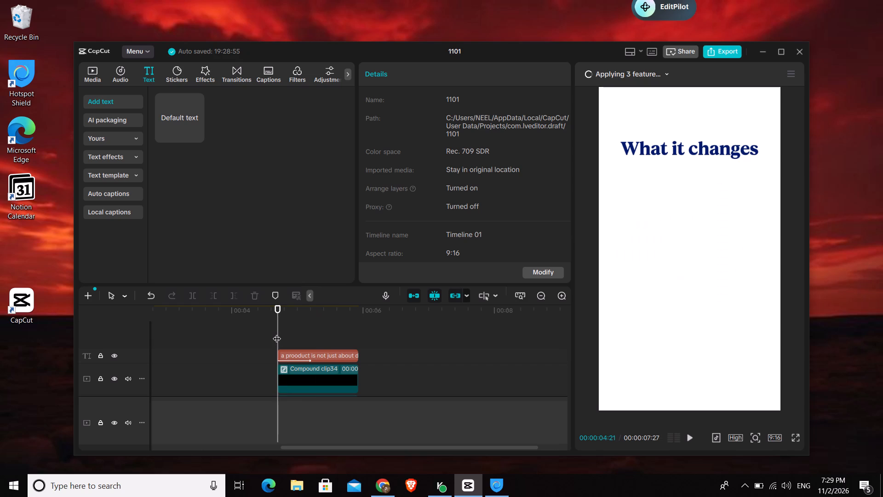
{"action": "left_click", "coordinate": [305, 374]}
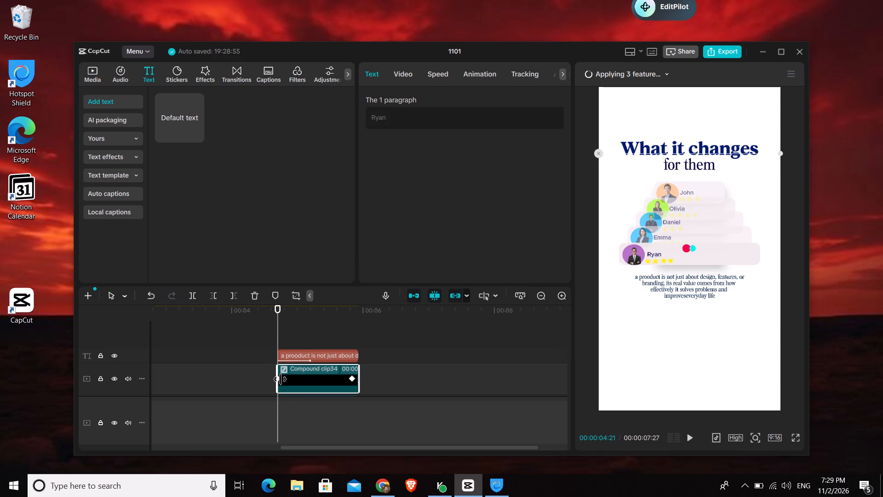
{"action": "left_click", "coordinate": [278, 378]}
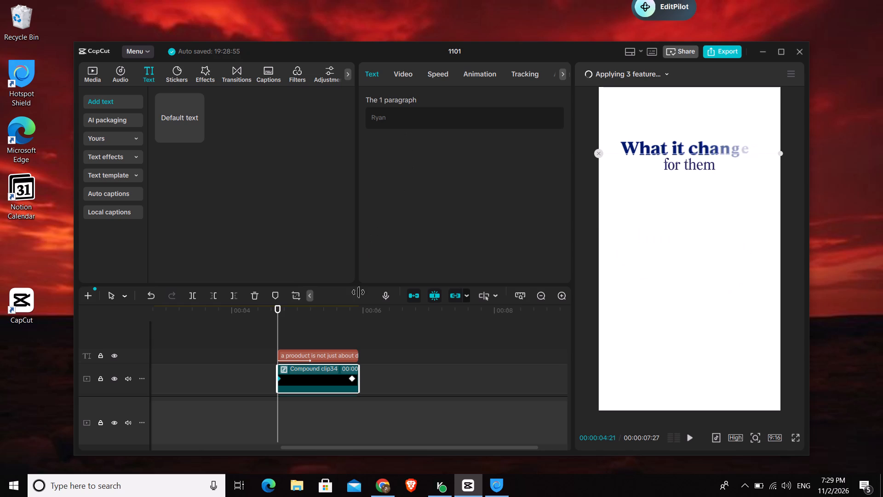
{"action": "left_click", "coordinate": [402, 77]}
{"action": "scroll", "coordinate": [424, 191], "scroll_direction": "down", "scroll_amount": 3}
{"action": "scroll", "coordinate": [411, 192], "scroll_direction": "up", "scroll_amount": 1}
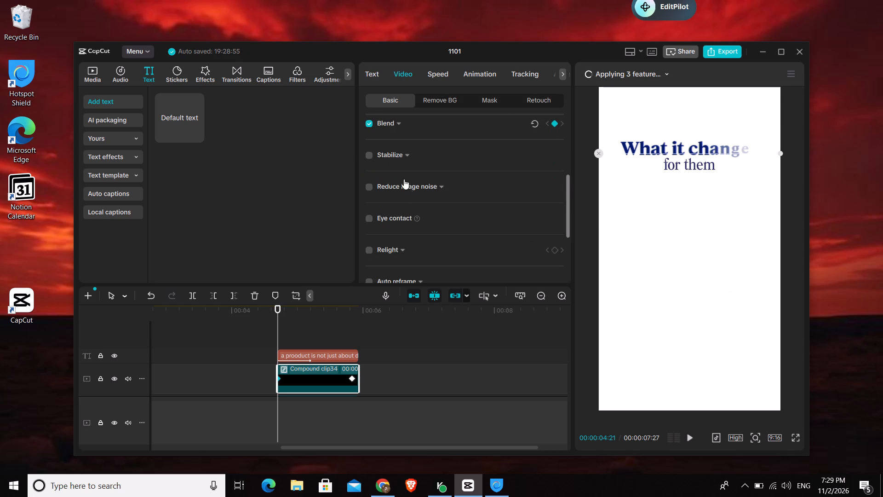
{"action": "left_click", "coordinate": [393, 173]}
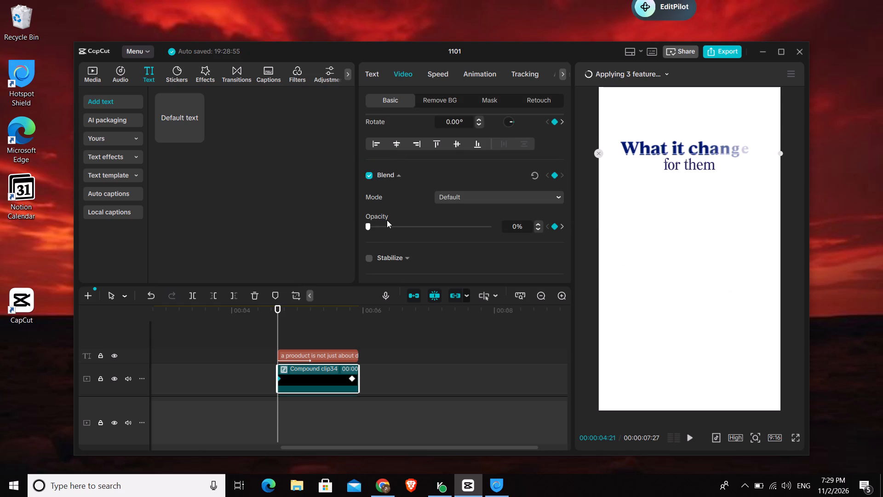
{"action": "left_click", "coordinate": [483, 223]}
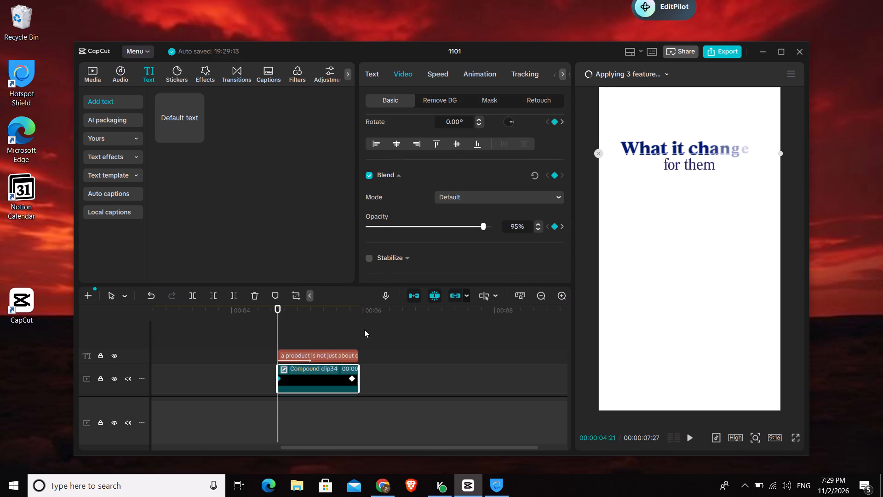
Set the Emma card's opacity to 91% at its first keyframe, at 00:00:04:21.
{"action": "scroll", "coordinate": [320, 362], "scroll_direction": "down", "scroll_amount": 3}
{"action": "left_click", "coordinate": [316, 366]}
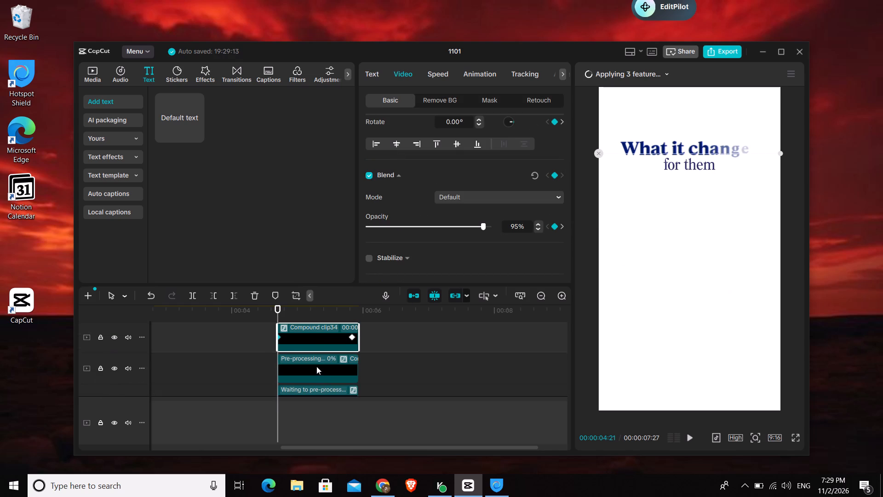
{"action": "left_click", "coordinate": [397, 75]}
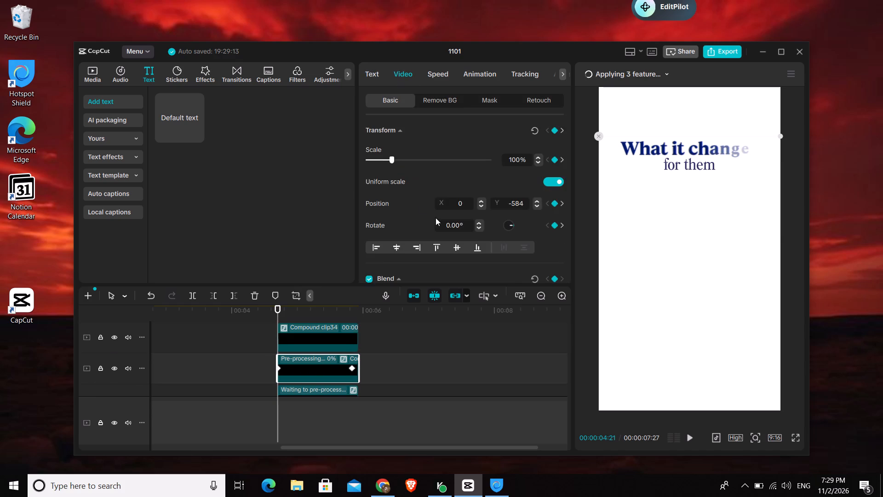
{"action": "scroll", "coordinate": [436, 219], "scroll_direction": "down", "scroll_amount": 1}
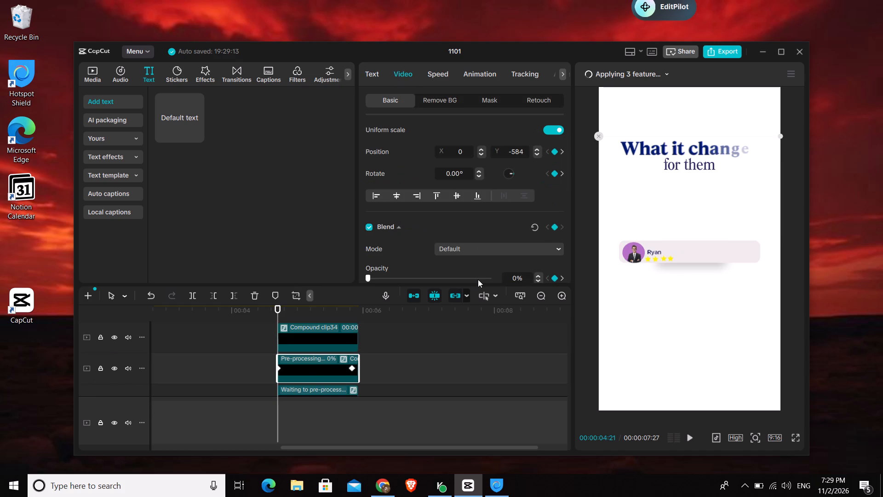
{"action": "left_click", "coordinate": [478, 279]}
Set the Olivia card's opacity to 92% at its first keyframe, at 00:00:04:21.
{"action": "scroll", "coordinate": [332, 348], "scroll_direction": "down", "scroll_amount": 2}
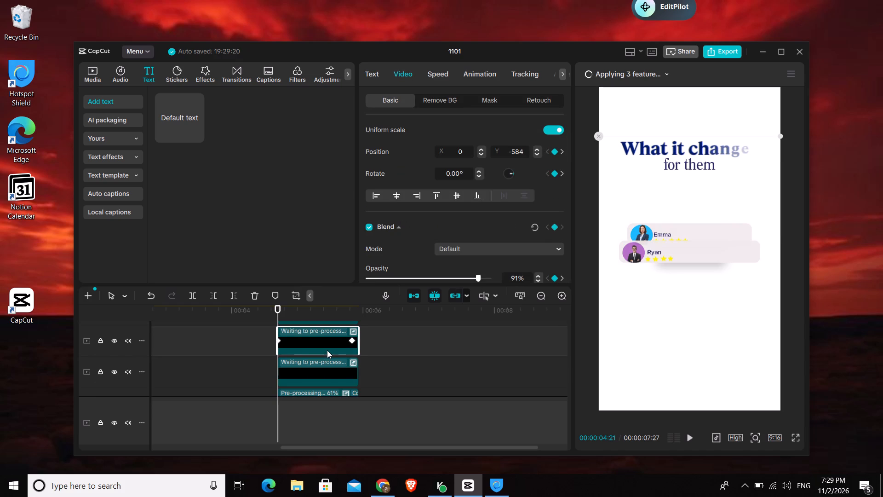
{"action": "left_click", "coordinate": [308, 364]}
{"action": "scroll", "coordinate": [321, 359], "scroll_direction": "down", "scroll_amount": 1}
{"action": "left_click", "coordinate": [321, 384]}
{"action": "left_click", "coordinate": [409, 79]}
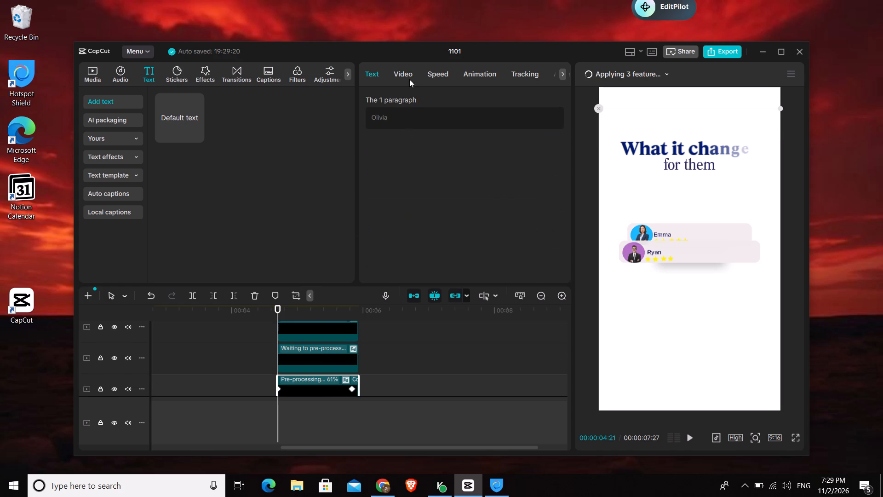
{"action": "scroll", "coordinate": [430, 233], "scroll_direction": "down", "scroll_amount": 2}
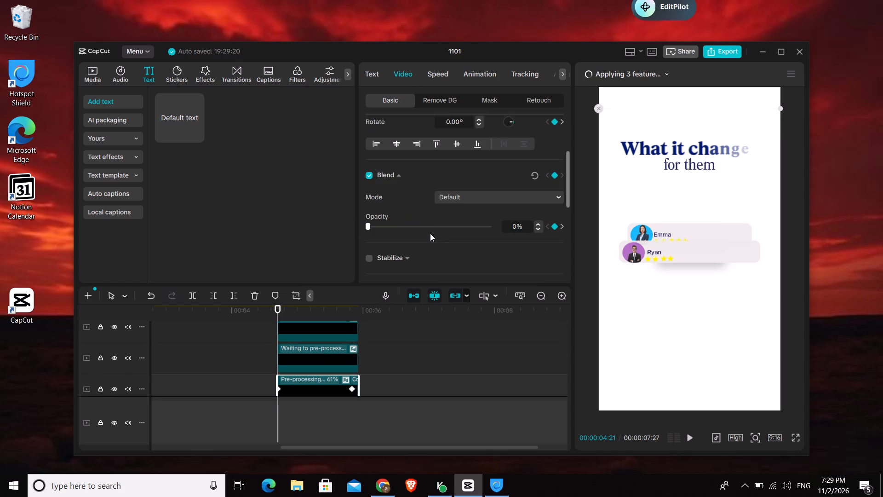
{"action": "left_click", "coordinate": [479, 226]}
Set the John card's opacity to 97% at its first keyframe, at 00:00:04:21.
{"action": "scroll", "coordinate": [343, 332], "scroll_direction": "down", "scroll_amount": 2}
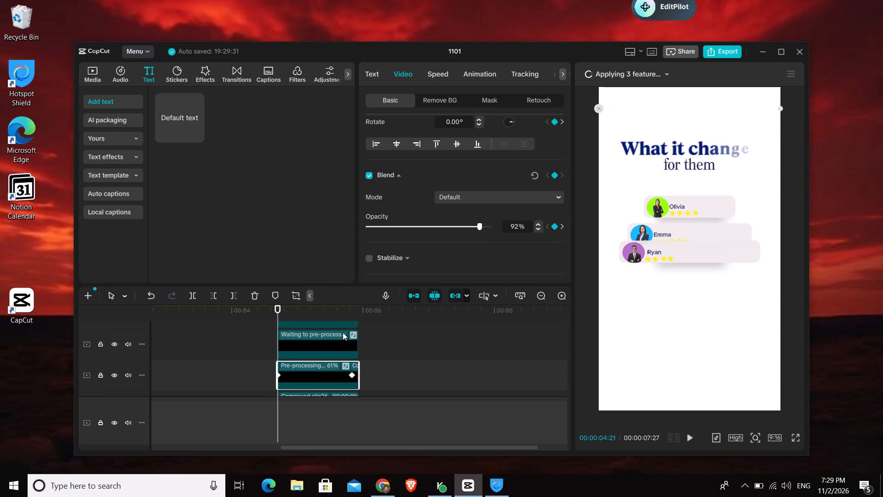
{"action": "scroll", "coordinate": [343, 332], "scroll_direction": "down", "scroll_amount": 3}
{"action": "left_click", "coordinate": [327, 349]}
{"action": "left_click", "coordinate": [403, 75]}
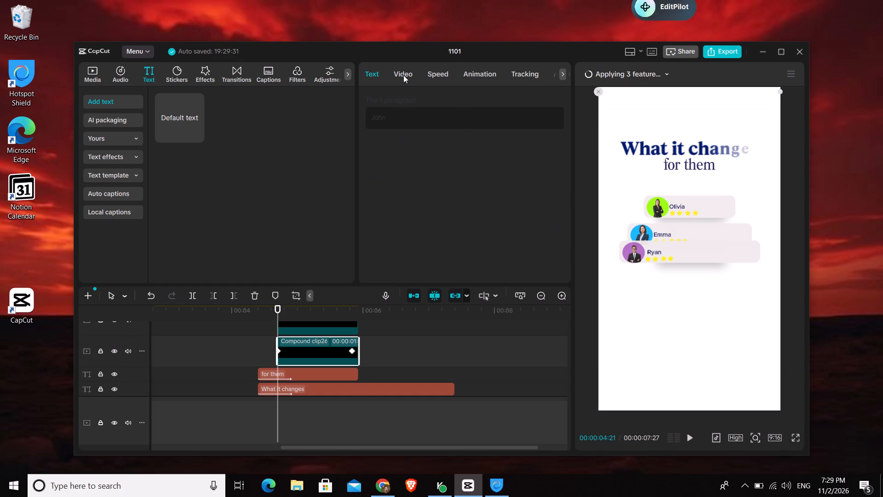
{"action": "scroll", "coordinate": [468, 232], "scroll_direction": "down", "scroll_amount": 3}
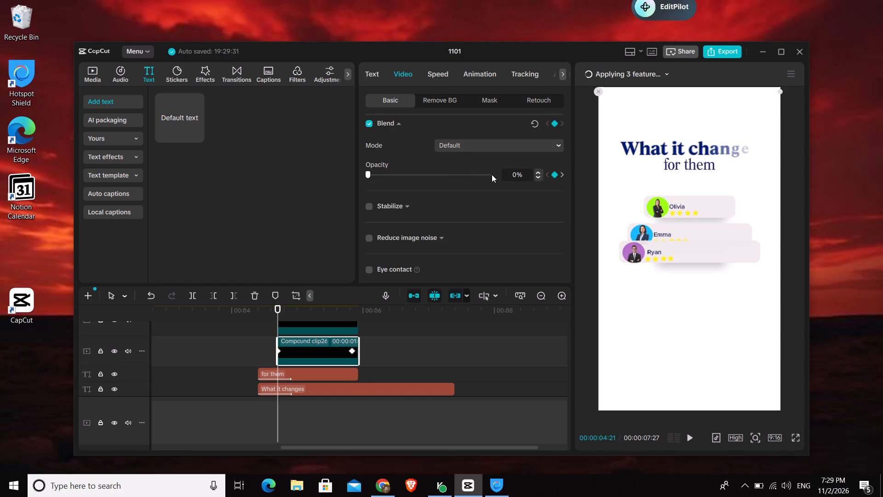
{"action": "left_click", "coordinate": [485, 174]}
Set the Daniel card's opacity to 96% at its first keyframe, at 00:00:04:21.
{"action": "scroll", "coordinate": [293, 366], "scroll_direction": "up", "scroll_amount": 2}
{"action": "left_click", "coordinate": [318, 347]}
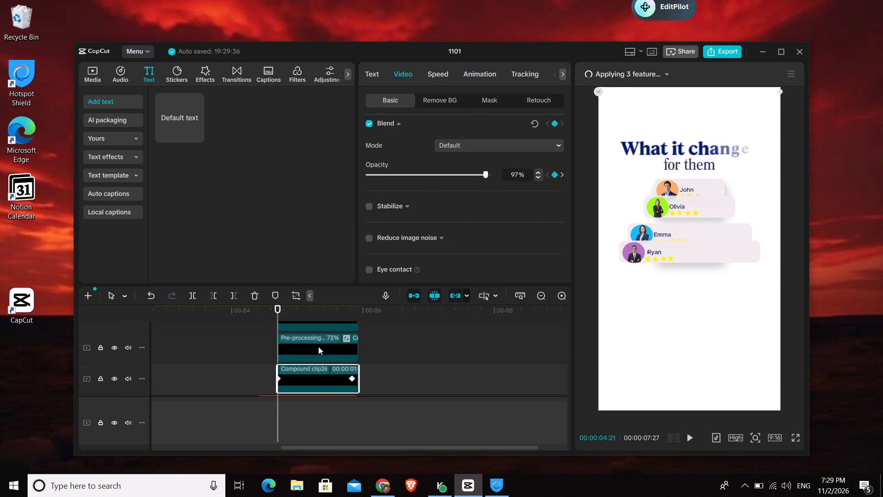
{"action": "left_click", "coordinate": [400, 76]}
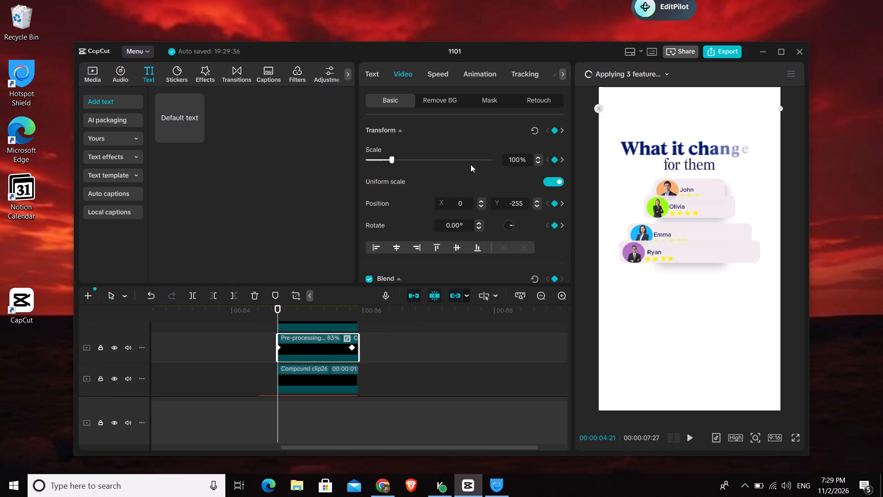
{"action": "scroll", "coordinate": [470, 164], "scroll_direction": "down", "scroll_amount": 2}
{"action": "scroll", "coordinate": [333, 339], "scroll_direction": "up", "scroll_amount": 2}
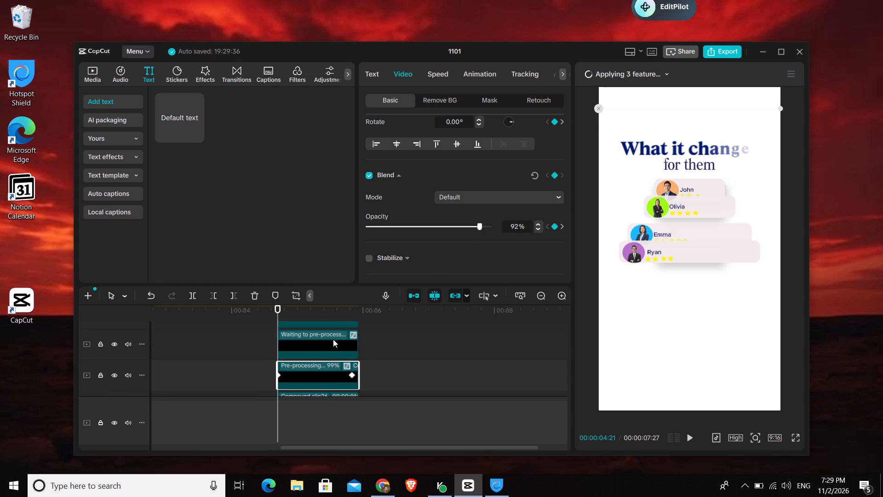
{"action": "left_click", "coordinate": [333, 339]}
{"action": "left_click", "coordinate": [405, 82]}
{"action": "scroll", "coordinate": [463, 224], "scroll_direction": "down", "scroll_amount": 1}
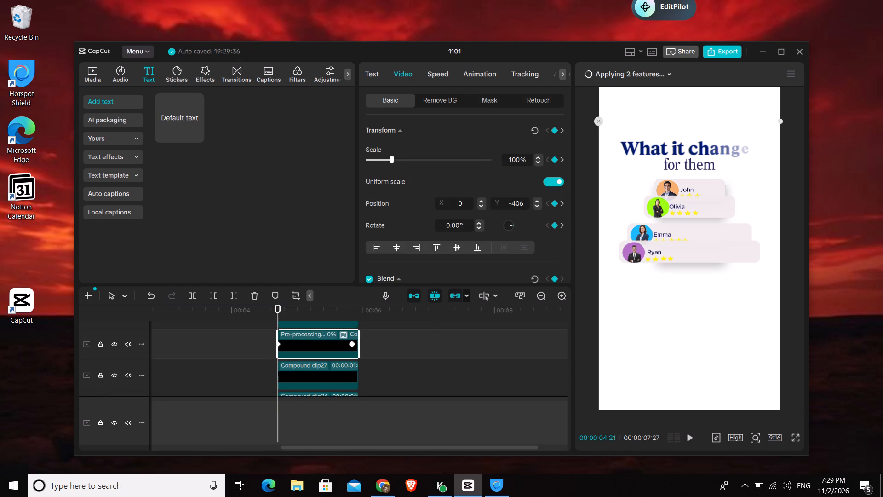
{"action": "scroll", "coordinate": [463, 224], "scroll_direction": "down", "scroll_amount": 1}
{"action": "left_click", "coordinate": [485, 228]}
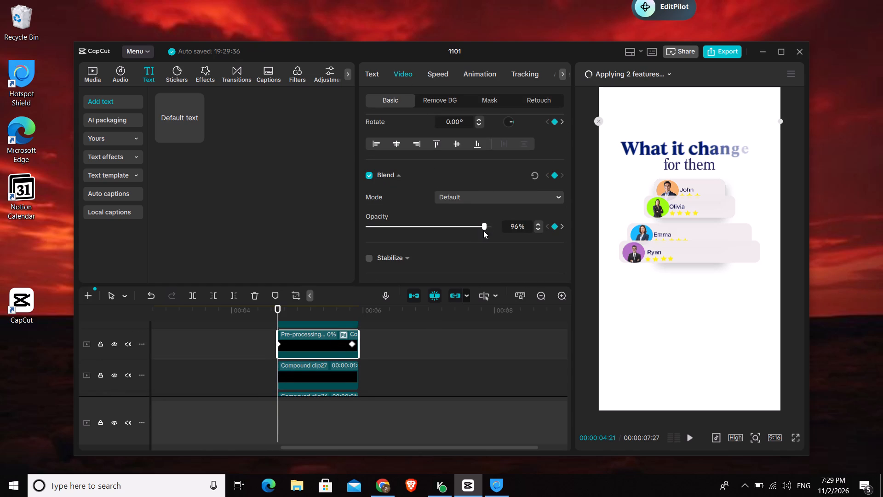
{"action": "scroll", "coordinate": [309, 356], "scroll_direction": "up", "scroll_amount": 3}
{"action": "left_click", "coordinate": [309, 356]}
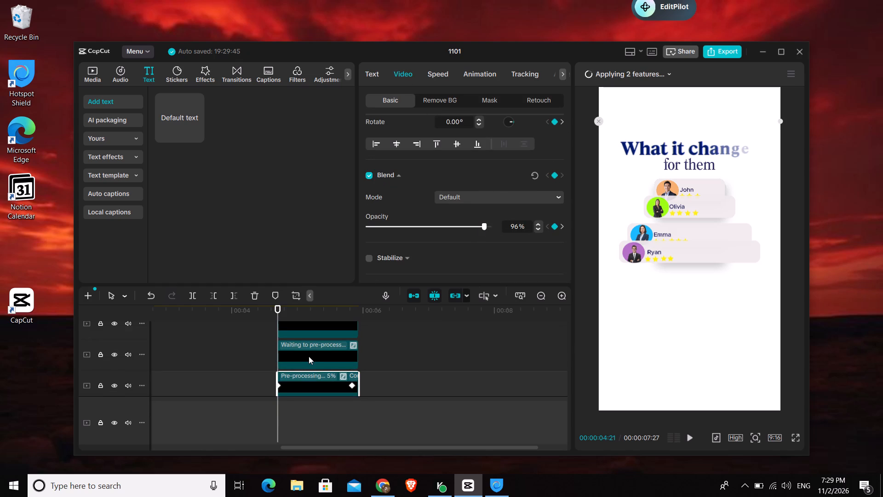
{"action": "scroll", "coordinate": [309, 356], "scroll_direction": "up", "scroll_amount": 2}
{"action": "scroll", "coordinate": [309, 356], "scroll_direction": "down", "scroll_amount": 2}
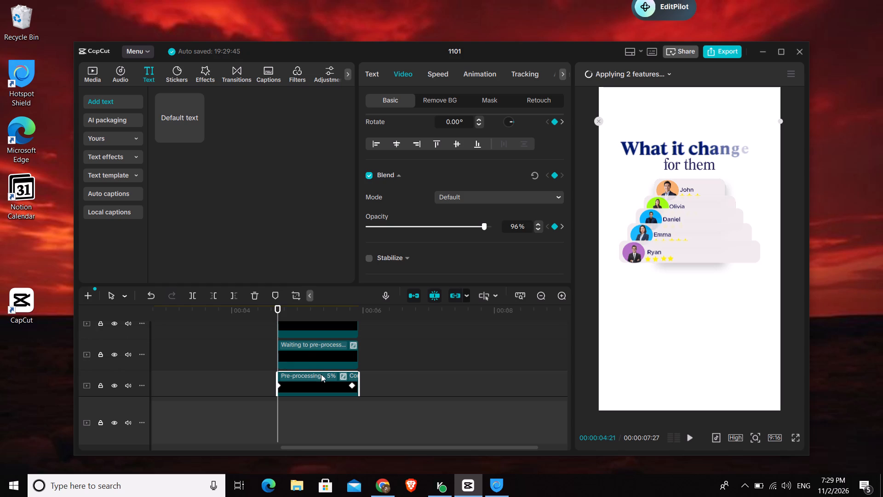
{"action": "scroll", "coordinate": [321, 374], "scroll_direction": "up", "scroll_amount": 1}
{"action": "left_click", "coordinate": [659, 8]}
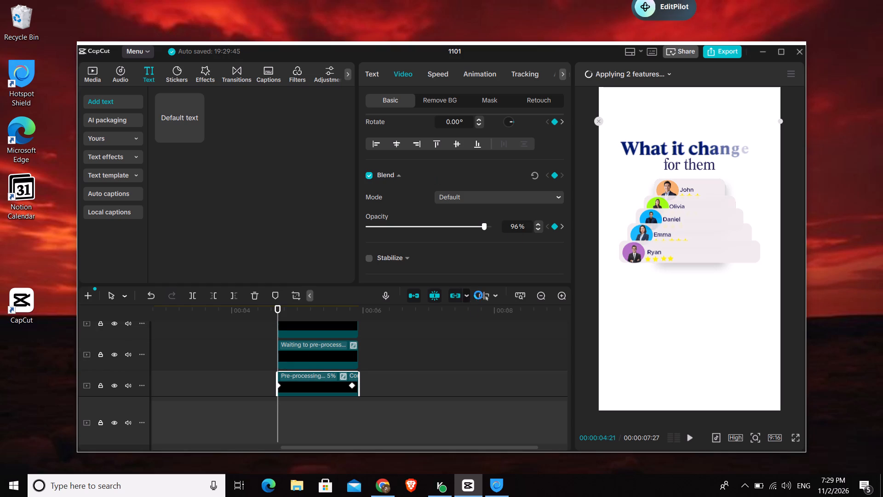
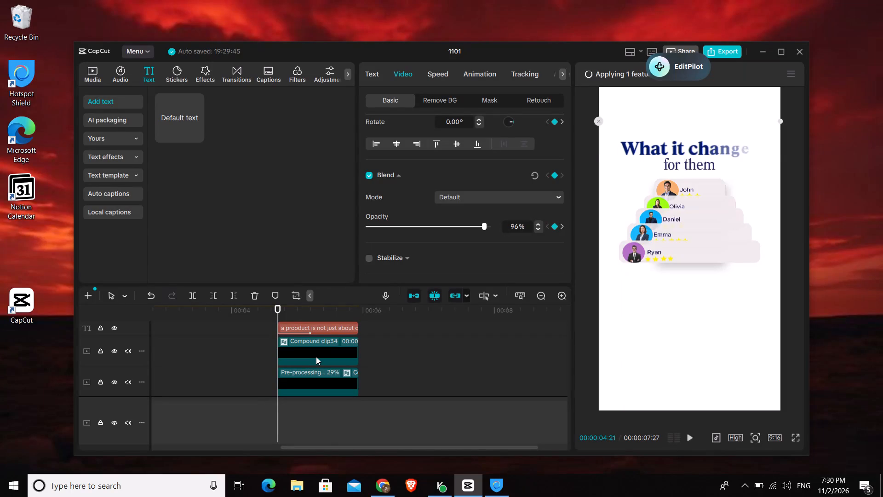
Scrub through the five-card stack's animation between 00:00:04:21 and 00:00:05:25 to examine the cards' motion and opacity.
{"action": "left_click", "coordinate": [316, 357]}
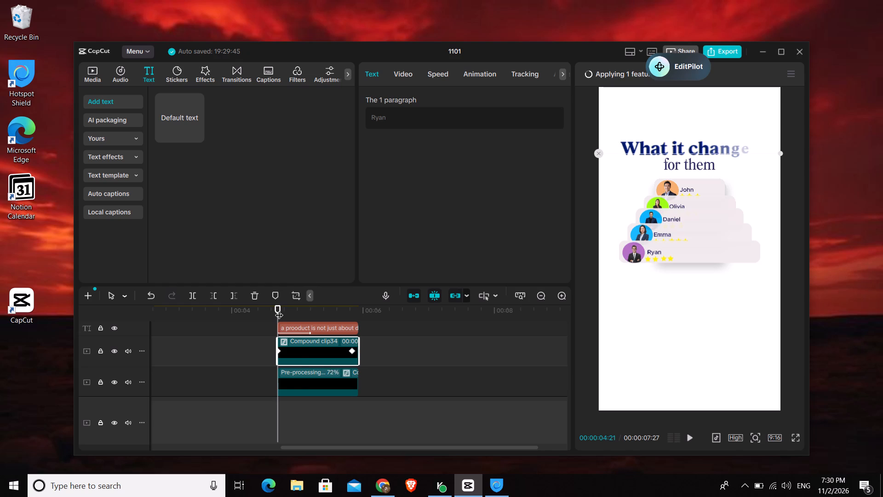
{"action": "left_click_drag", "start_coordinate": [279, 309], "coordinate": [326, 297]}
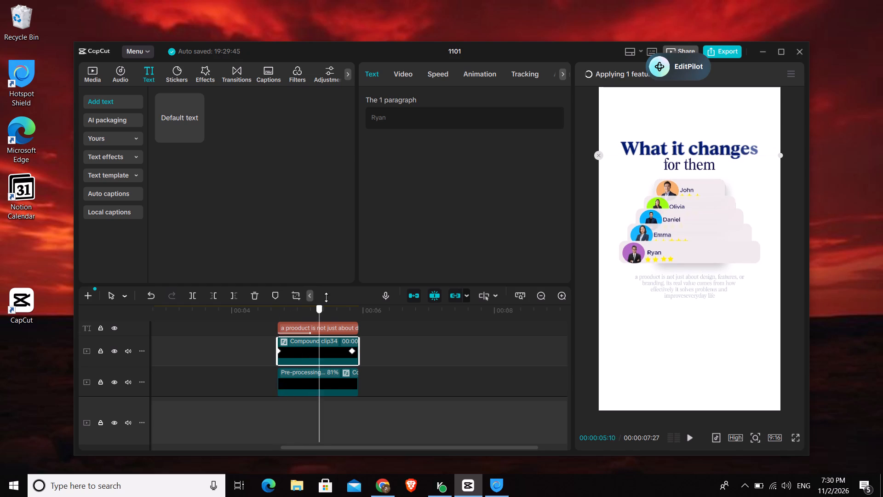
{"action": "left_click_drag", "start_coordinate": [326, 297], "coordinate": [354, 288]}
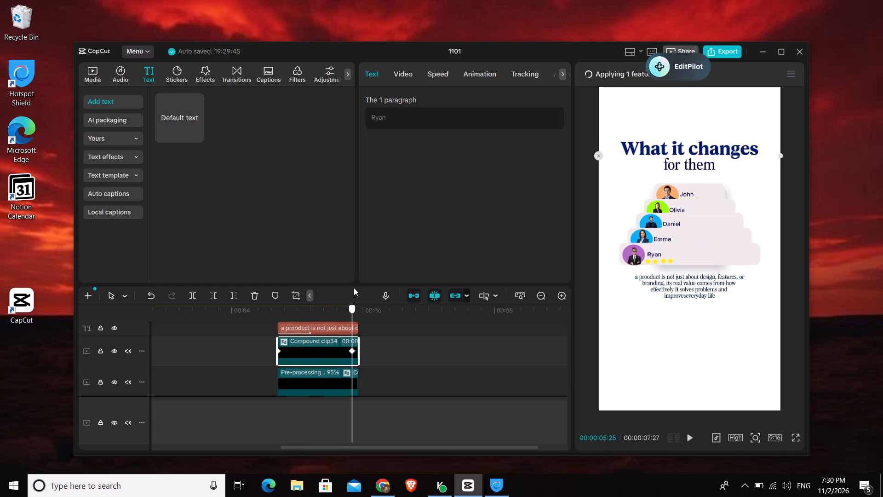
{"action": "left_click_drag", "start_coordinate": [354, 288], "coordinate": [269, 296]}
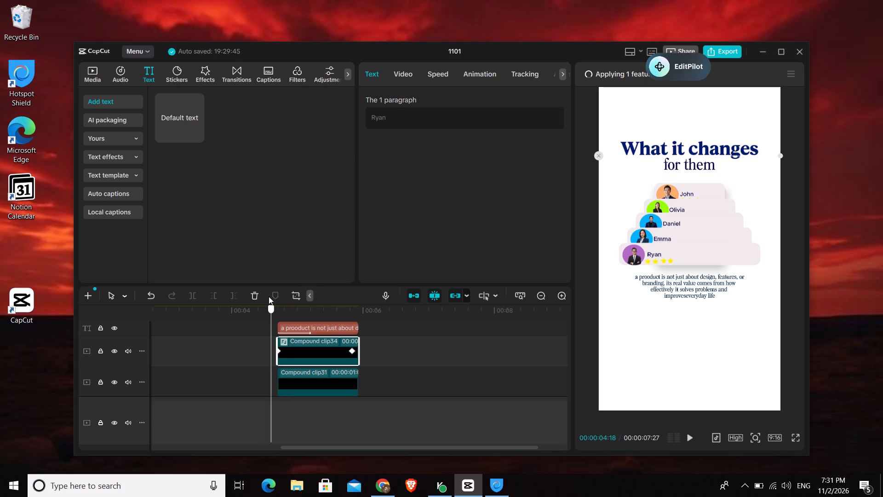
{"action": "left_click_drag", "start_coordinate": [269, 296], "coordinate": [277, 293]}
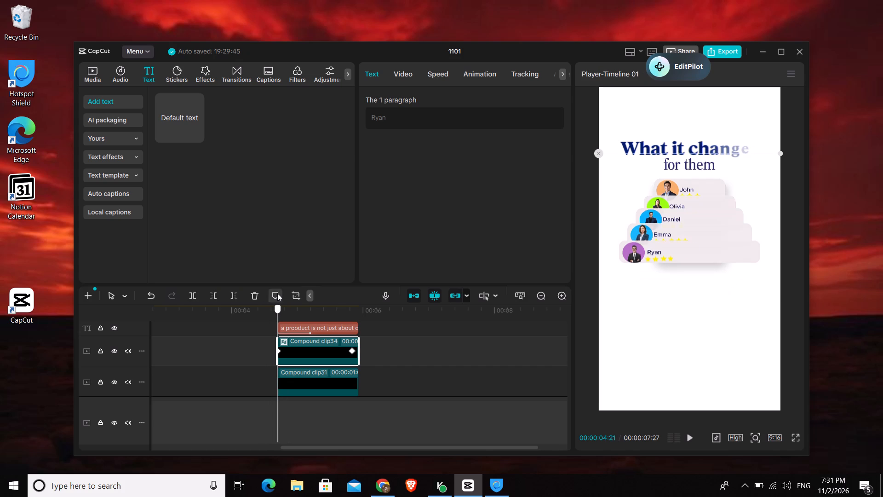
{"action": "left_click_drag", "start_coordinate": [277, 293], "coordinate": [279, 293]}
{"action": "left_click_drag", "start_coordinate": [279, 293], "coordinate": [338, 290]}
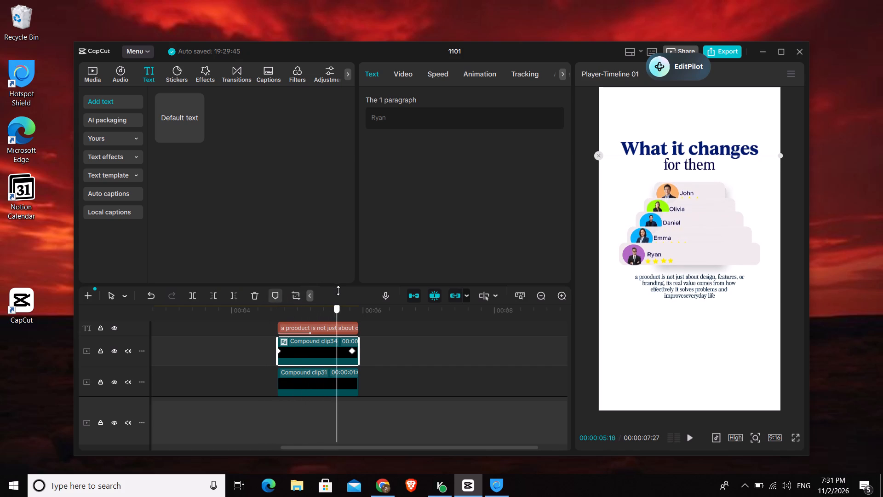
{"action": "left_click_drag", "start_coordinate": [338, 290], "coordinate": [343, 301]}
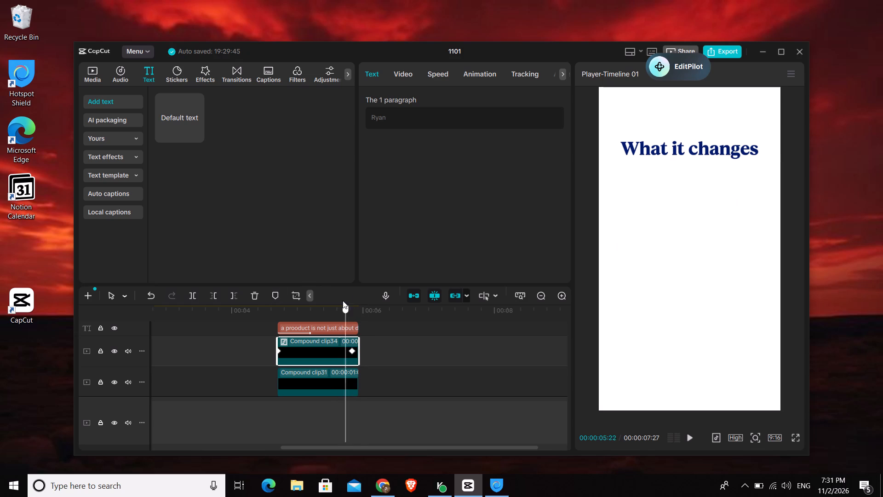
{"action": "left_click_drag", "start_coordinate": [343, 301], "coordinate": [280, 300]}
Apply the Cubic Out preset curve to the Emma card's opacity keyframes.
{"action": "scroll", "coordinate": [298, 331], "scroll_direction": "down", "scroll_amount": 4}
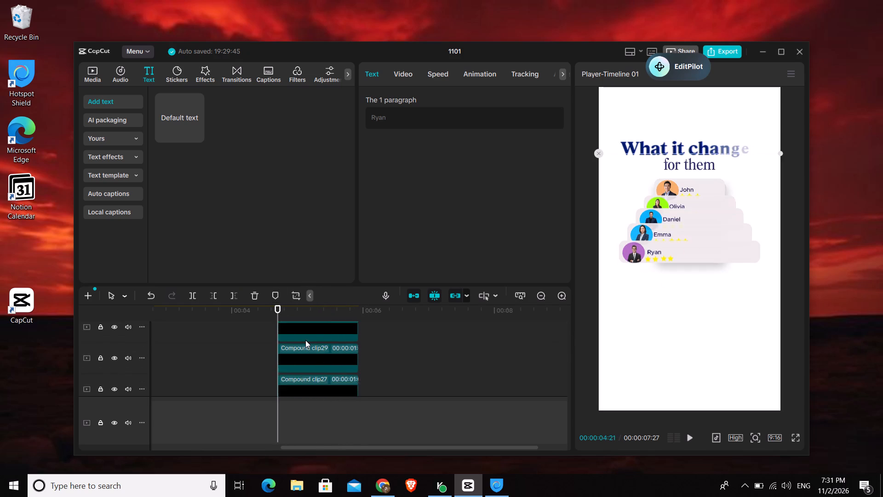
{"action": "scroll", "coordinate": [305, 340], "scroll_direction": "down", "scroll_amount": 3}
{"action": "scroll", "coordinate": [334, 367], "scroll_direction": "up", "scroll_amount": 5}
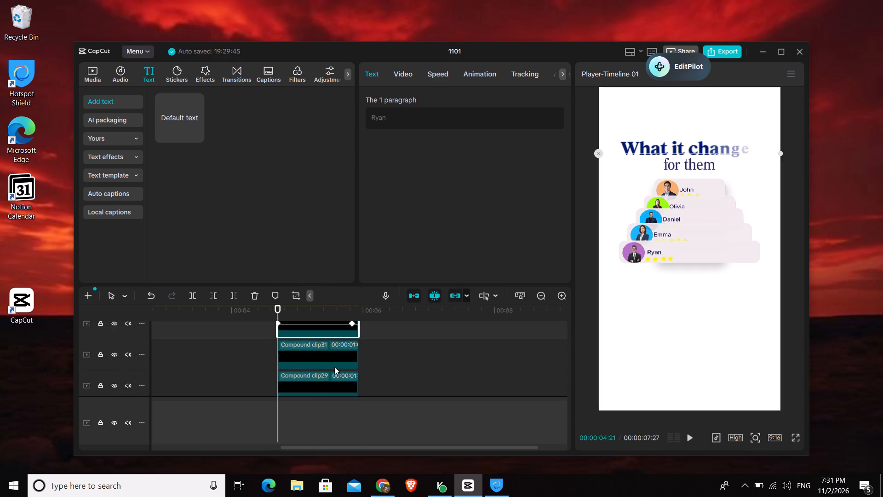
{"action": "scroll", "coordinate": [334, 367], "scroll_direction": "up", "scroll_amount": 3}
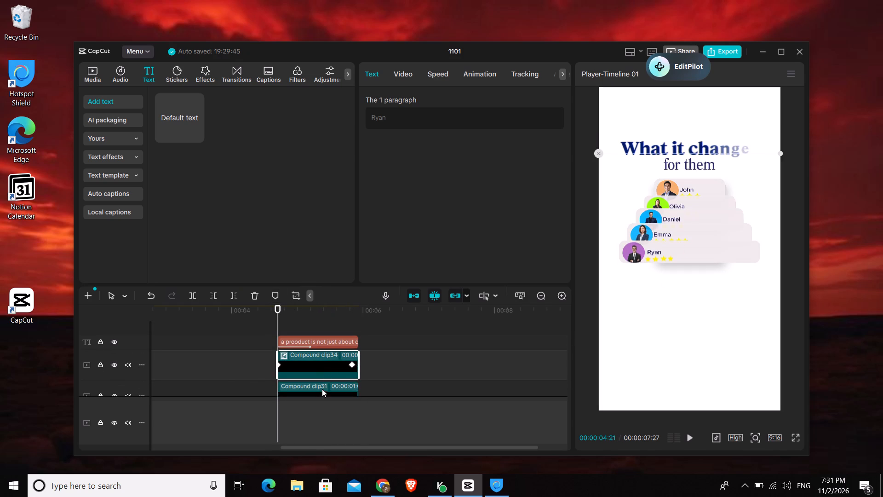
{"action": "left_click", "coordinate": [321, 390]}
{"action": "scroll", "coordinate": [335, 358], "scroll_direction": "down", "scroll_amount": 2}
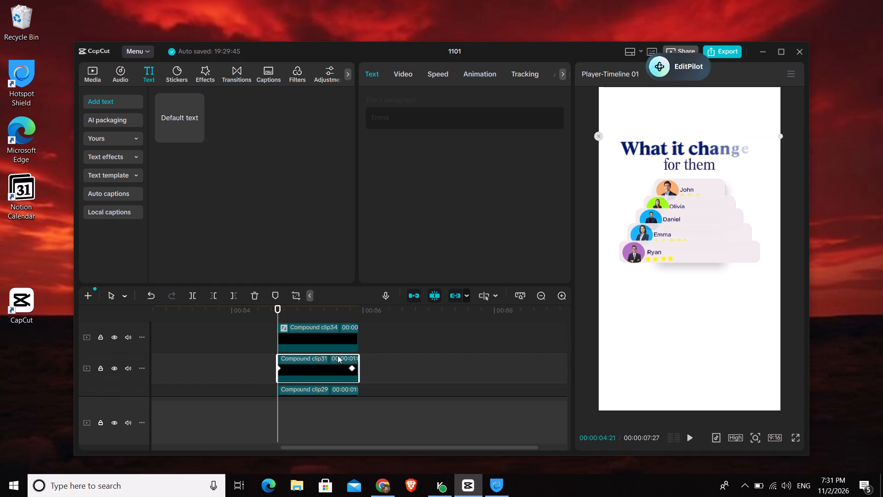
{"action": "key", "text": "alt+k"}
{"action": "scroll", "coordinate": [270, 364], "scroll_direction": "up", "scroll_amount": 3}
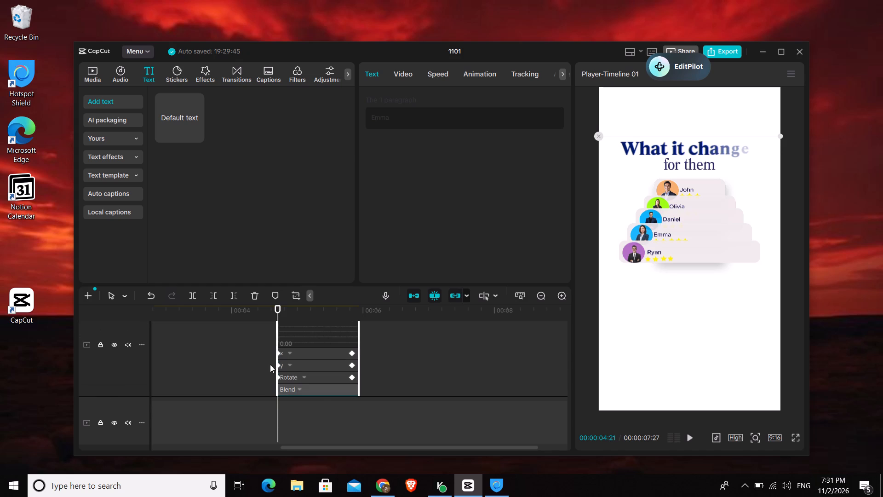
{"action": "left_click", "coordinate": [298, 387]}
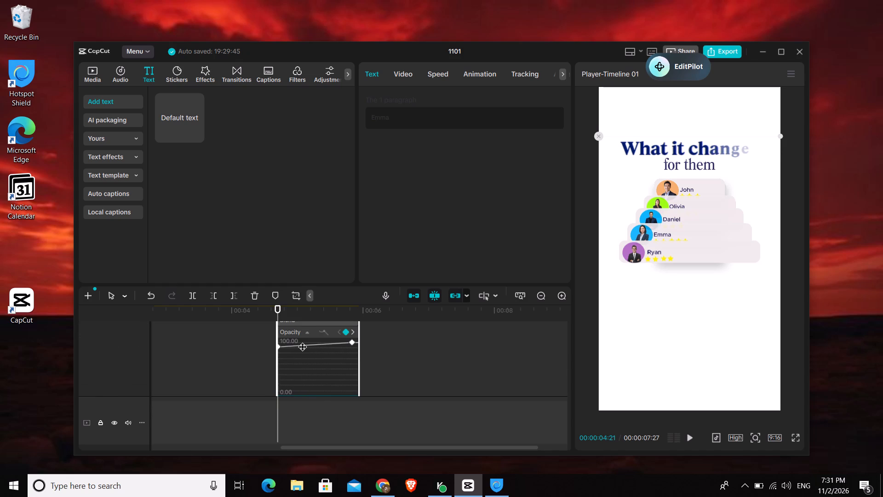
{"action": "right_click", "coordinate": [303, 347]}
{"action": "left_click", "coordinate": [369, 419]}
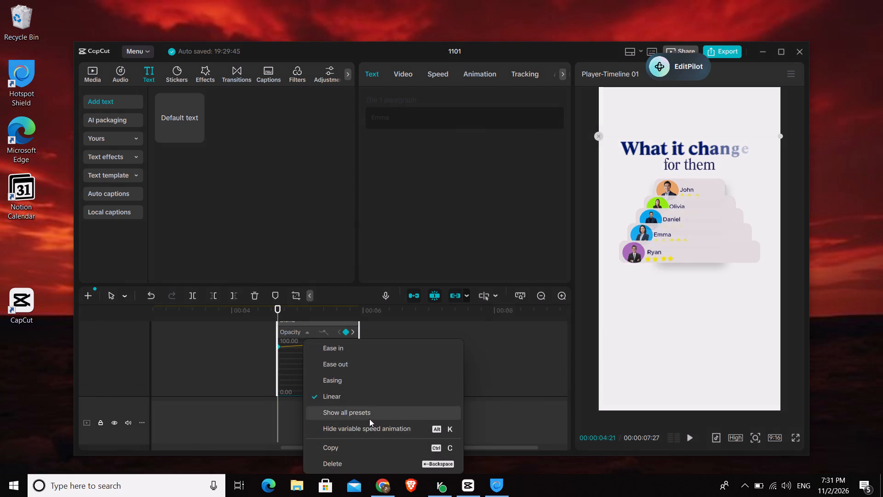
{"action": "left_click", "coordinate": [485, 387]}
{"action": "left_click", "coordinate": [592, 289]}
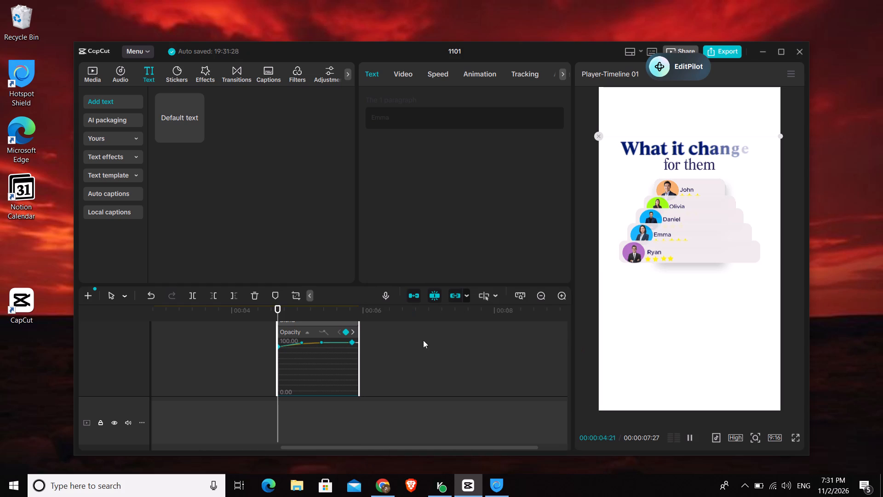
Apply the Cubic Out preset curve to the Emma card's y-position keyframes and hide its variable speed animation graph.
{"action": "scroll", "coordinate": [317, 359], "scroll_direction": "up", "scroll_amount": 4}
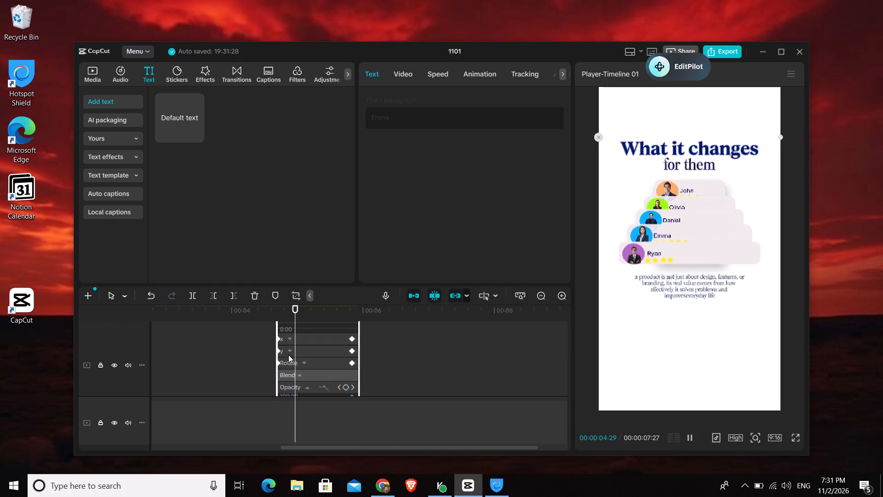
{"action": "left_click", "coordinate": [288, 355]}
{"action": "right_click", "coordinate": [310, 337]}
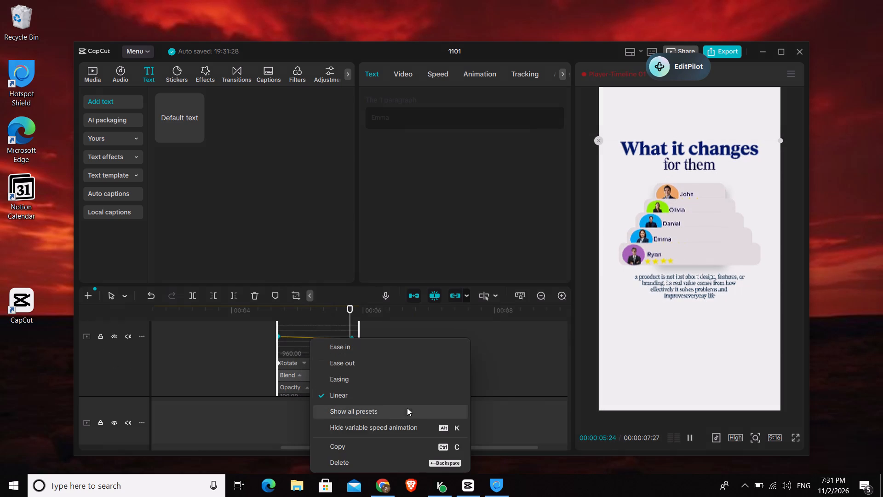
{"action": "left_click", "coordinate": [395, 414]}
{"action": "left_click", "coordinate": [509, 381]}
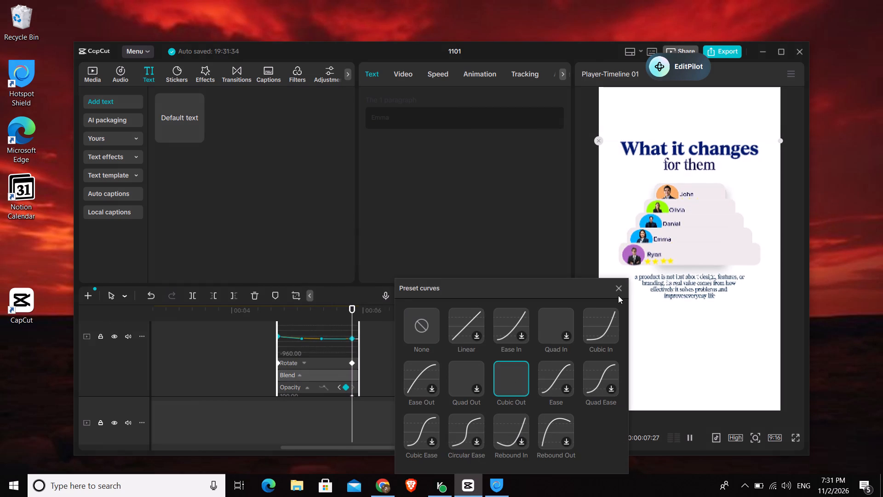
{"action": "left_click", "coordinate": [619, 294]}
{"action": "key", "text": "alt+k"}
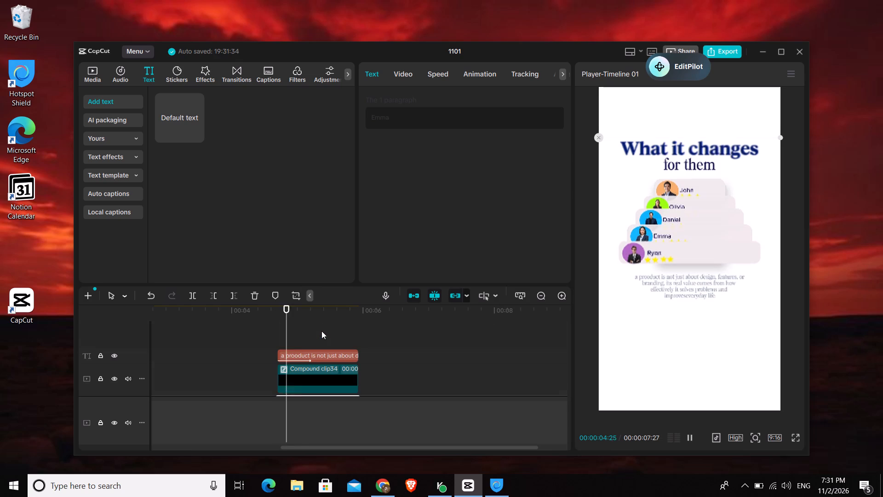
{"action": "key", "text": "space"}
Apply the Cubic Out preset curve to the Daniel card's opacity keyframes.
{"action": "scroll", "coordinate": [293, 347], "scroll_direction": "down", "scroll_amount": 5}
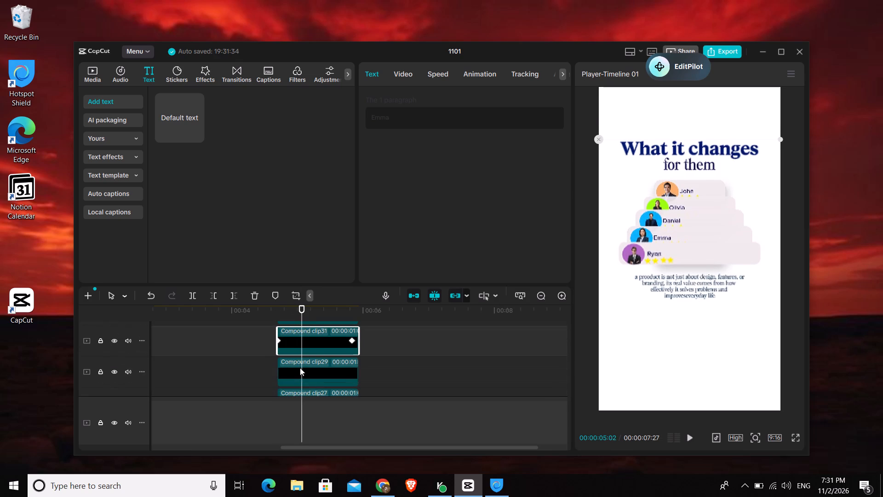
{"action": "left_click", "coordinate": [300, 368]}
{"action": "key", "text": "alt+k"}
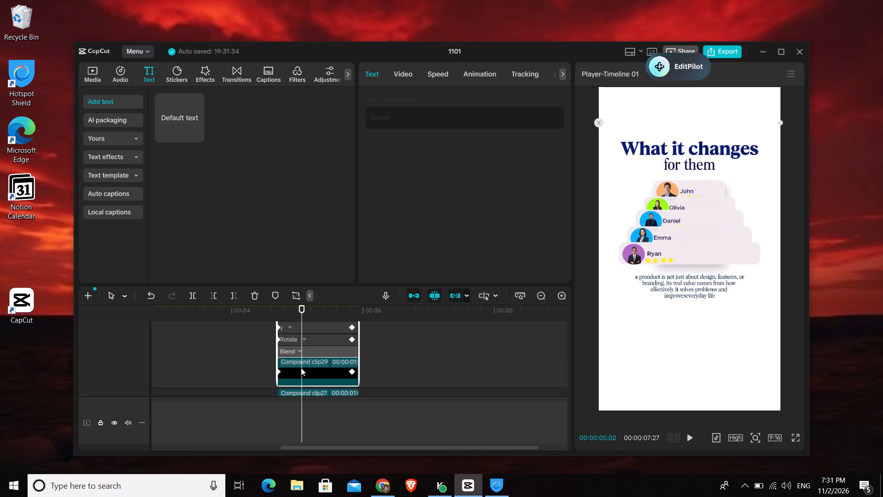
{"action": "left_click", "coordinate": [299, 347]}
{"action": "scroll", "coordinate": [297, 336], "scroll_direction": "up", "scroll_amount": 3}
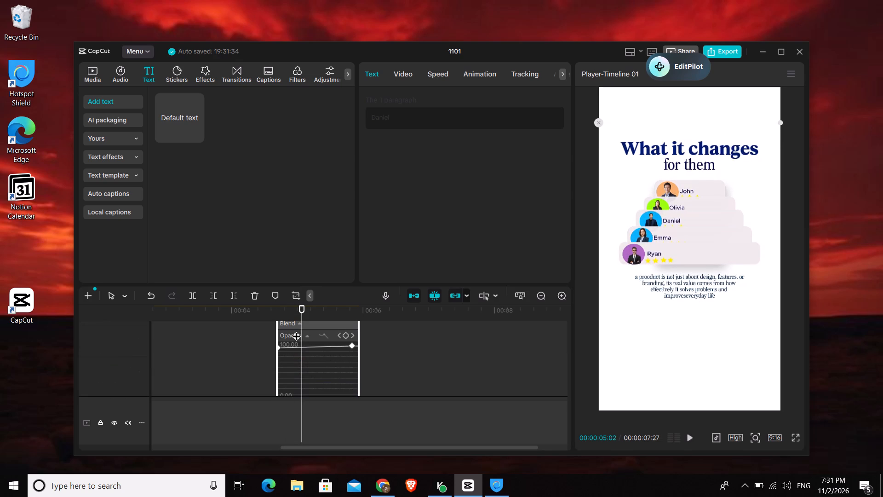
{"action": "right_click", "coordinate": [297, 350]}
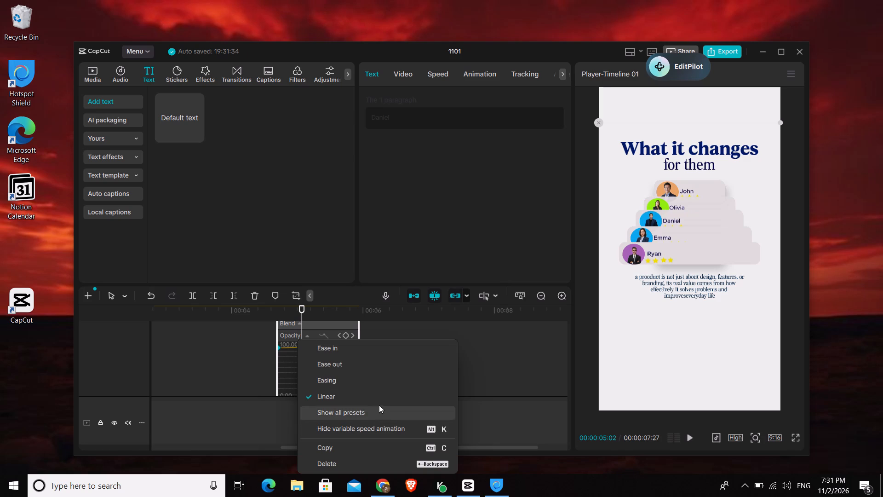
{"action": "left_click", "coordinate": [378, 409]}
{"action": "left_click", "coordinate": [490, 390]}
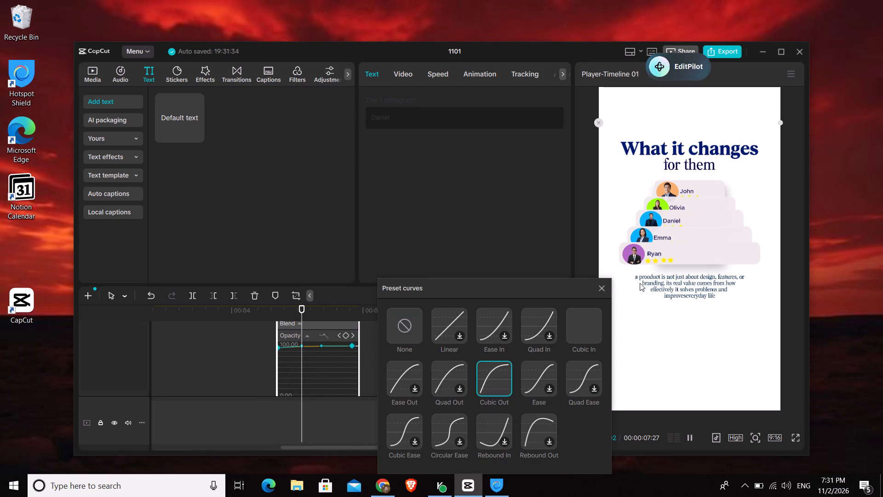
{"action": "left_click", "coordinate": [602, 287]}
Apply the Cubic Out preset curve to the Daniel card's y-position keyframes and hide its variable speed animation graph.
{"action": "scroll", "coordinate": [352, 348], "scroll_direction": "up", "scroll_amount": 3}
{"action": "left_click", "coordinate": [292, 340]}
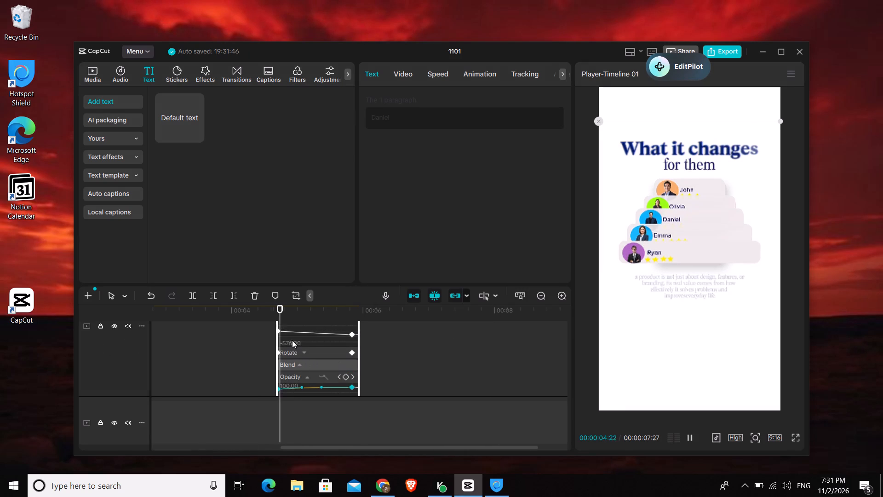
{"action": "right_click", "coordinate": [313, 336]}
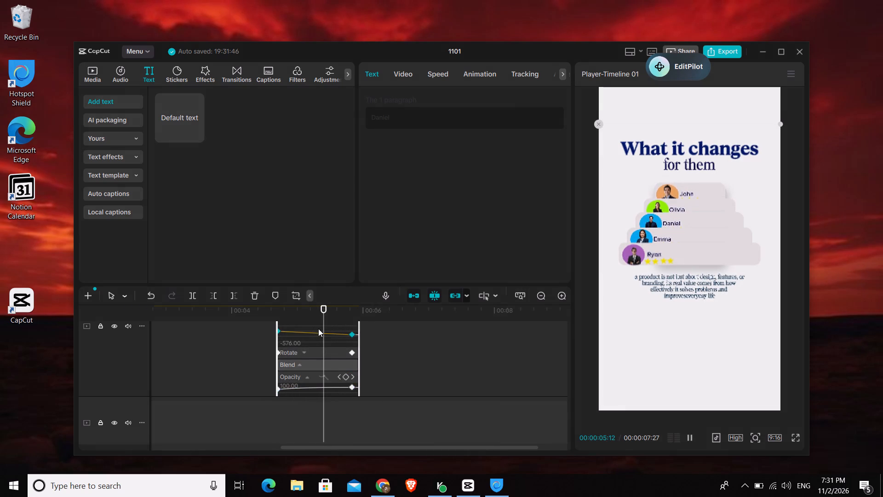
{"action": "left_click", "coordinate": [363, 412]}
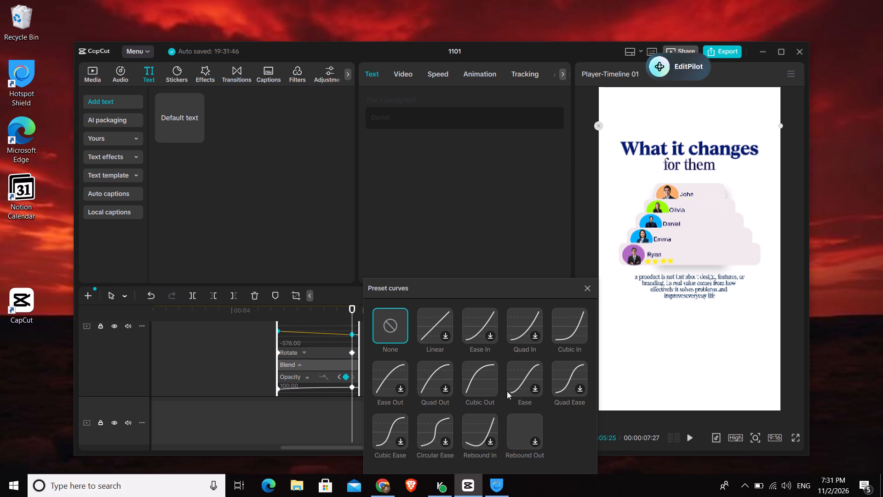
{"action": "left_click", "coordinate": [474, 377]}
{"action": "left_click", "coordinate": [592, 289]}
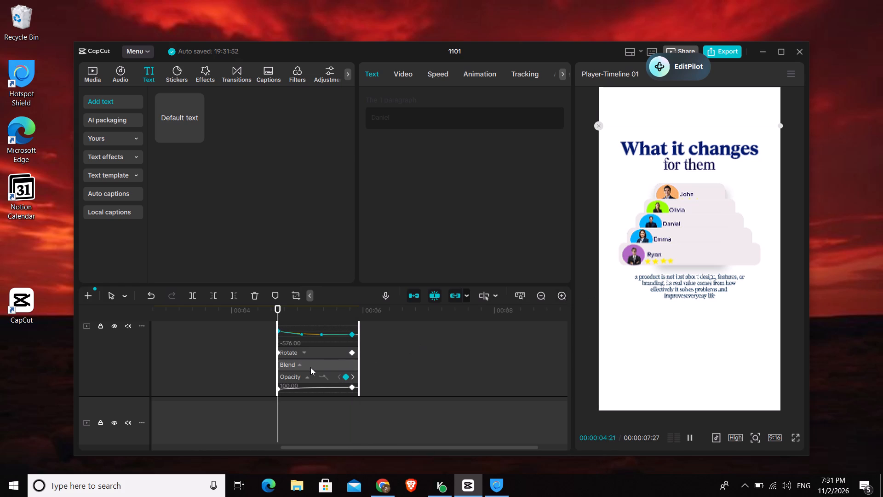
{"action": "key", "text": "alt+k"}
{"action": "scroll", "coordinate": [292, 379], "scroll_direction": "down", "scroll_amount": 3}
{"action": "key", "text": "space"}
Apply the Cubic Out preset curve to the Olivia card's opacity keyframes.
{"action": "scroll", "coordinate": [298, 376], "scroll_direction": "down", "scroll_amount": 2}
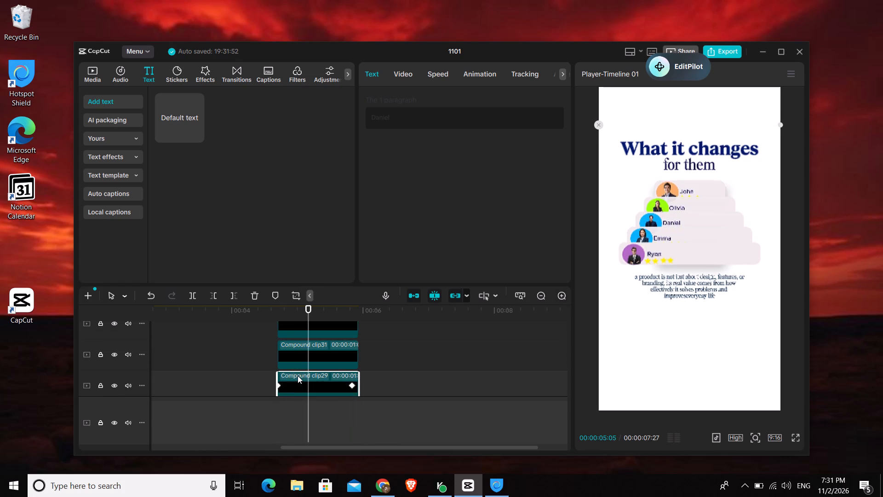
{"action": "scroll", "coordinate": [298, 376], "scroll_direction": "down", "scroll_amount": 2}
{"action": "left_click", "coordinate": [299, 367]}
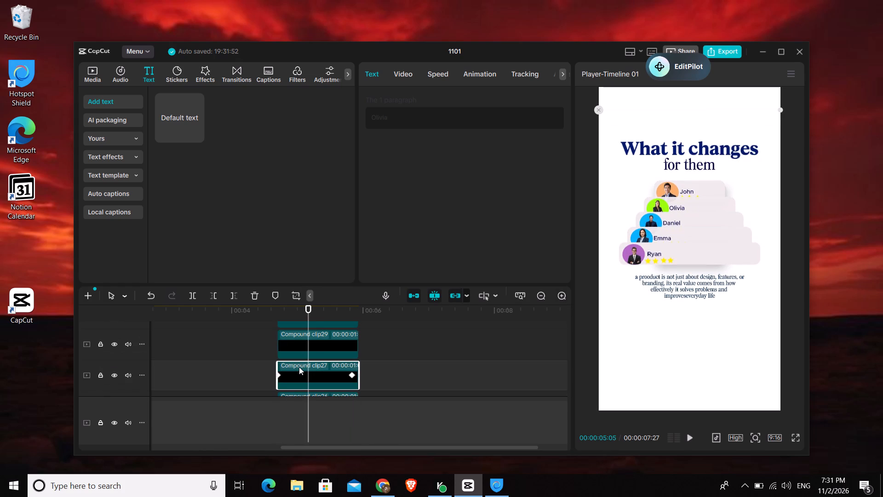
{"action": "key", "text": "alt+k"}
{"action": "left_click", "coordinate": [295, 350]}
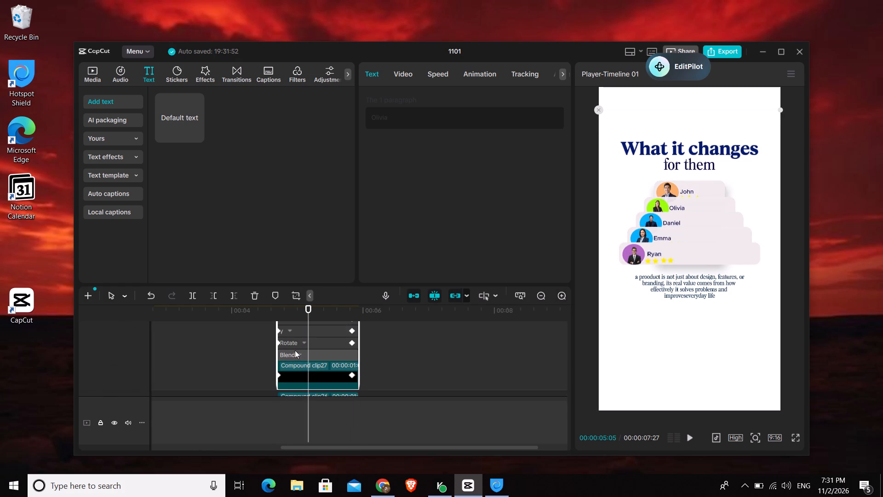
{"action": "scroll", "coordinate": [287, 335], "scroll_direction": "up", "scroll_amount": 3}
{"action": "right_click", "coordinate": [297, 355]}
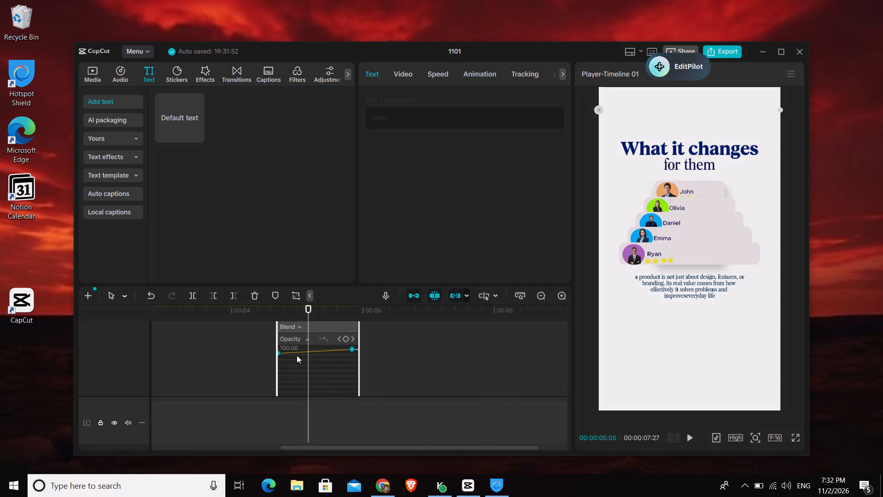
{"action": "left_click", "coordinate": [378, 411]}
{"action": "left_click", "coordinate": [497, 373]}
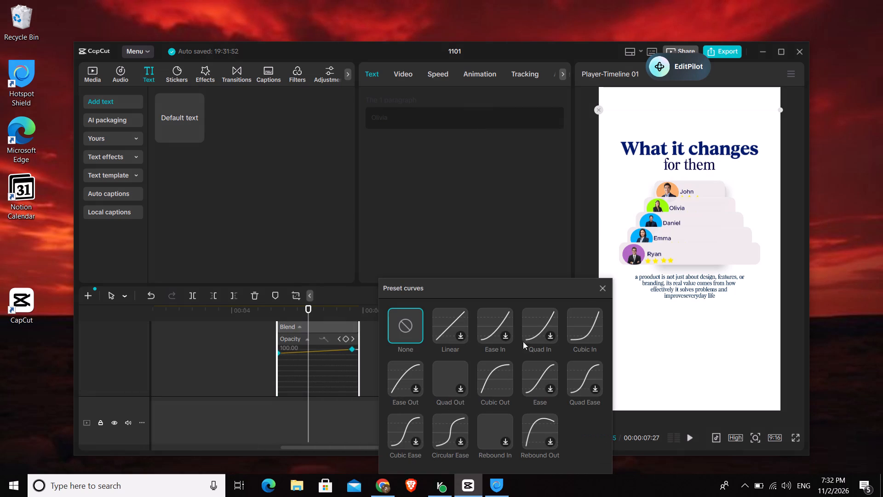
{"action": "left_click", "coordinate": [605, 289]}
{"action": "scroll", "coordinate": [283, 357], "scroll_direction": "up", "scroll_amount": 2}
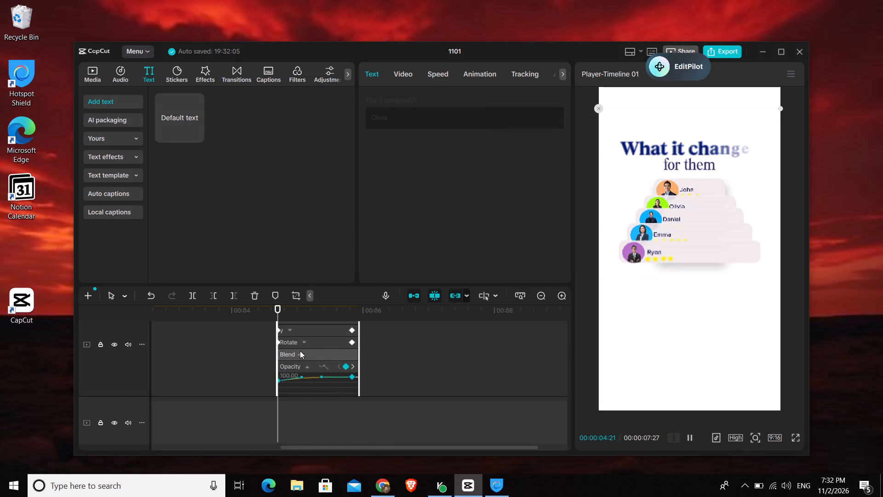
Apply the Cubic Out preset curve to the Olivia card's y-position keyframes and hide its variable speed animation graph.
{"action": "scroll", "coordinate": [299, 347], "scroll_direction": "up", "scroll_amount": 1}
{"action": "left_click", "coordinate": [285, 345]}
{"action": "right_click", "coordinate": [307, 327]}
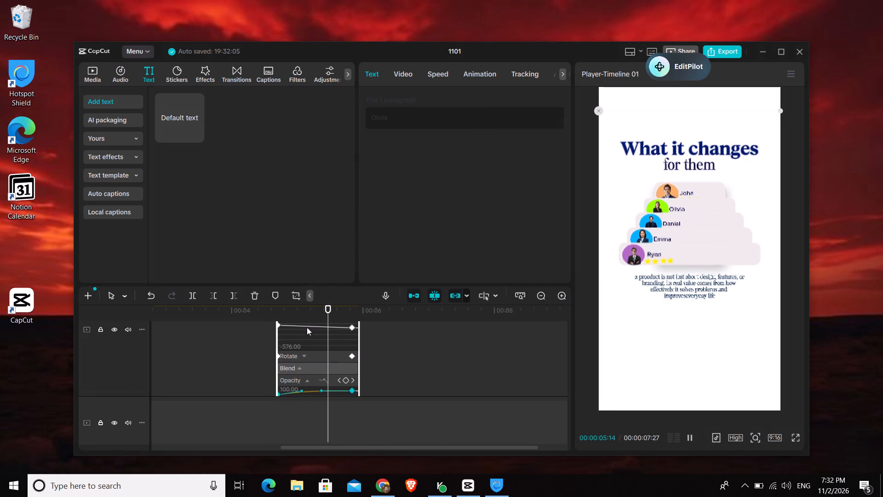
{"action": "left_click", "coordinate": [367, 405]}
{"action": "left_click", "coordinate": [473, 384]}
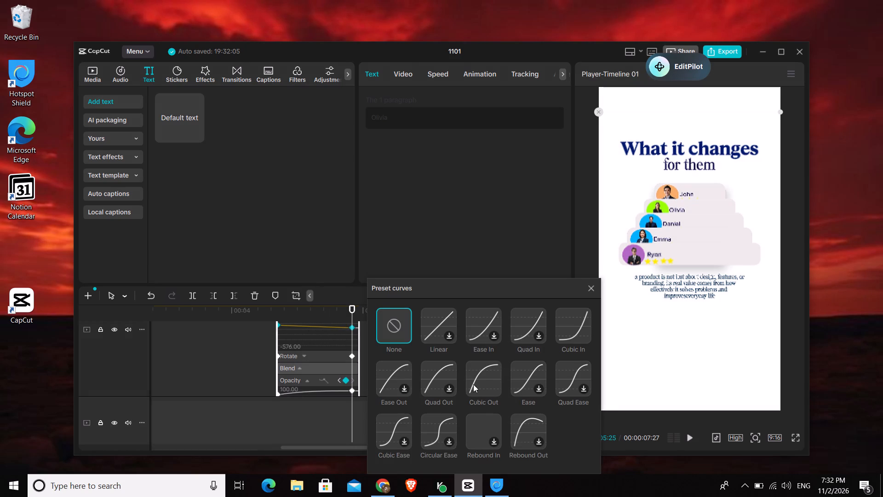
{"action": "left_click", "coordinate": [596, 285]}
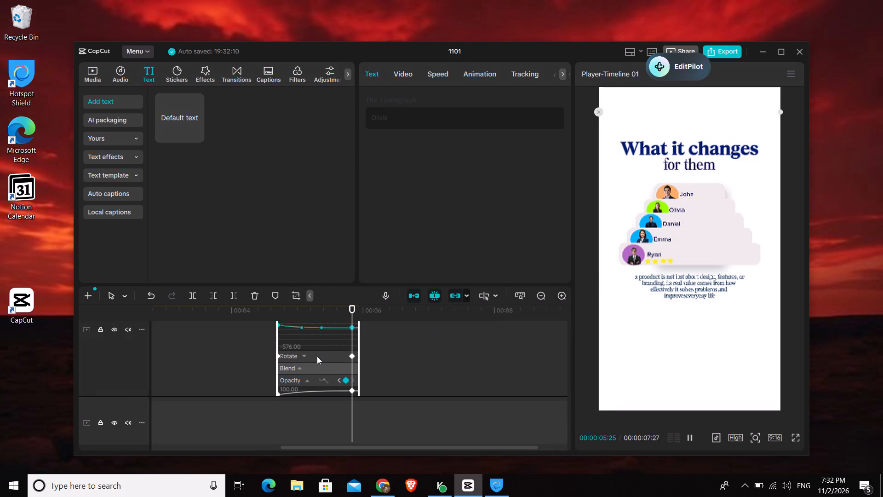
{"action": "key", "text": "alt+k"}
Apply the Cubic Out preset curve to the John card's opacity keyframes.
{"action": "scroll", "coordinate": [317, 356], "scroll_direction": "down", "scroll_amount": 8}
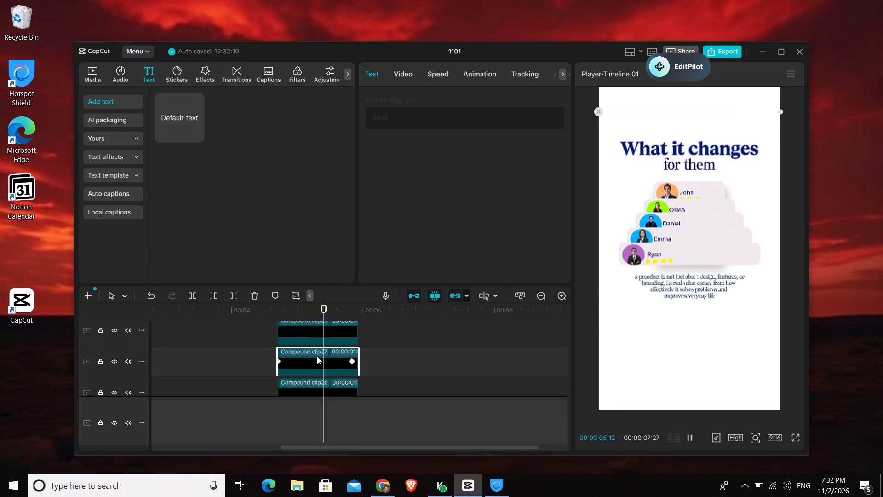
{"action": "scroll", "coordinate": [317, 356], "scroll_direction": "down", "scroll_amount": 1}
{"action": "left_click", "coordinate": [310, 355]}
{"action": "key", "text": "alt+k"}
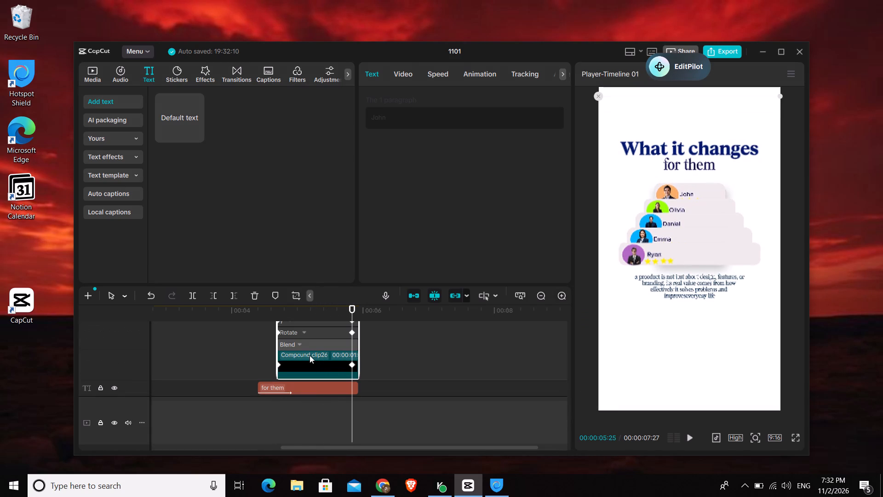
{"action": "scroll", "coordinate": [310, 355], "scroll_direction": "up", "scroll_amount": 2}
{"action": "left_click", "coordinate": [297, 370]}
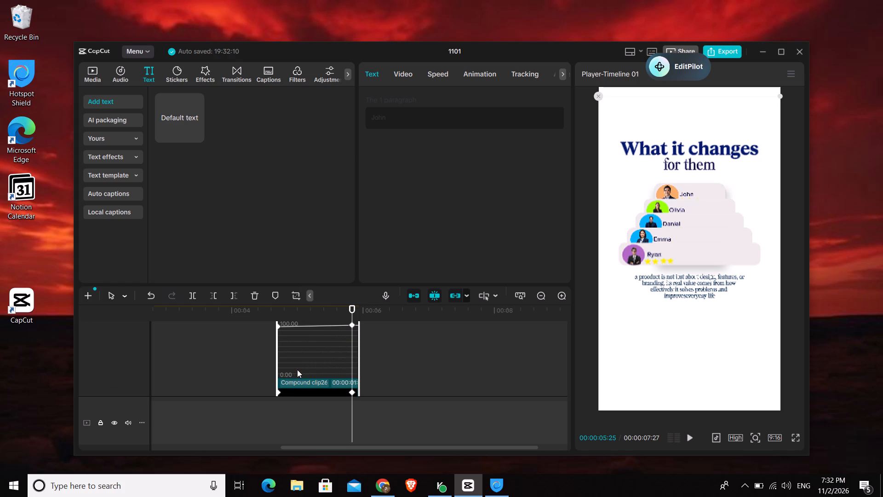
{"action": "right_click", "coordinate": [303, 324]}
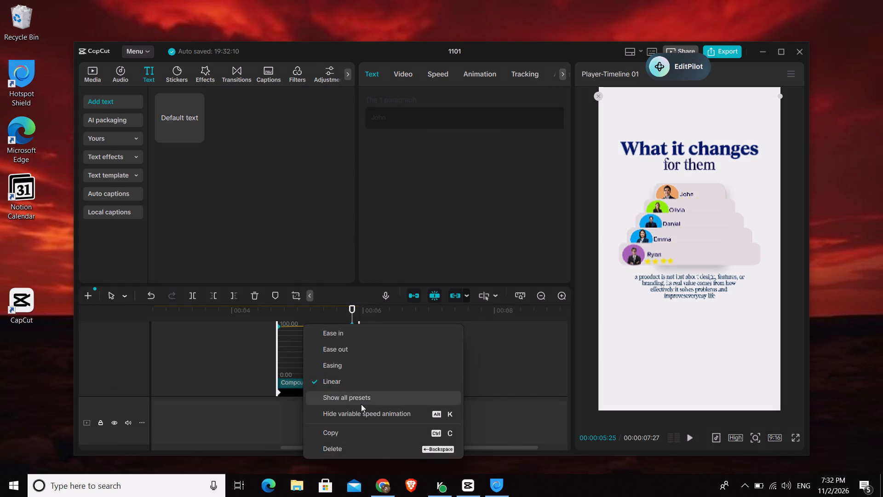
{"action": "left_click", "coordinate": [361, 404]}
{"action": "left_click", "coordinate": [492, 381]}
{"action": "left_click", "coordinate": [585, 288]}
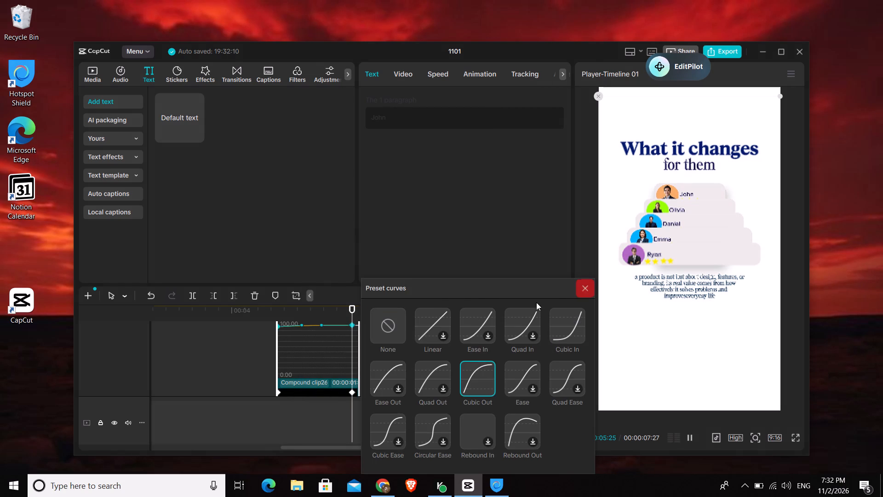
Apply the Cubic Out preset curve to the John card's y-position keyframes and hide its variable speed animation graph.
{"action": "scroll", "coordinate": [328, 352], "scroll_direction": "up", "scroll_amount": 5}
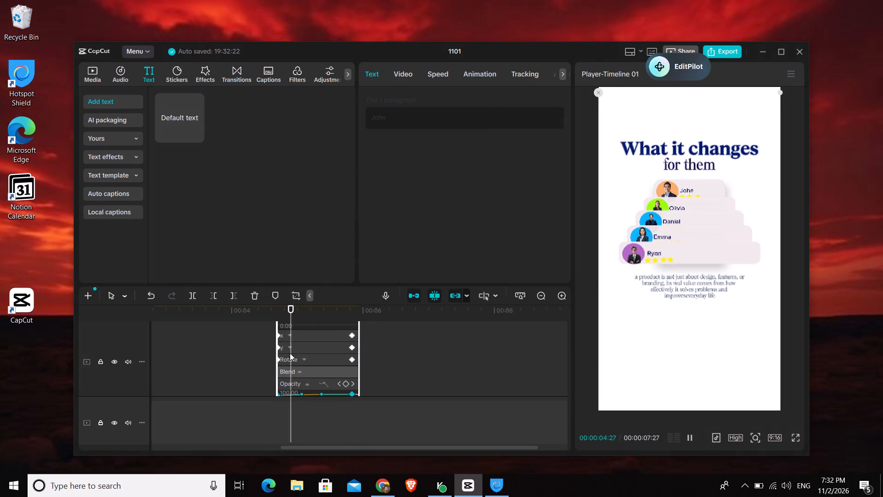
{"action": "left_click", "coordinate": [290, 350]}
{"action": "right_click", "coordinate": [308, 333]}
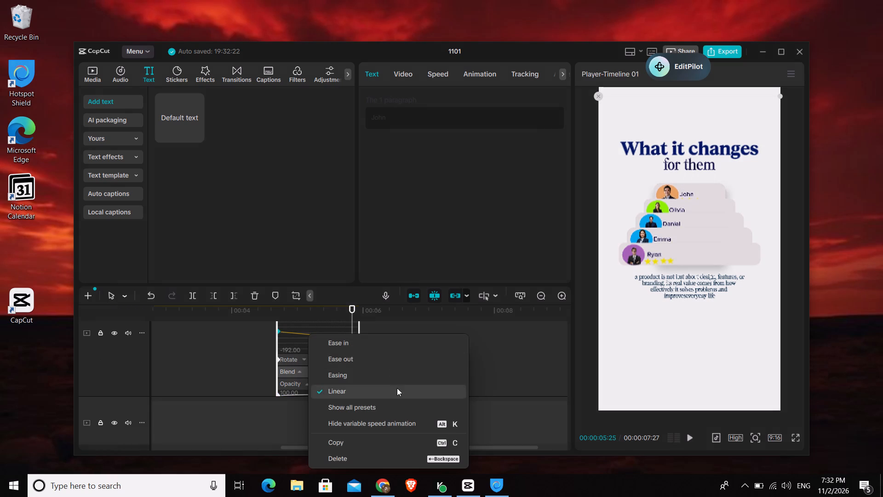
{"action": "left_click", "coordinate": [385, 401]}
{"action": "left_click", "coordinate": [482, 383]}
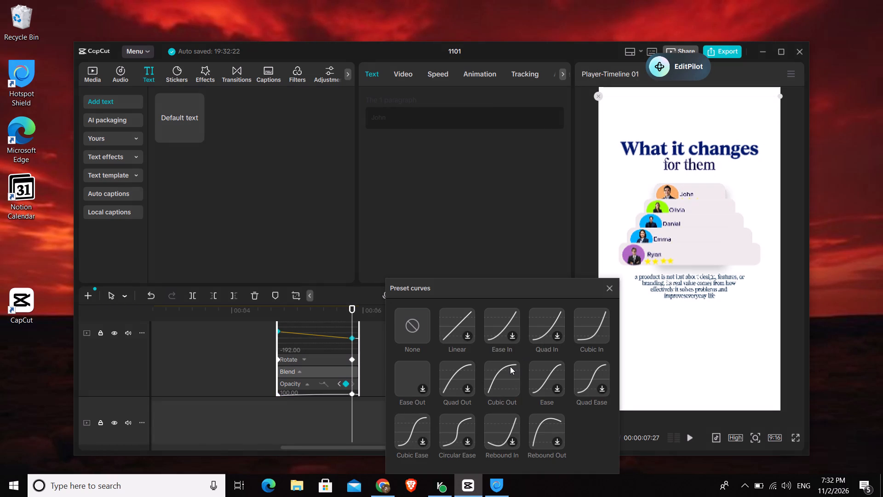
{"action": "left_click", "coordinate": [510, 367]}
{"action": "left_click", "coordinate": [609, 290]}
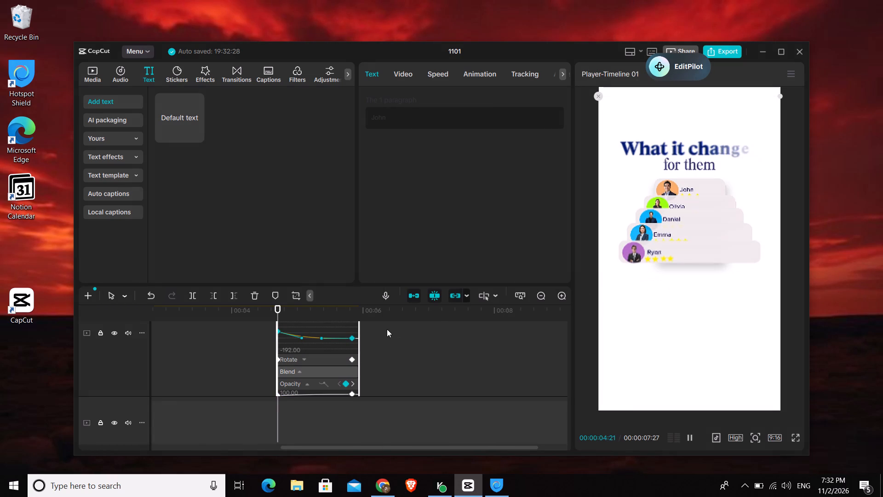
{"action": "key", "text": "alt+k"}
{"action": "key", "text": "space"}
Play back the card stack scene to review the motion of the five eased cards.
{"action": "scroll", "coordinate": [316, 351], "scroll_direction": "down", "scroll_amount": 2}
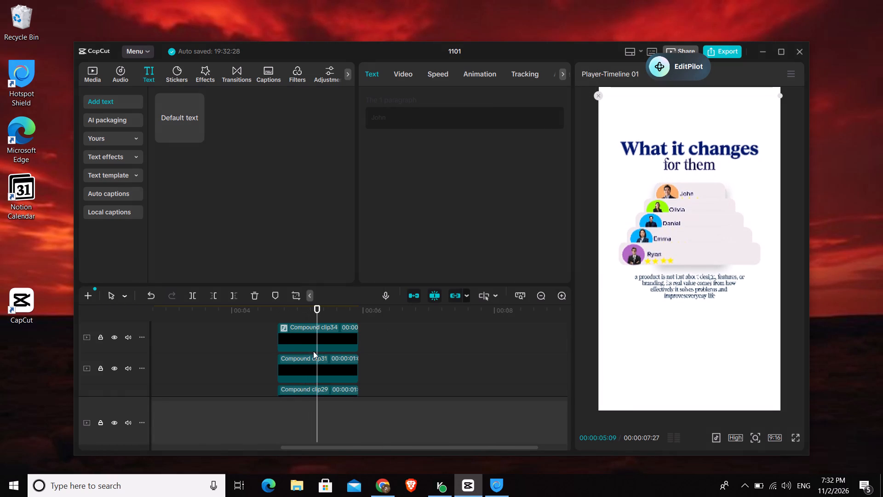
{"action": "scroll", "coordinate": [313, 351], "scroll_direction": "down", "scroll_amount": 5}
{"action": "left_click", "coordinate": [280, 310]}
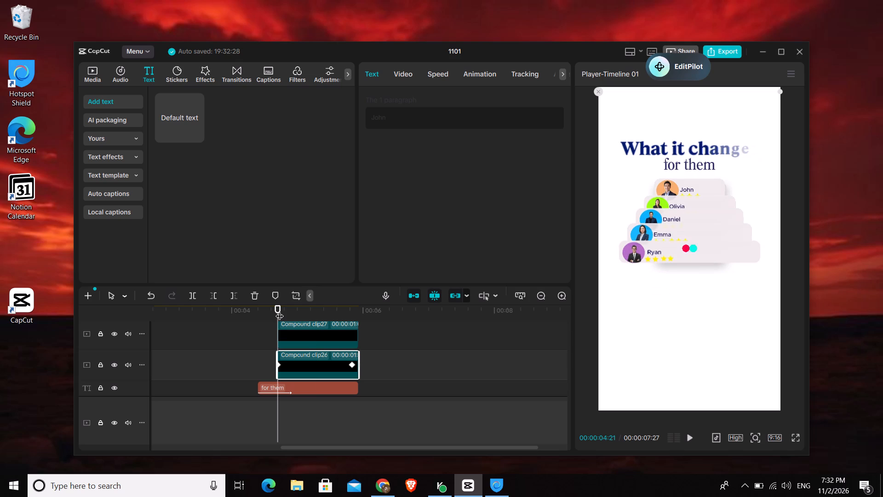
{"action": "key", "text": "space"}
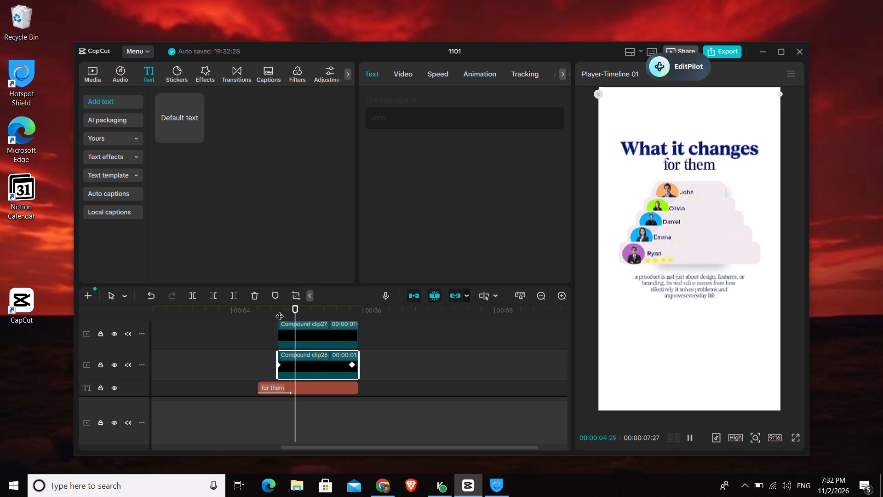
{"action": "key", "text": "space"}
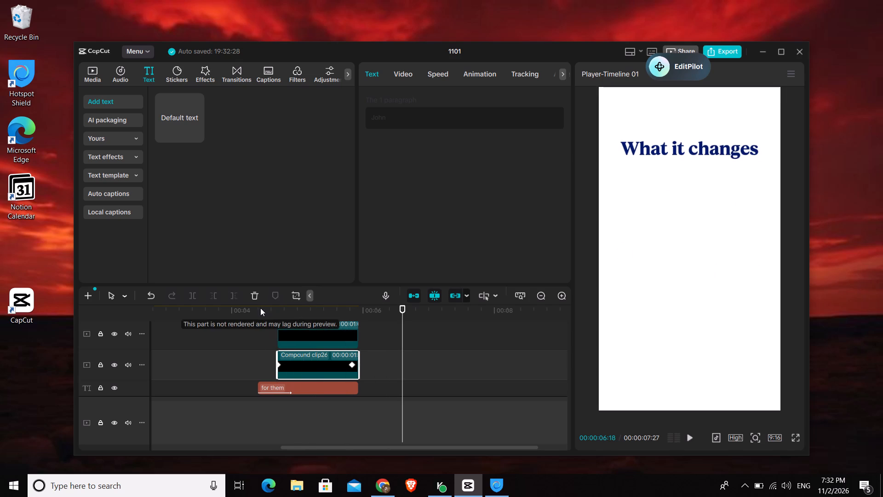
{"action": "left_click", "coordinate": [260, 308]}
{"action": "key", "text": "space"}
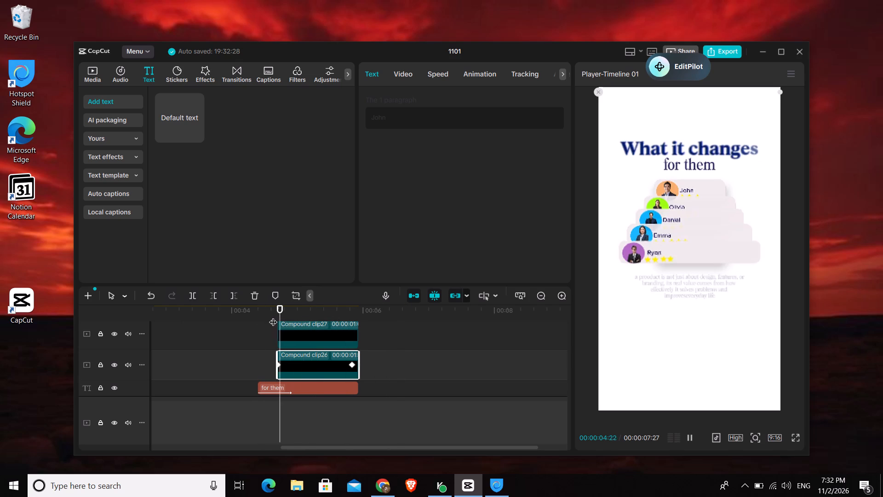
{"action": "key", "text": "space"}
{"action": "key", "text": "space"}
{"action": "key", "text": "space"}
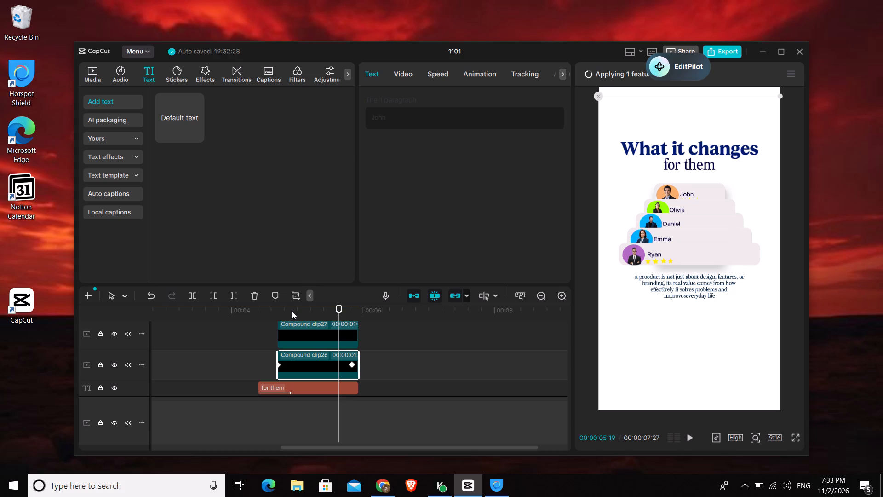
Shift the Olivia, Daniel, Emma and Ryan card clips together so they start at 00:00:04:23.
{"action": "key", "text": "Left"}
{"action": "key", "text": "Left"}
{"action": "key", "text": "Left"}
{"action": "key", "text": "Left"}
{"action": "key", "text": "Left"}
{"action": "key", "text": "Left"}
{"action": "key", "text": "Left"}
{"action": "key", "text": "Left"}
{"action": "key", "text": "Left"}
{"action": "key", "text": "Left"}
{"action": "key", "text": "Left"}
{"action": "key", "text": "Left"}
{"action": "key", "text": "Left"}
{"action": "key", "text": "Left"}
{"action": "key", "text": "Left"}
{"action": "key", "text": "Left"}
{"action": "key", "text": "Left"}
{"action": "key", "text": "Left"}
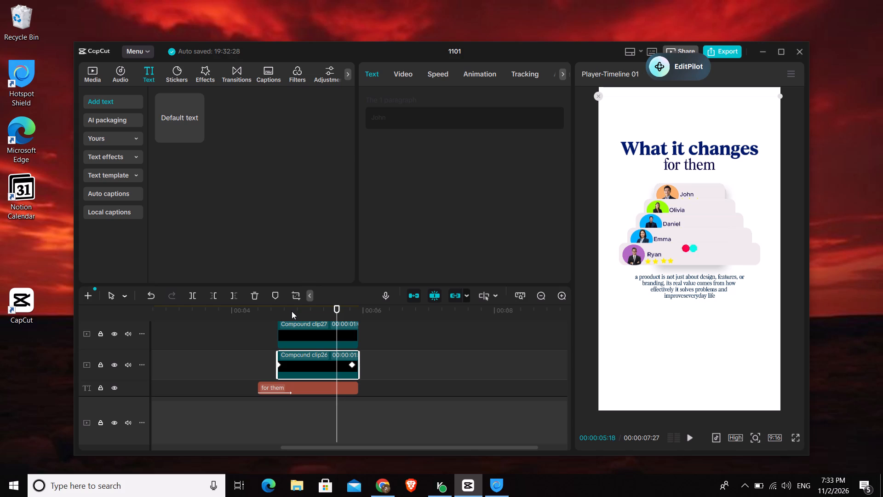
{"action": "key", "text": "Left"}
{"action": "key", "text": "Left"}
{"action": "key", "text": "Left"}
{"action": "key", "text": "Left"}
{"action": "key", "text": "Left"}
{"action": "key", "text": "Left"}
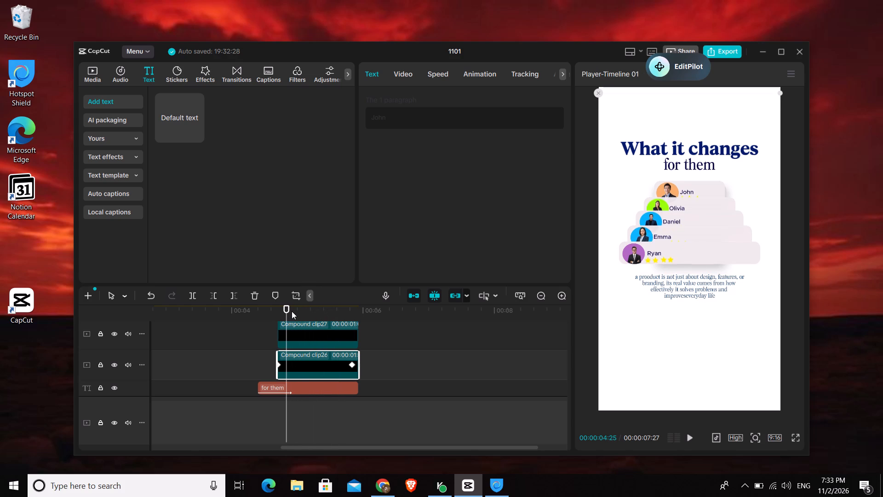
{"action": "scroll", "coordinate": [326, 361], "scroll_direction": "up", "scroll_amount": 3}
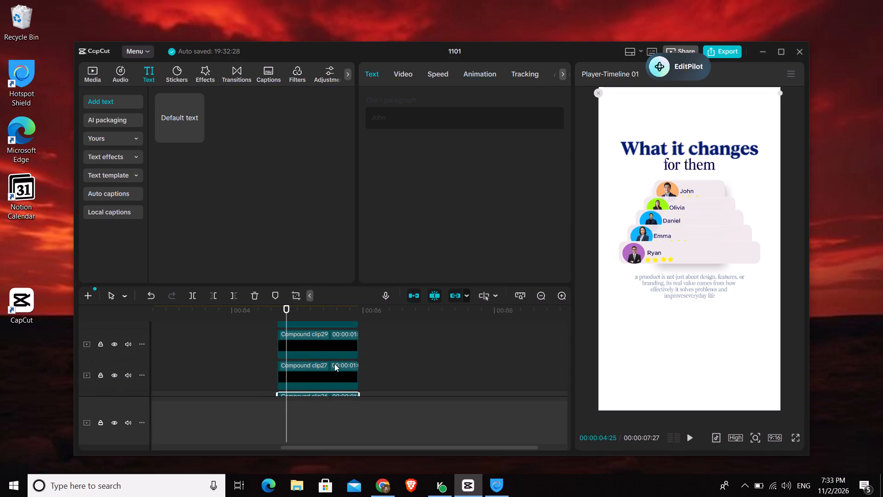
{"action": "scroll", "coordinate": [365, 348], "scroll_direction": "down", "scroll_amount": 3, "text": "ctrl"}
{"action": "scroll", "coordinate": [361, 357], "scroll_direction": "up", "scroll_amount": 7}
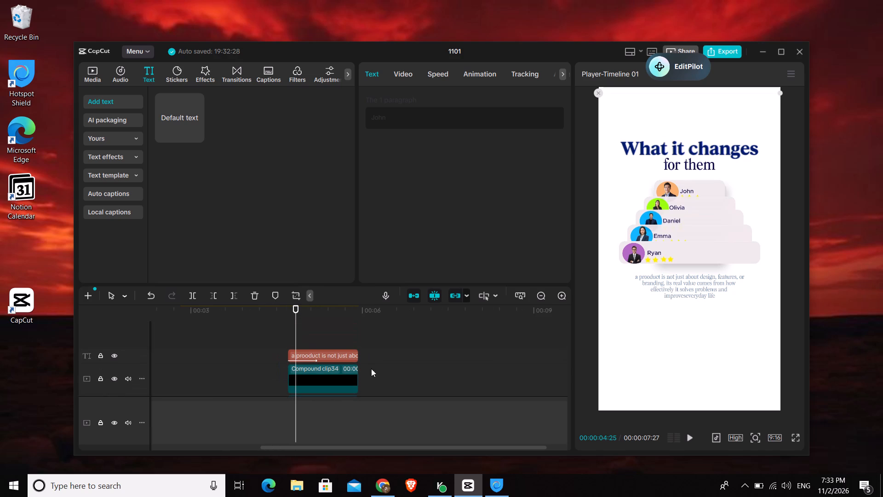
{"action": "left_click_drag", "start_coordinate": [380, 374], "coordinate": [329, 378]}
{"action": "scroll", "coordinate": [343, 379], "scroll_direction": "down", "scroll_amount": 4}
{"action": "scroll", "coordinate": [337, 381], "scroll_direction": "up", "scroll_amount": 1}
{"action": "scroll", "coordinate": [337, 381], "scroll_direction": "down", "scroll_amount": 3}
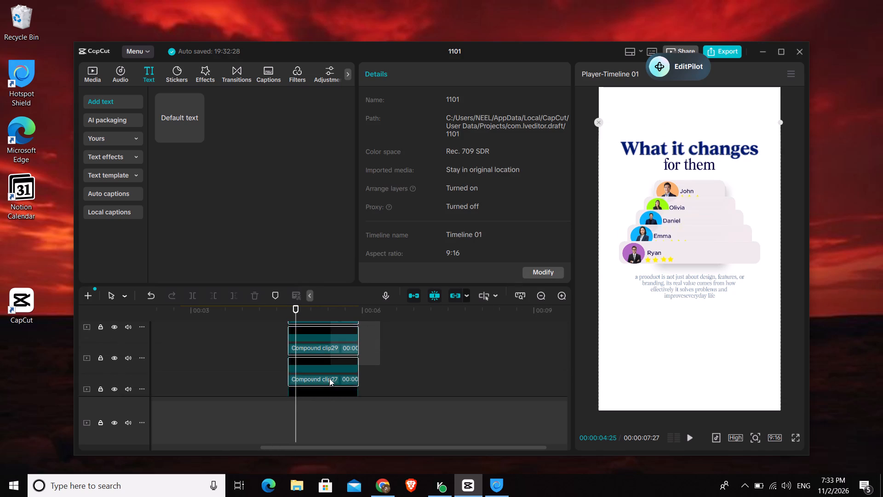
{"action": "left_click_drag", "start_coordinate": [329, 378], "coordinate": [322, 353]}
{"action": "scroll", "coordinate": [325, 375], "scroll_direction": "down", "scroll_amount": 3}
{"action": "left_click_drag", "start_coordinate": [308, 349], "coordinate": [312, 348]}
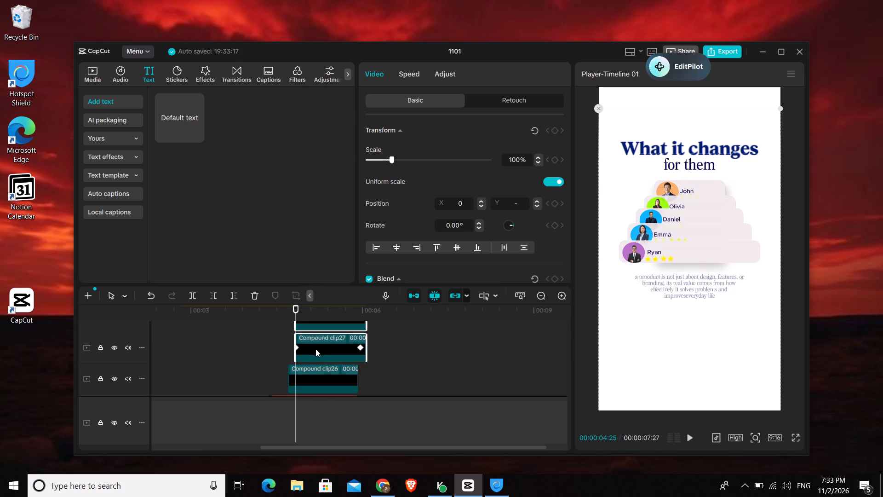
{"action": "key", "text": "Left"}
{"action": "key", "text": "Left"}
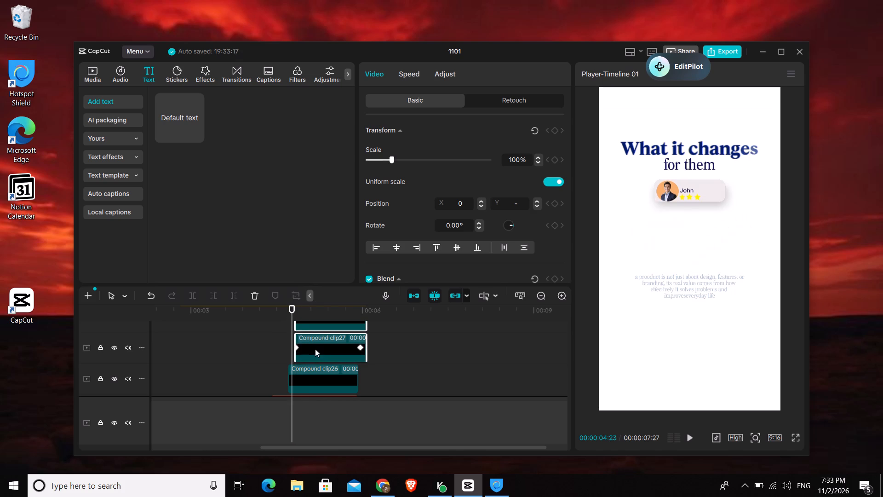
{"action": "left_click_drag", "start_coordinate": [315, 349], "coordinate": [308, 352]}
Move the Daniel card clip on its own so it starts at 00:00:04:25.
{"action": "scroll", "coordinate": [348, 340], "scroll_direction": "up", "scroll_amount": 2}
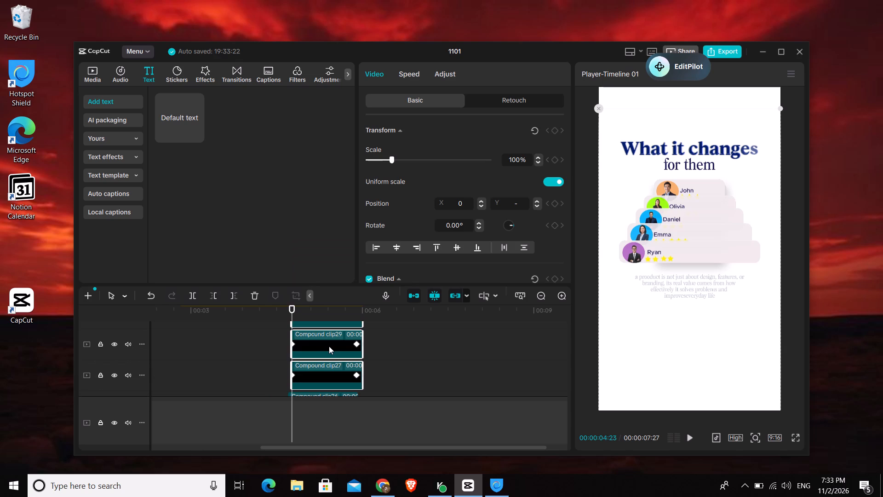
{"action": "left_click", "coordinate": [329, 346]}
{"action": "key", "text": "Right"}
{"action": "key", "text": "Right"}
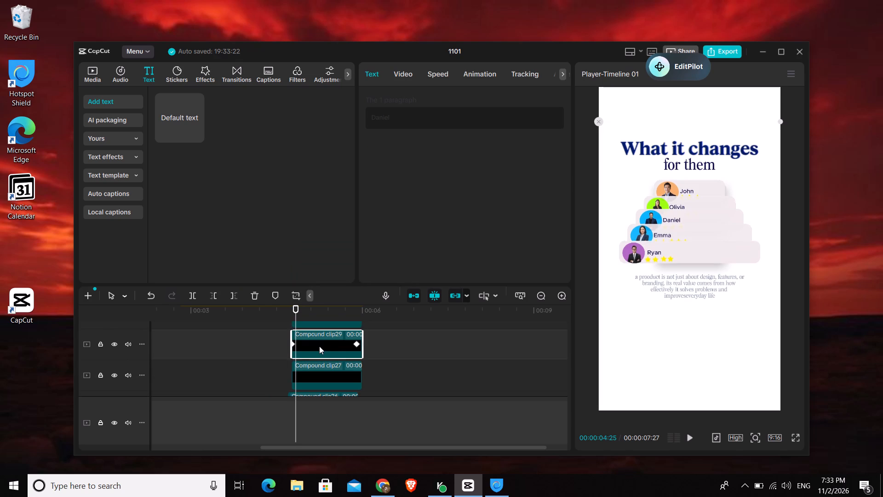
{"action": "left_click_drag", "start_coordinate": [319, 346], "coordinate": [326, 346]}
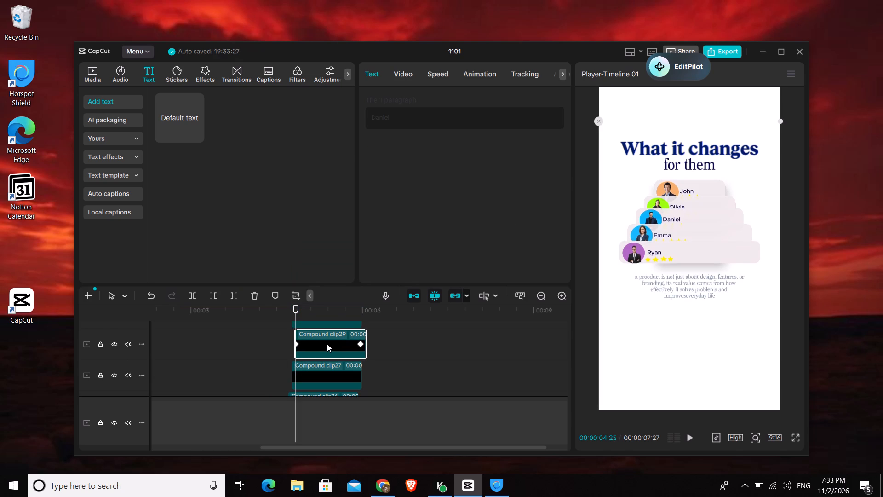
Move the Emma card clip so it starts at 00:00:04:27.
{"action": "key", "text": "Right"}
{"action": "key", "text": "Right"}
{"action": "scroll", "coordinate": [327, 344], "scroll_direction": "up", "scroll_amount": 3}
{"action": "left_click_drag", "start_coordinate": [313, 358], "coordinate": [318, 359]}
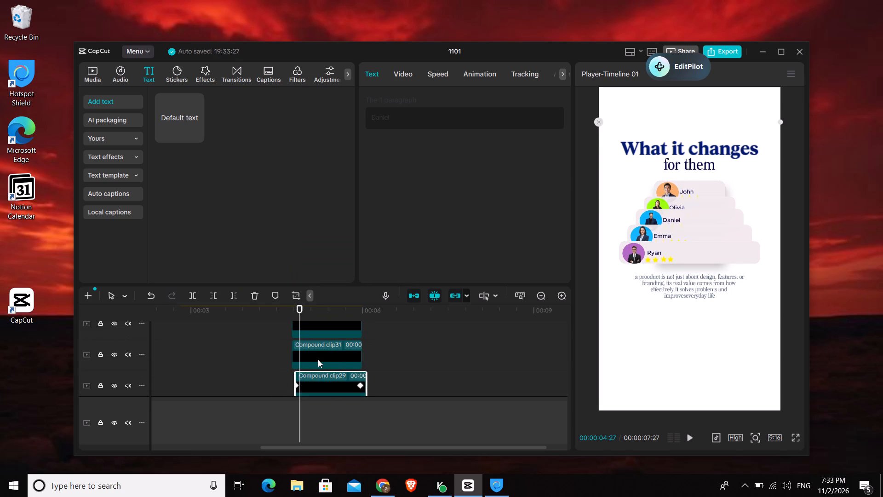
{"action": "left_click_drag", "start_coordinate": [318, 359], "coordinate": [319, 359]}
Move the Ryan card clip so it starts at 00:00:04:29.
{"action": "scroll", "coordinate": [313, 363], "scroll_direction": "up", "scroll_amount": 2}
{"action": "key", "text": "Right"}
{"action": "key", "text": "Right"}
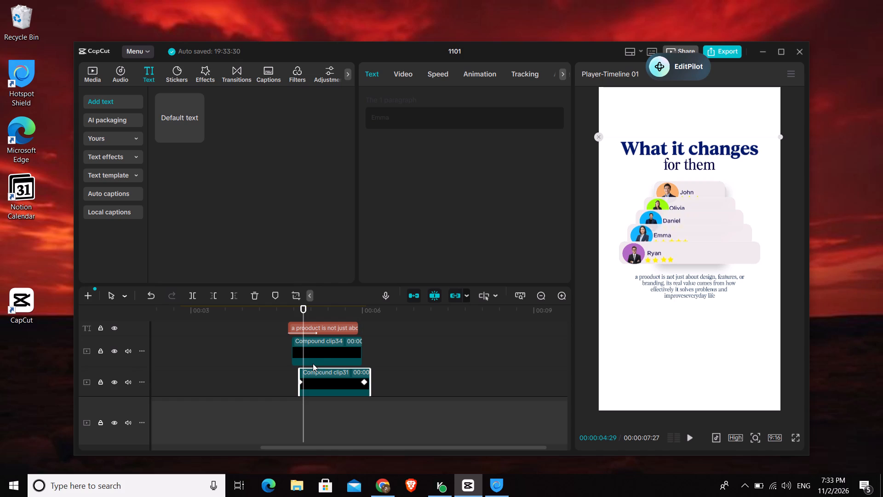
{"action": "left_click_drag", "start_coordinate": [318, 352], "coordinate": [331, 355]}
Play back the scene, including from 00:00:04:05, to review the staggered entrance of the cards.
{"action": "scroll", "coordinate": [282, 363], "scroll_direction": "down", "scroll_amount": 1}
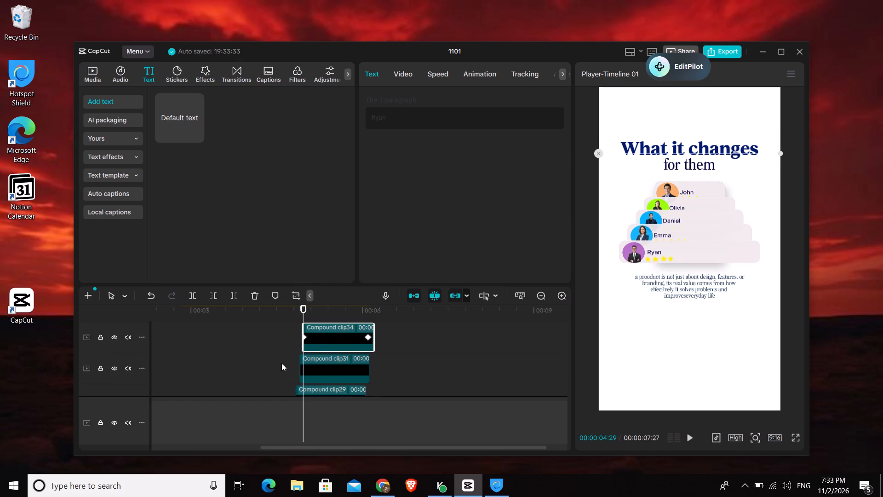
{"action": "left_click", "coordinate": [277, 364]}
{"action": "key", "text": "space"}
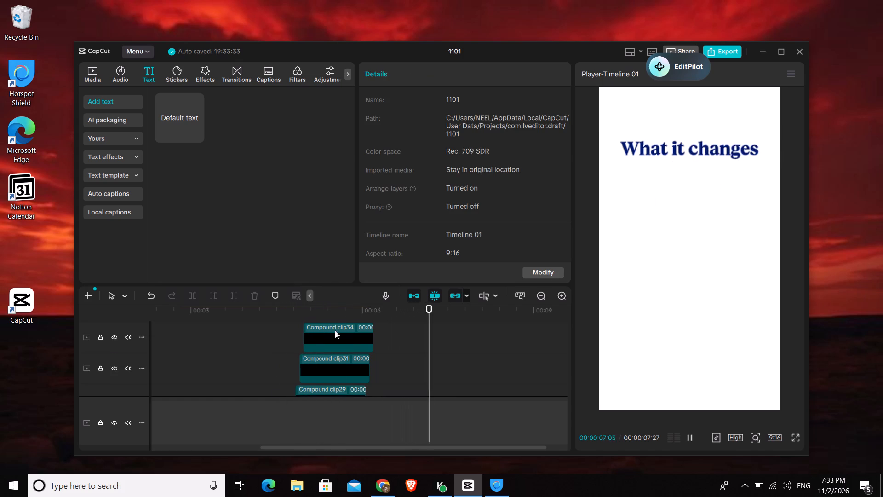
{"action": "left_click", "coordinate": [328, 313]}
{"action": "scroll", "coordinate": [343, 348], "scroll_direction": "down", "scroll_amount": 11}
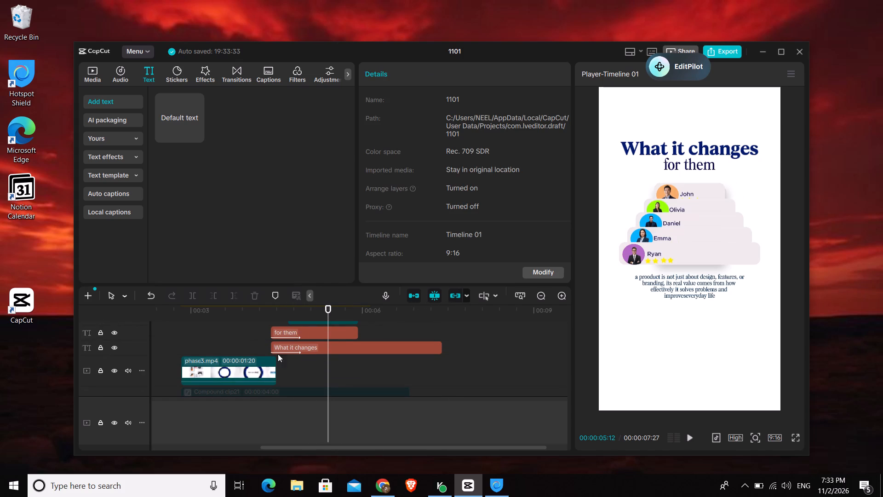
{"action": "left_click", "coordinate": [258, 342]}
{"action": "scroll", "coordinate": [272, 345], "scroll_direction": "up", "scroll_amount": 1}
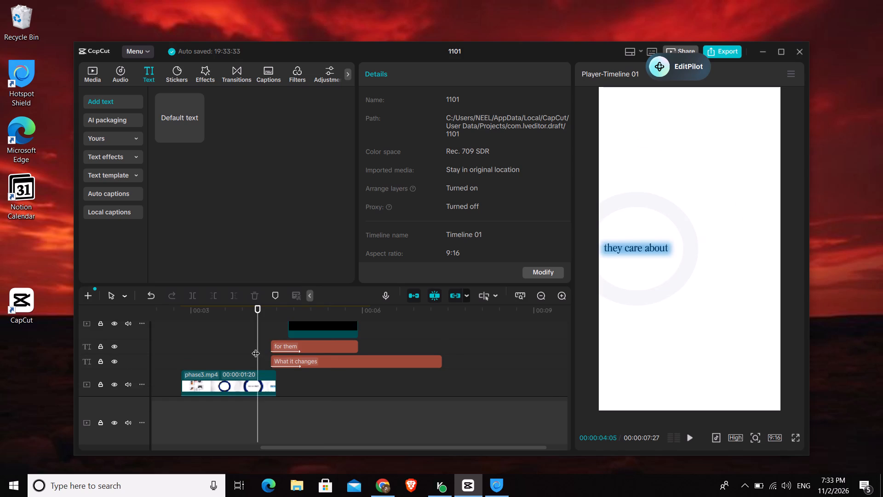
{"action": "key", "text": "space"}
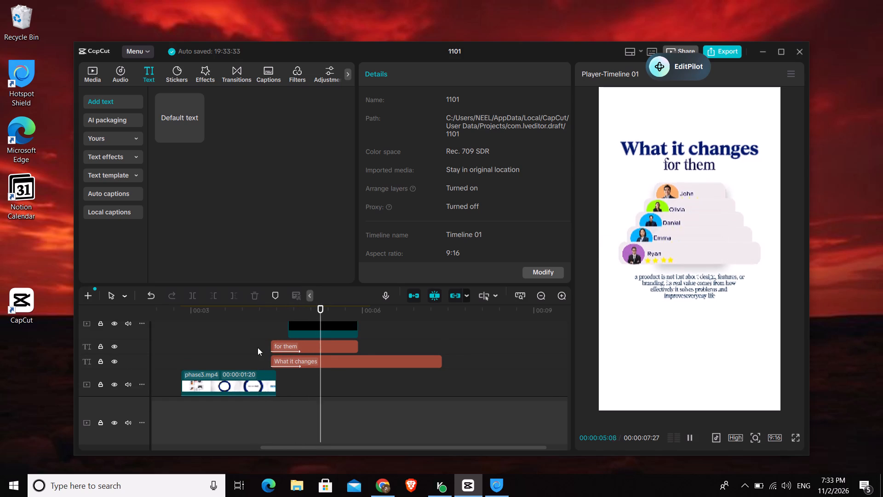
Replay the "What it changes for them" scene from just before its start to review the card entrance.
{"action": "key", "text": "space"}
{"action": "left_click", "coordinate": [254, 345]}
{"action": "key", "text": "space"}
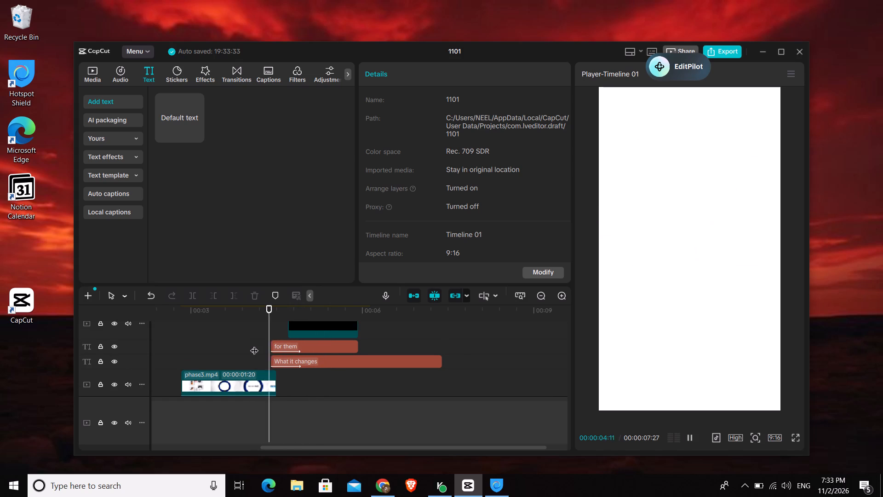
{"action": "key", "text": "space"}
Step frame by frame from 00:00:04:21 through the cards' staggered entrance to check each card's appearance.
{"action": "scroll", "coordinate": [334, 358], "scroll_direction": "up", "scroll_amount": 4}
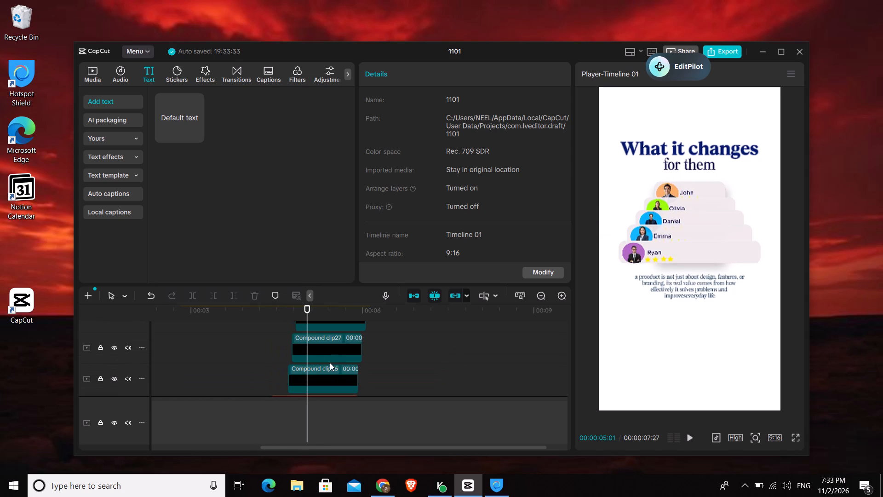
{"action": "left_click", "coordinate": [287, 350]}
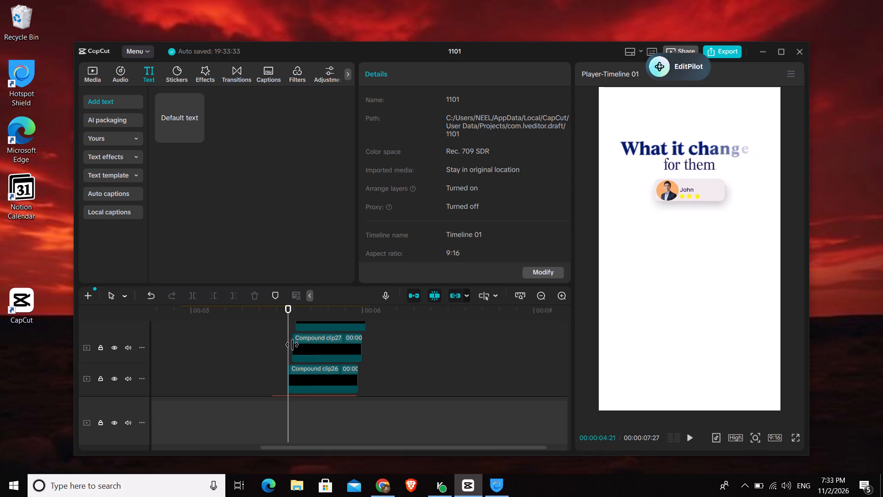
{"action": "key", "text": "Right"}
{"action": "key", "text": "Right"}
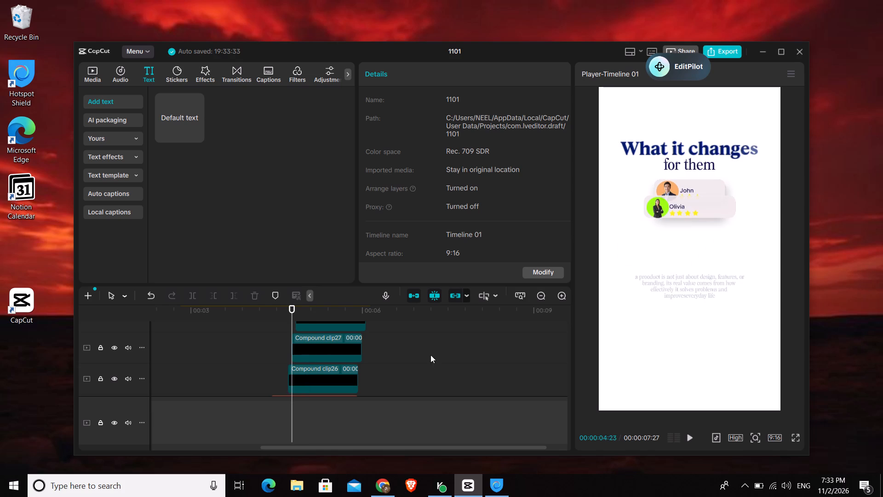
{"action": "key", "text": "Right"}
{"action": "key", "text": "Right"}
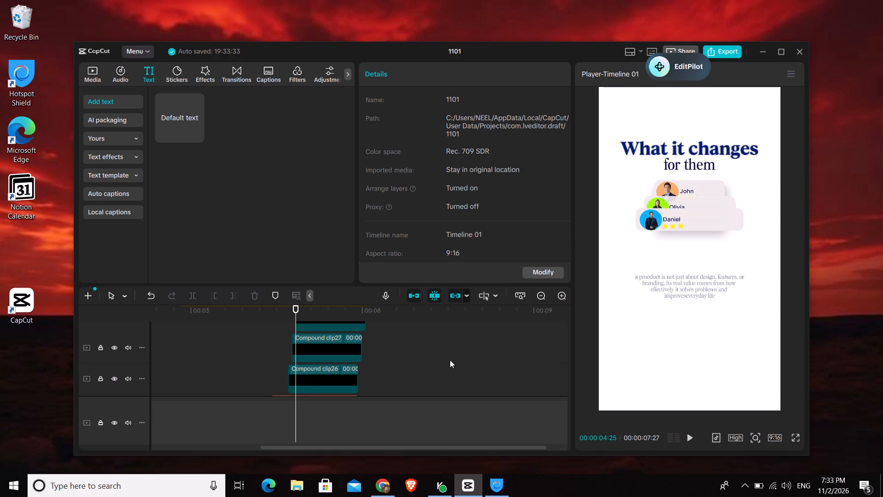
{"action": "key", "text": "Right"}
{"action": "key", "text": "Right"}
{"action": "key", "text": "Right"}
{"action": "key", "text": "Right"}
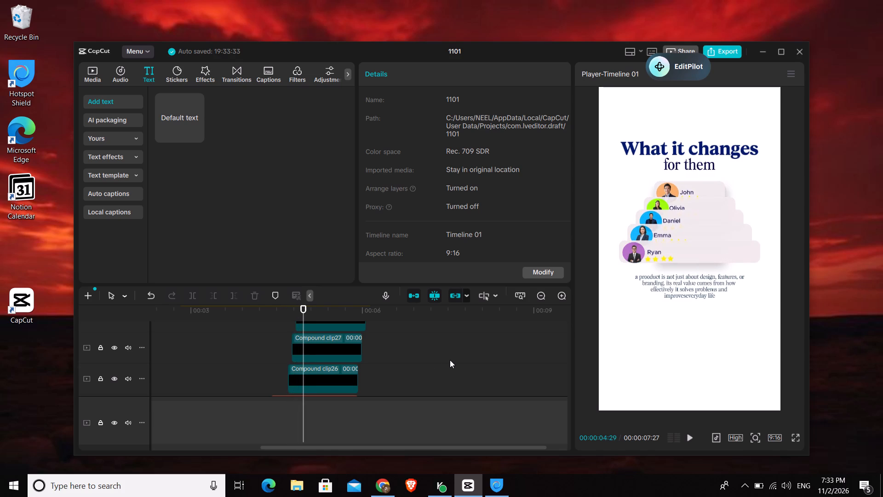
{"action": "key", "text": "Right"}
{"action": "key", "text": "Right"}
{"action": "key", "text": "Left"}
{"action": "key", "text": "Left"}
{"action": "key", "text": "Left"}
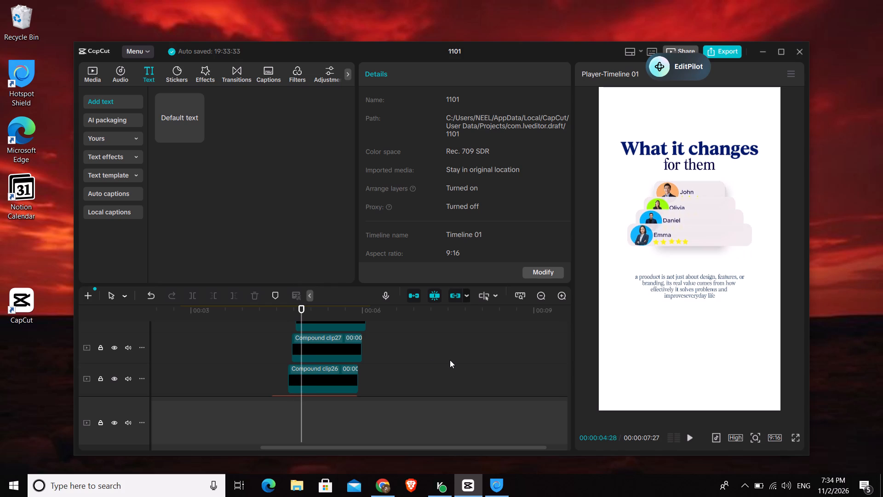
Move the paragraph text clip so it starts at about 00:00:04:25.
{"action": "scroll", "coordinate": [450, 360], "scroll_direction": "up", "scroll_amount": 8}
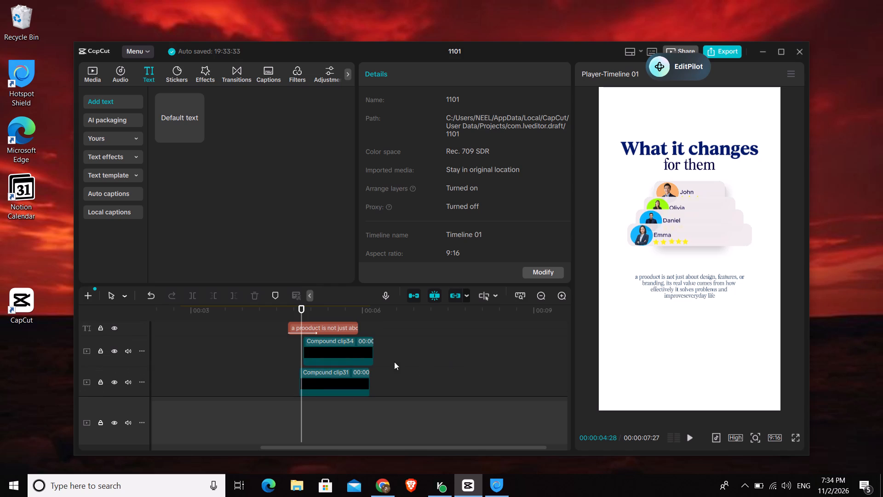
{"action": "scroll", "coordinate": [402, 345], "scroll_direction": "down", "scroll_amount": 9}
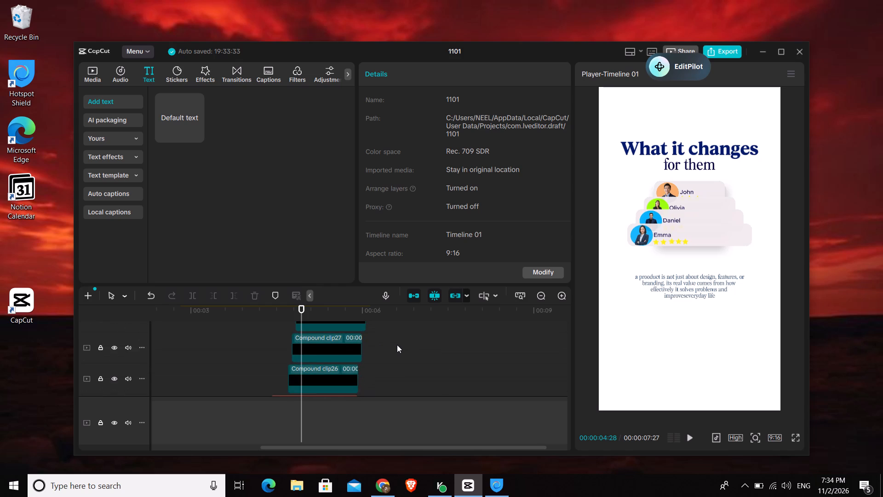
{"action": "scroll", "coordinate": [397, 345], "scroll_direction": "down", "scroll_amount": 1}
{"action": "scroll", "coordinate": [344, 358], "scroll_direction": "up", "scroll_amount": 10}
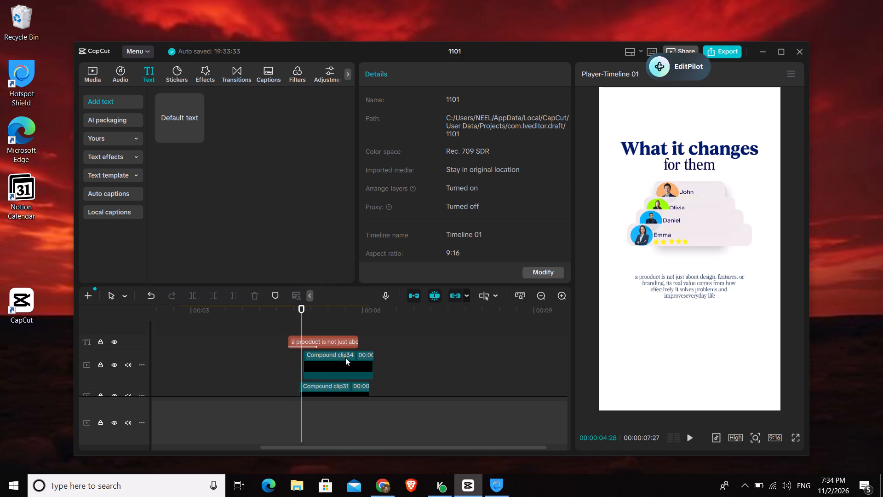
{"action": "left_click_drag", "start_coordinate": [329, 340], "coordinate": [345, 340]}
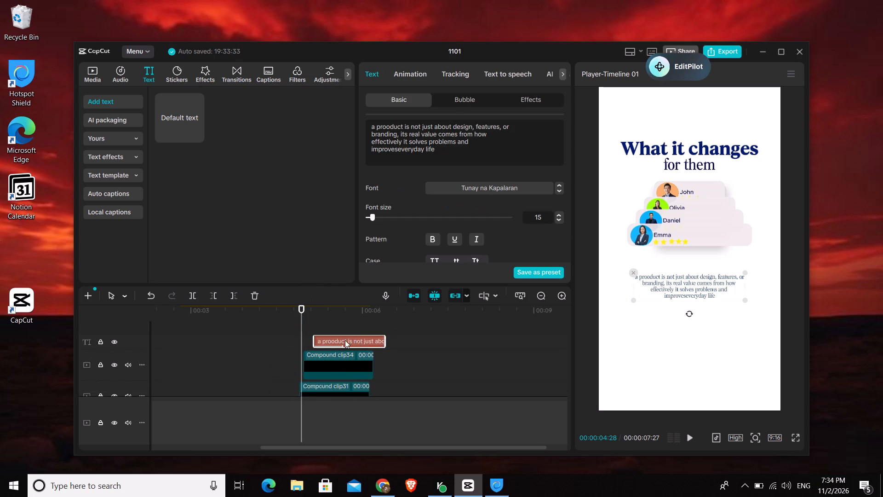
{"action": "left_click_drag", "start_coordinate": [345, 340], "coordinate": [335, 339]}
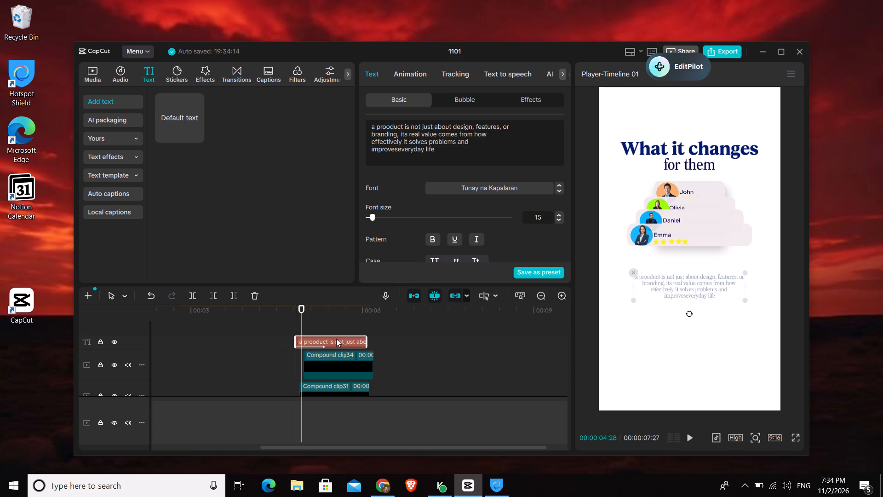
Move the paragraph text clip to start at 00:00:04:12 and extend its end to match the Ryan card clip's end.
{"action": "scroll", "coordinate": [336, 339], "scroll_direction": "down", "scroll_amount": 3}
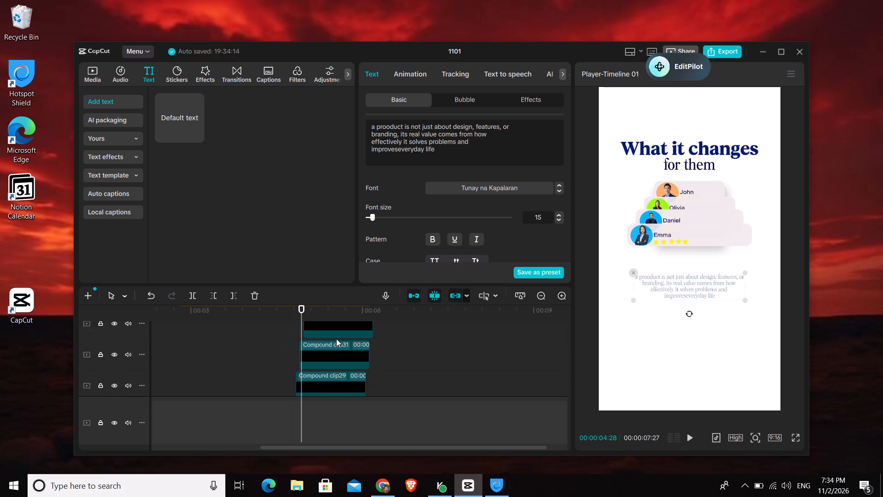
{"action": "scroll", "coordinate": [336, 339], "scroll_direction": "down", "scroll_amount": 8}
{"action": "left_click", "coordinate": [272, 339]}
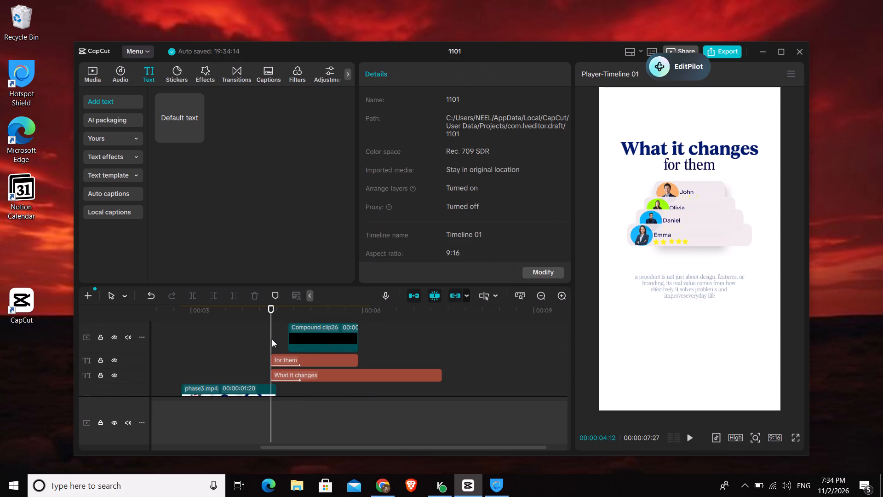
{"action": "scroll", "coordinate": [274, 358], "scroll_direction": "down", "scroll_amount": 1}
{"action": "scroll", "coordinate": [278, 363], "scroll_direction": "up", "scroll_amount": 12}
{"action": "scroll", "coordinate": [277, 365], "scroll_direction": "down", "scroll_amount": 1}
{"action": "scroll", "coordinate": [277, 365], "scroll_direction": "up", "scroll_amount": 5}
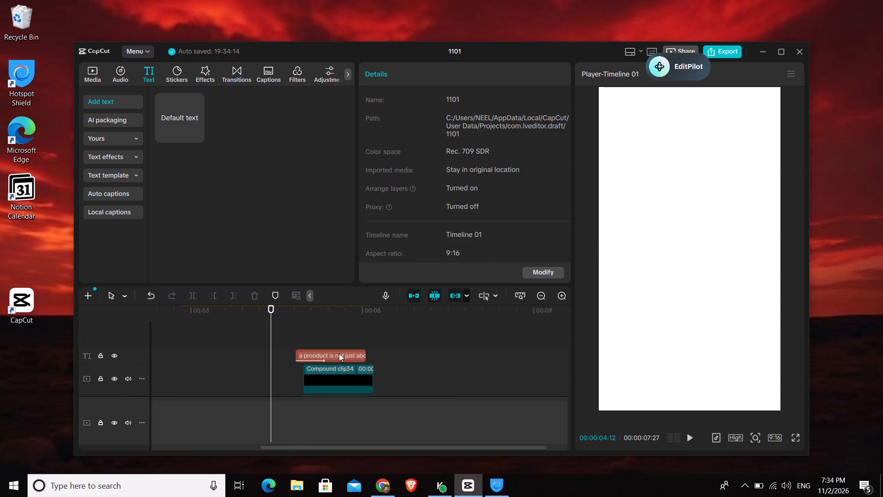
{"action": "left_click_drag", "start_coordinate": [339, 353], "coordinate": [317, 355]}
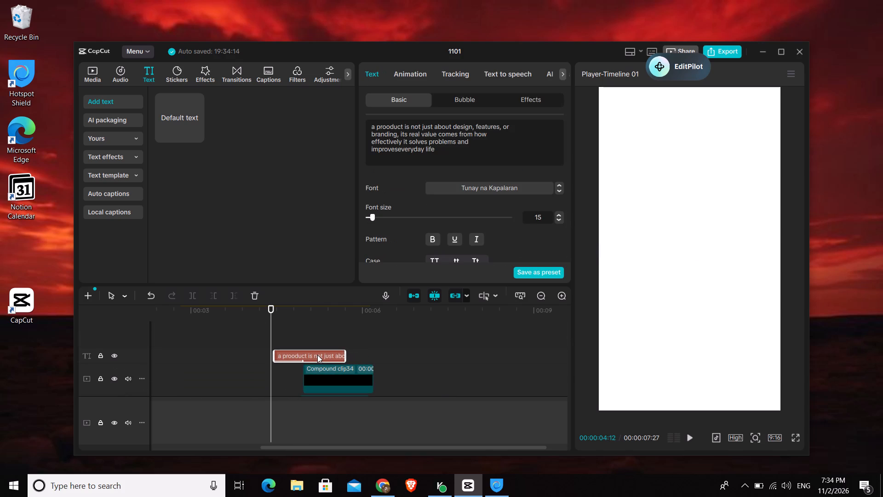
{"action": "left_click_drag", "start_coordinate": [341, 351], "coordinate": [373, 349]}
Trim the end of the "What it changes" text clip to 00:00:06:06.
{"action": "scroll", "coordinate": [374, 359], "scroll_direction": "down", "scroll_amount": 5}
{"action": "scroll", "coordinate": [379, 368], "scroll_direction": "up", "scroll_amount": 1}
{"action": "scroll", "coordinate": [379, 369], "scroll_direction": "down", "scroll_amount": 8}
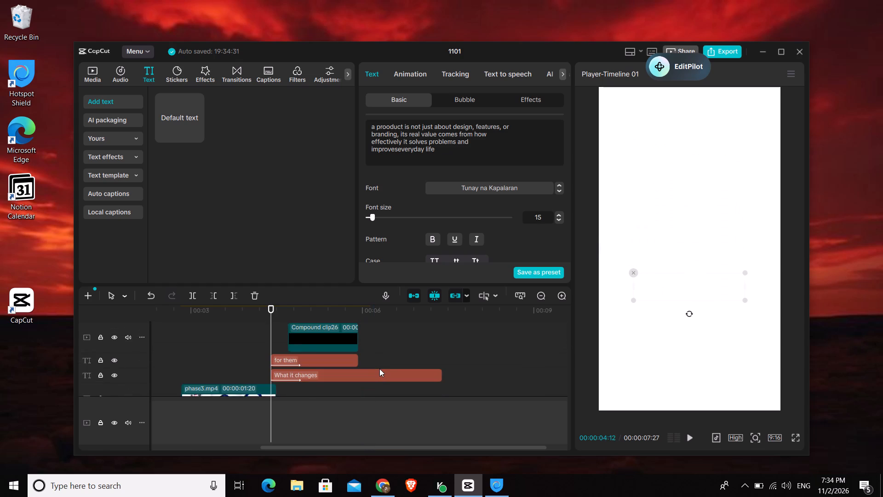
{"action": "scroll", "coordinate": [379, 369], "scroll_direction": "up", "scroll_amount": 1}
{"action": "scroll", "coordinate": [379, 369], "scroll_direction": "down", "scroll_amount": 2}
{"action": "left_click", "coordinate": [367, 334]}
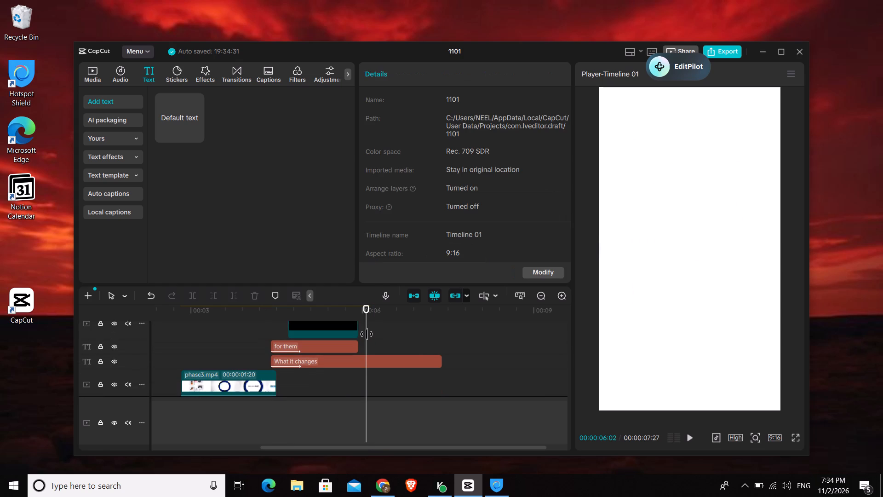
{"action": "left_click_drag", "start_coordinate": [367, 334], "coordinate": [368, 338]}
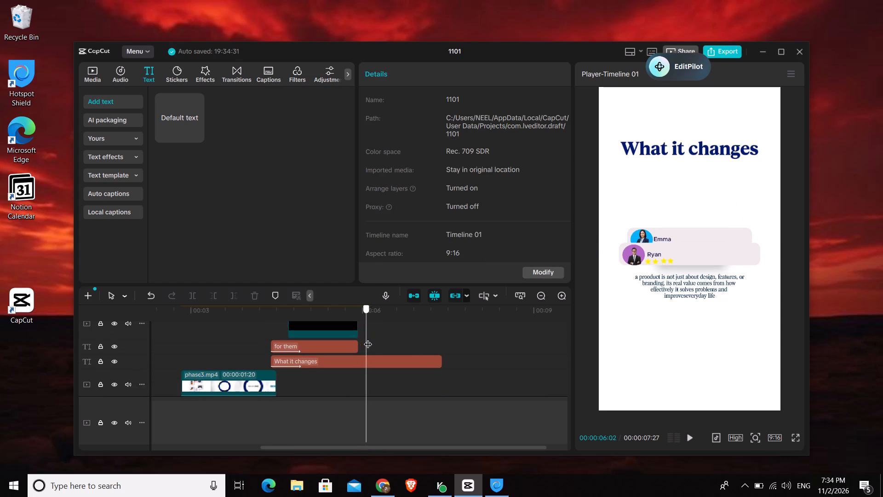
{"action": "left_click_drag", "start_coordinate": [368, 338], "coordinate": [376, 337]}
{"action": "left_click_drag", "start_coordinate": [442, 361], "coordinate": [437, 363]}
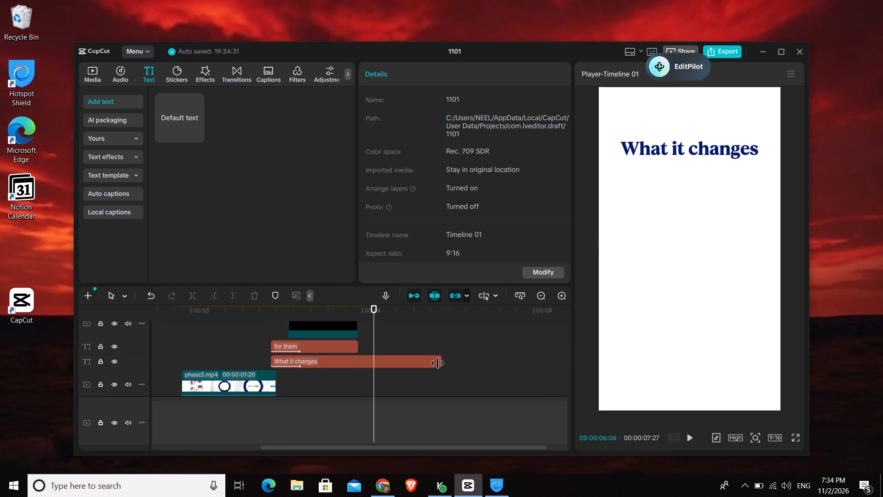
{"action": "left_click_drag", "start_coordinate": [437, 363], "coordinate": [374, 367]}
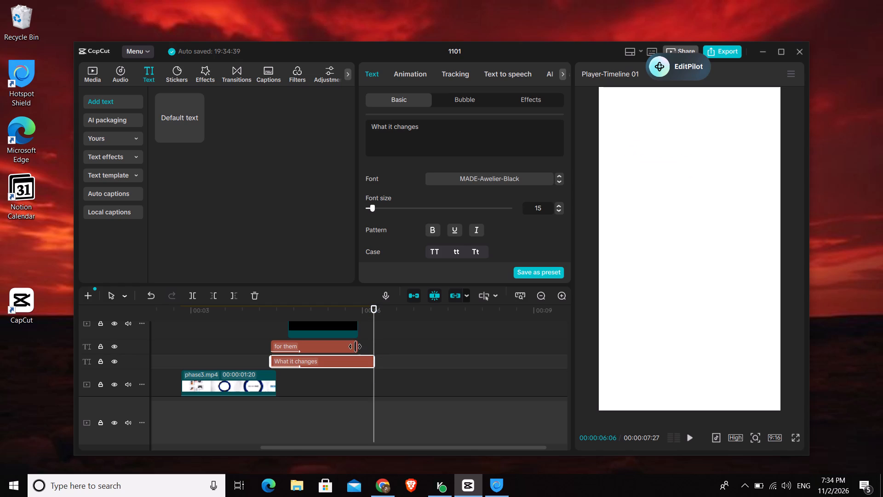
Shift the "for them" text clip a few frames later and extend its end to 00:00:06:06.
{"action": "left_click_drag", "start_coordinate": [355, 347], "coordinate": [361, 347]}
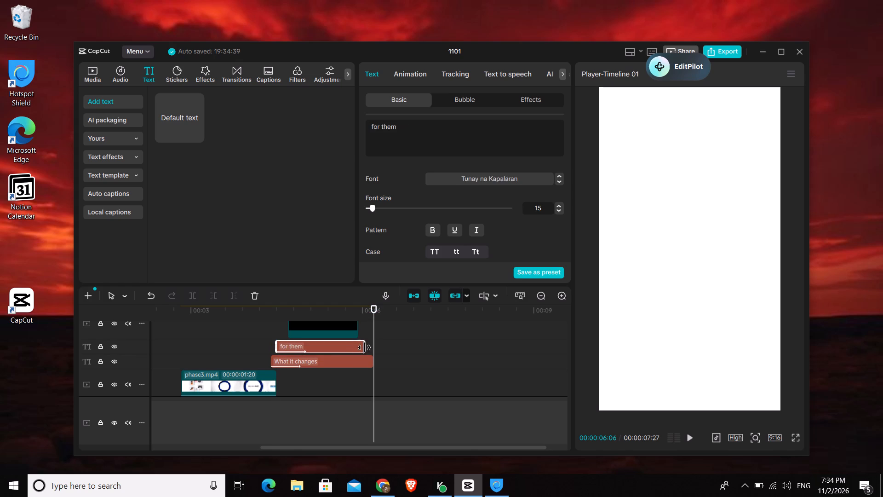
{"action": "left_click_drag", "start_coordinate": [366, 347], "coordinate": [373, 346]}
Scrub and play back the scene from before 00:00:04:09 to review the retimed texts and cards.
{"action": "scroll", "coordinate": [393, 351], "scroll_direction": "up", "scroll_amount": 9}
{"action": "scroll", "coordinate": [393, 351], "scroll_direction": "down", "scroll_amount": 1}
{"action": "scroll", "coordinate": [393, 351], "scroll_direction": "up", "scroll_amount": 6}
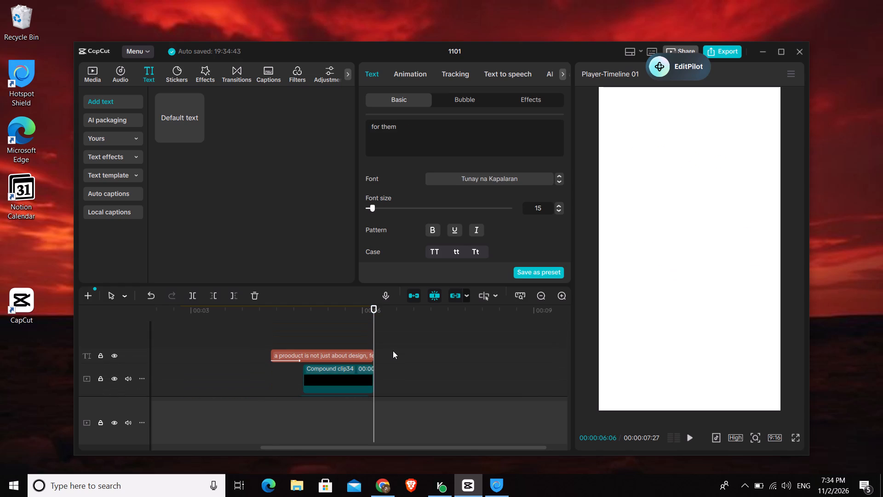
{"action": "scroll", "coordinate": [393, 351], "scroll_direction": "down", "scroll_amount": 7}
{"action": "scroll", "coordinate": [329, 370], "scroll_direction": "down", "scroll_amount": 2}
{"action": "scroll", "coordinate": [327, 370], "scroll_direction": "up", "scroll_amount": 7}
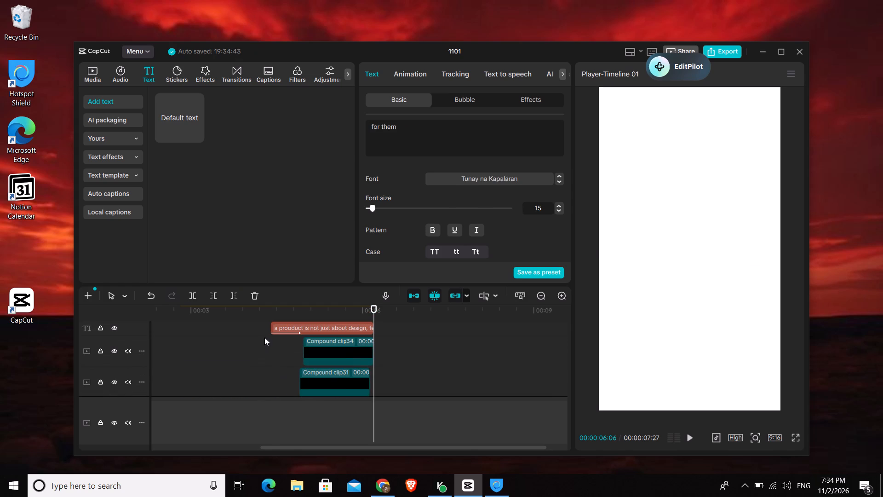
{"action": "left_click", "coordinate": [264, 337]}
{"action": "left_click_drag", "start_coordinate": [264, 353], "coordinate": [310, 341]}
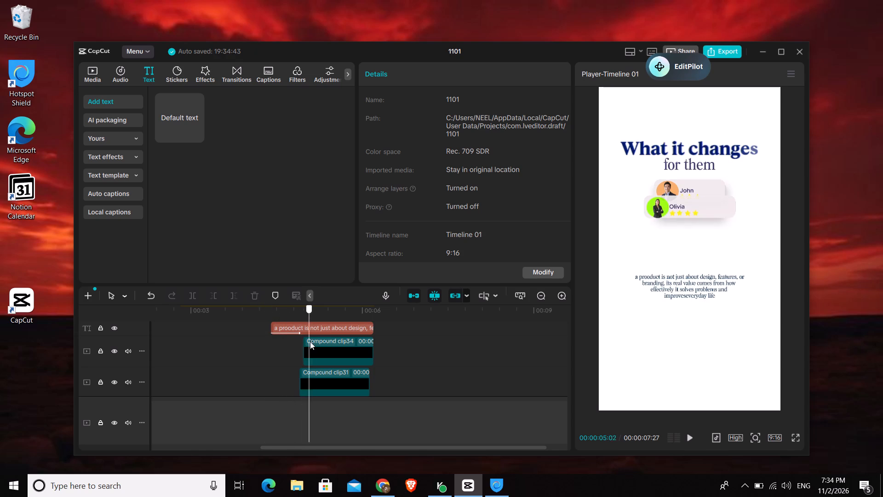
{"action": "left_click_drag", "start_coordinate": [310, 341], "coordinate": [270, 370]}
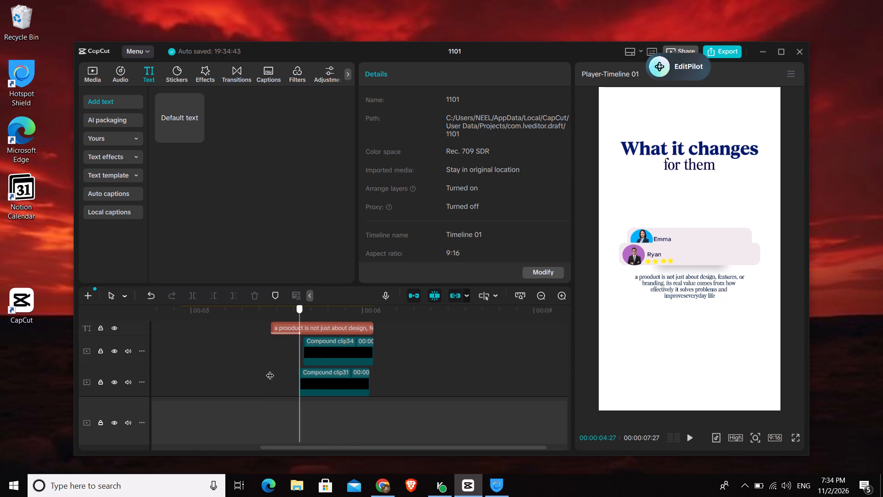
{"action": "left_click_drag", "start_coordinate": [270, 370], "coordinate": [257, 373]}
{"action": "key", "text": "space"}
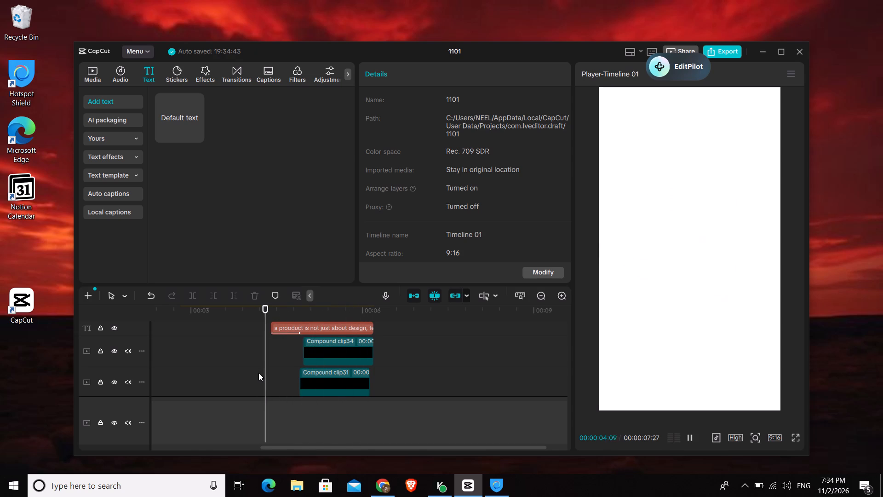
{"action": "key", "text": "space"}
{"action": "key", "text": "space"}
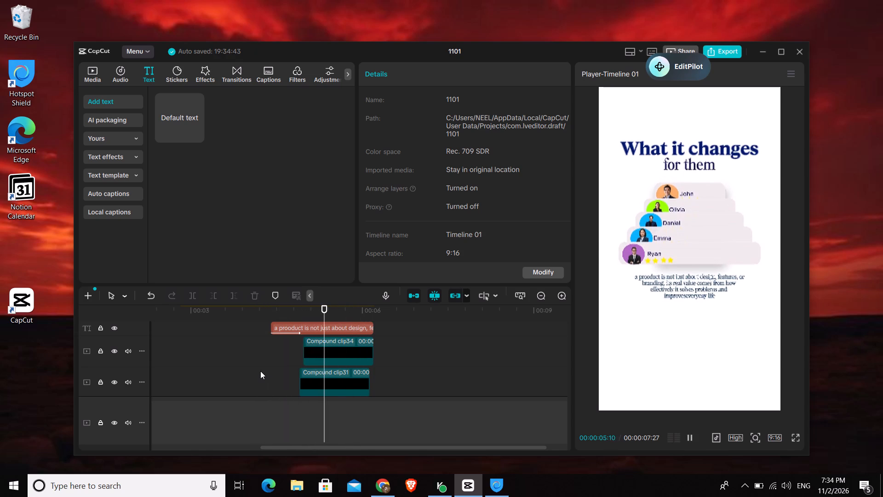
{"action": "key", "text": "space"}
Combine the two heading texts, the paragraph text and all five card clips into one compound clip.
{"action": "scroll", "coordinate": [279, 367], "scroll_direction": "down", "scroll_amount": 4}
{"action": "scroll", "coordinate": [293, 366], "scroll_direction": "up", "scroll_amount": 1}
{"action": "scroll", "coordinate": [294, 366], "scroll_direction": "down", "scroll_amount": 8}
{"action": "scroll", "coordinate": [294, 366], "scroll_direction": "up", "scroll_amount": 16}
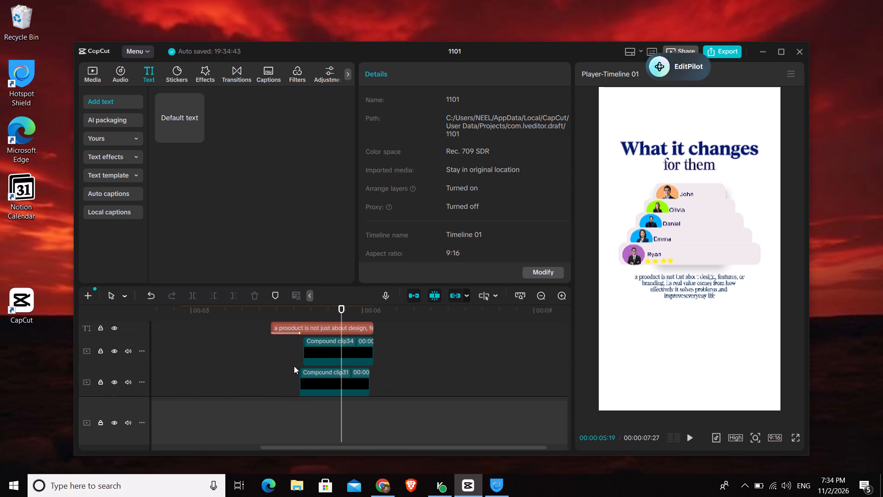
{"action": "scroll", "coordinate": [294, 366], "scroll_direction": "down", "scroll_amount": 7}
{"action": "scroll", "coordinate": [277, 374], "scroll_direction": "up", "scroll_amount": 1}
{"action": "scroll", "coordinate": [277, 374], "scroll_direction": "down", "scroll_amount": 4}
{"action": "scroll", "coordinate": [277, 374], "scroll_direction": "up", "scroll_amount": 4}
{"action": "scroll", "coordinate": [277, 374], "scroll_direction": "down", "scroll_amount": 1}
{"action": "scroll", "coordinate": [277, 374], "scroll_direction": "up", "scroll_amount": 1}
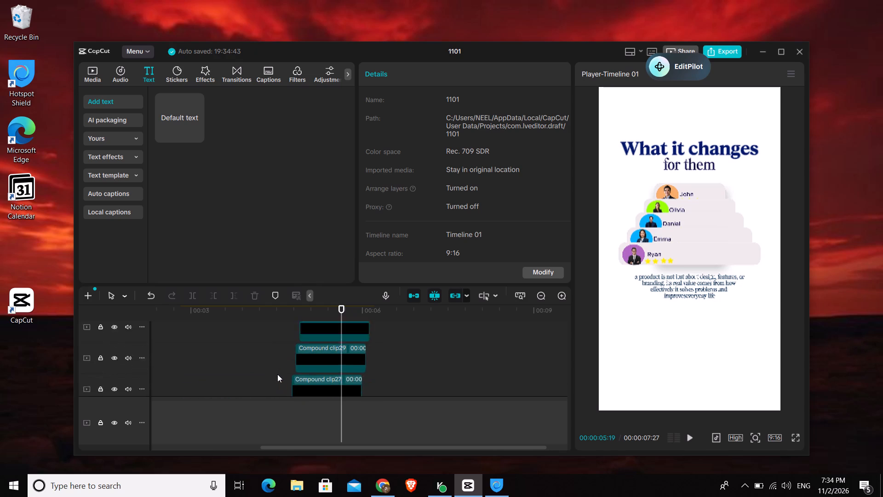
{"action": "scroll", "coordinate": [277, 374], "scroll_direction": "up", "scroll_amount": 4}
{"action": "scroll", "coordinate": [272, 374], "scroll_direction": "down", "scroll_amount": 13}
{"action": "scroll", "coordinate": [278, 370], "scroll_direction": "up", "scroll_amount": 1}
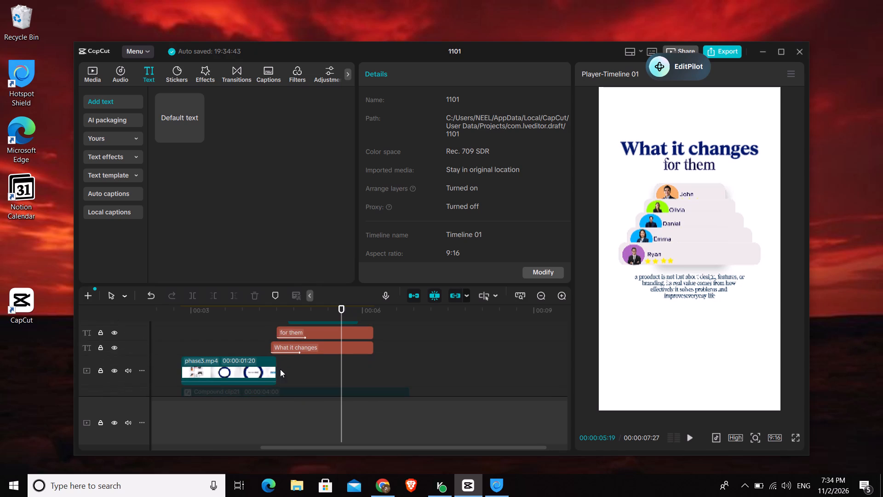
{"action": "left_click_drag", "start_coordinate": [401, 367], "coordinate": [321, 337]}
{"action": "scroll", "coordinate": [355, 341], "scroll_direction": "up", "scroll_amount": 11}
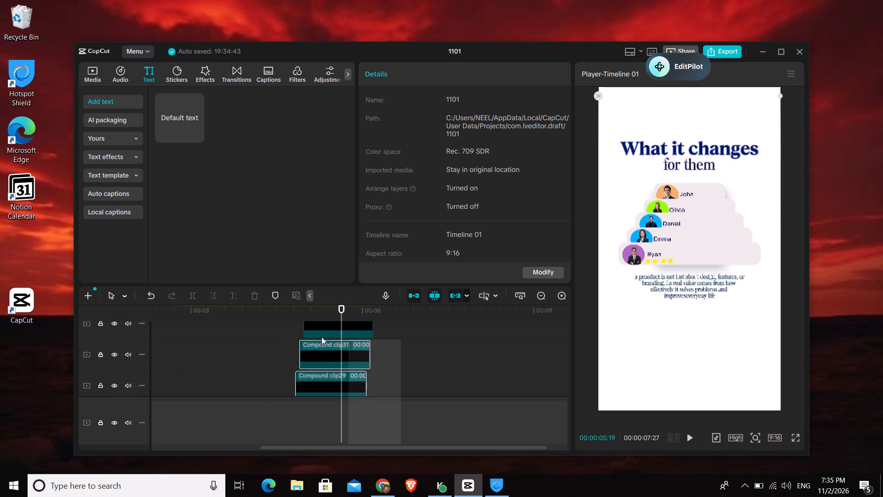
{"action": "left_click_drag", "start_coordinate": [321, 337], "coordinate": [305, 352]}
{"action": "scroll", "coordinate": [321, 337], "scroll_direction": "up", "scroll_amount": 5}
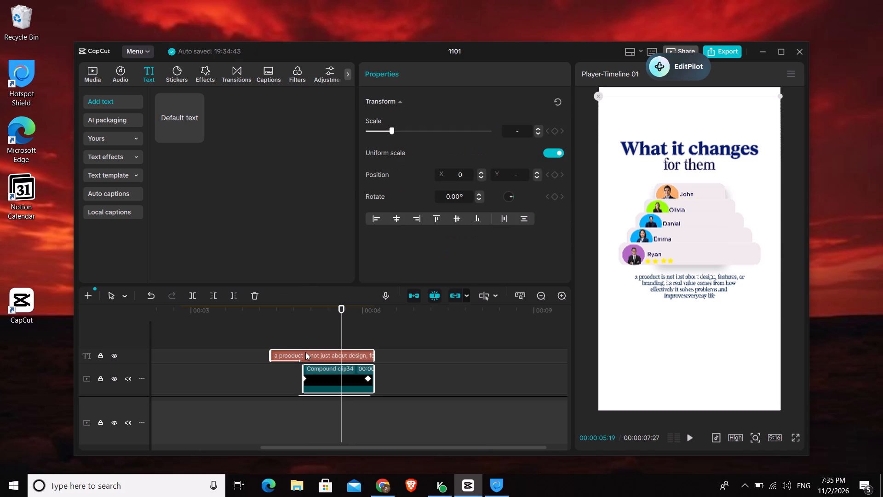
{"action": "key", "text": "alt+g"}
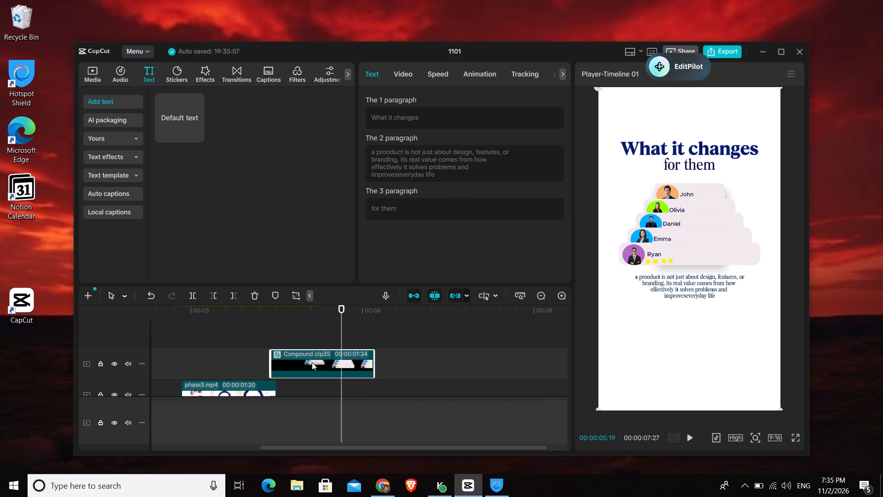
Move the compound clip slightly earlier on its track so it starts at 00:00:04:10, overlapping the end of phase3.mp4.
{"action": "left_click", "coordinate": [271, 335]}
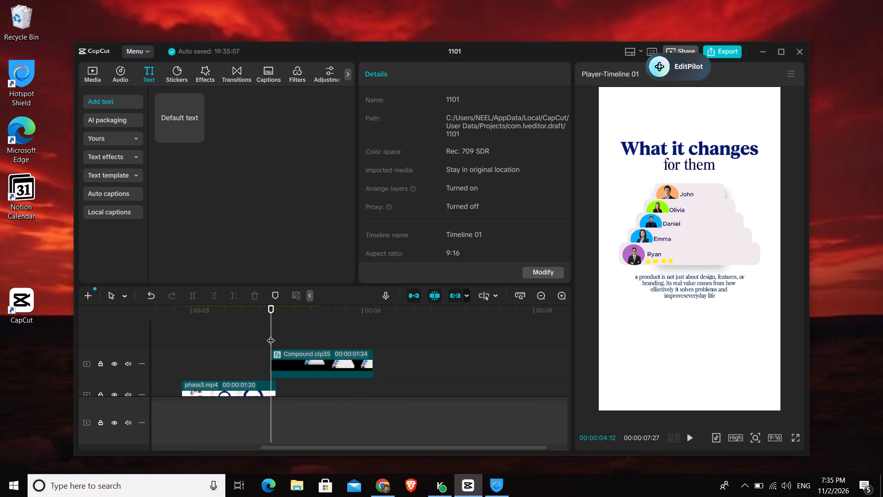
{"action": "left_click_drag", "start_coordinate": [271, 335], "coordinate": [267, 328]}
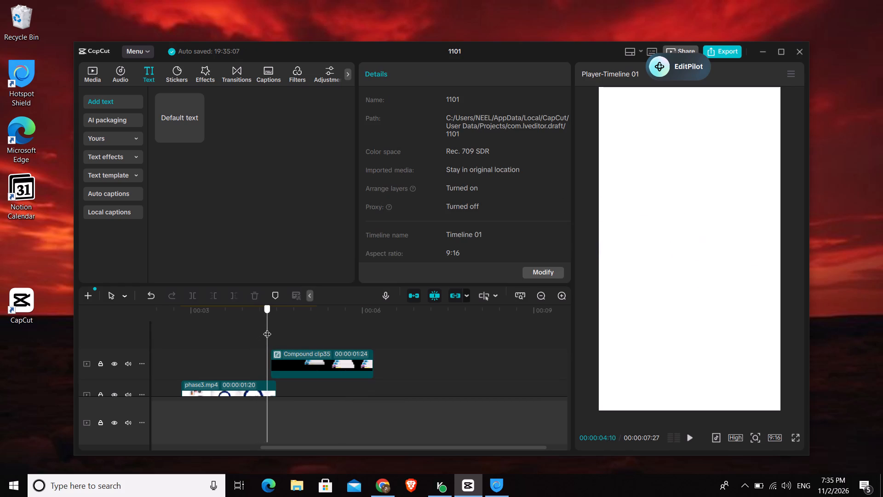
{"action": "left_click_drag", "start_coordinate": [267, 328], "coordinate": [257, 329]}
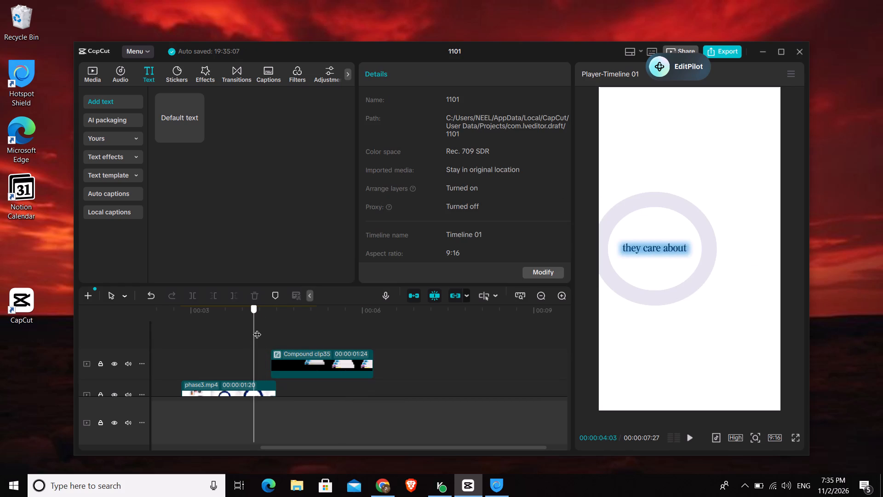
{"action": "left_click_drag", "start_coordinate": [257, 329], "coordinate": [266, 324]}
{"action": "left_click_drag", "start_coordinate": [316, 353], "coordinate": [308, 355]}
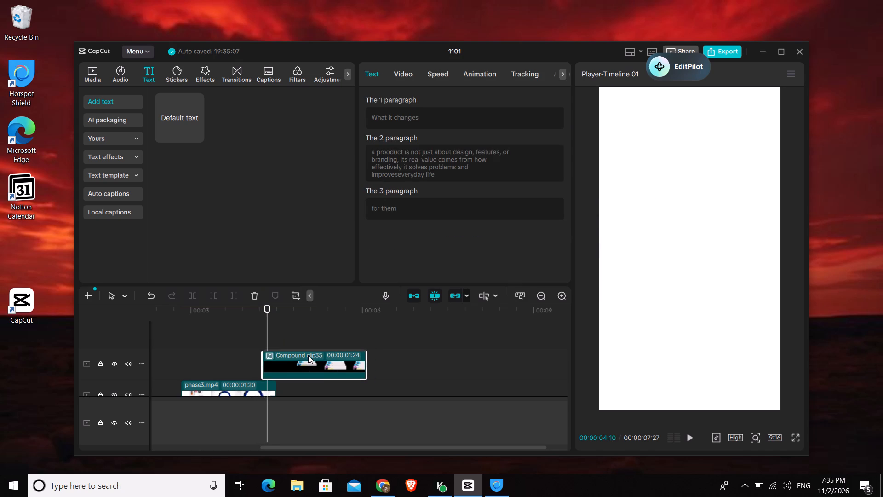
{"action": "left_click_drag", "start_coordinate": [308, 355], "coordinate": [311, 354]}
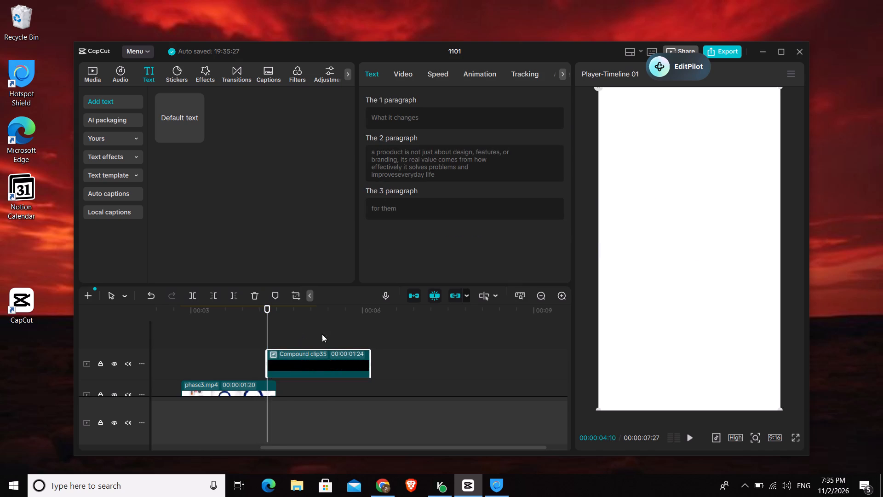
Keyframe the compound clip's transform to slide in from beyond the frame's right edge at 00:00:04:10 to its centred position at 00:00:04:21.
{"action": "left_click_drag", "start_coordinate": [266, 336], "coordinate": [279, 336]}
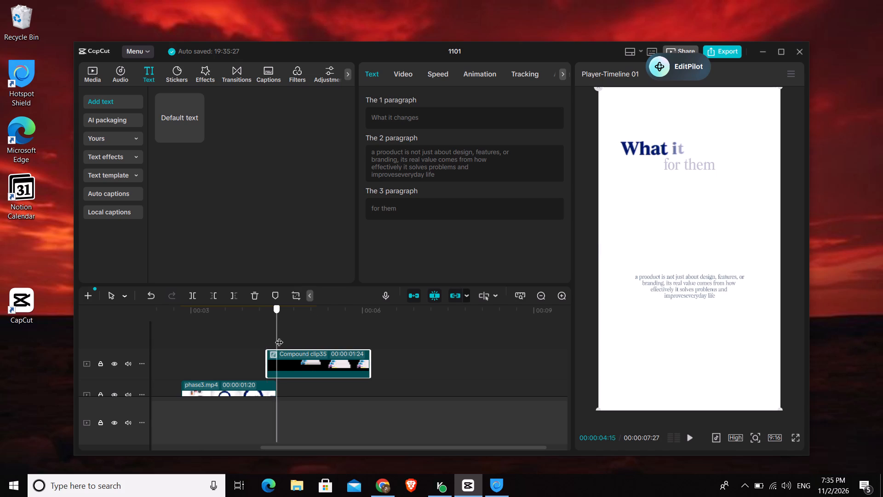
{"action": "left_click_drag", "start_coordinate": [279, 336], "coordinate": [287, 335]}
{"action": "left_click", "coordinate": [397, 76]}
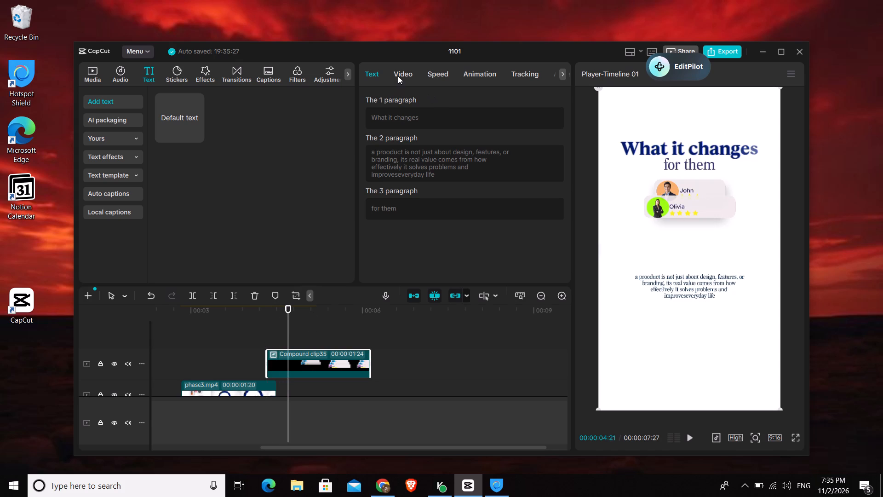
{"action": "left_click", "coordinate": [555, 129]}
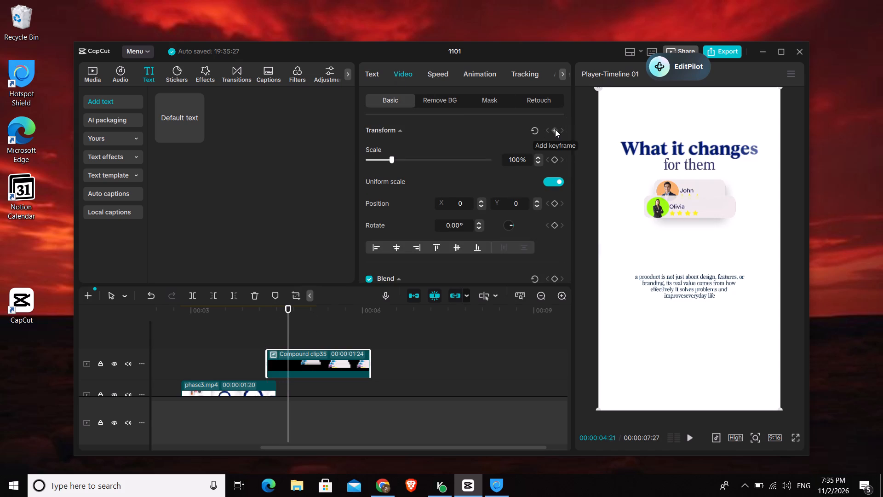
{"action": "left_click_drag", "start_coordinate": [287, 331], "coordinate": [266, 333]}
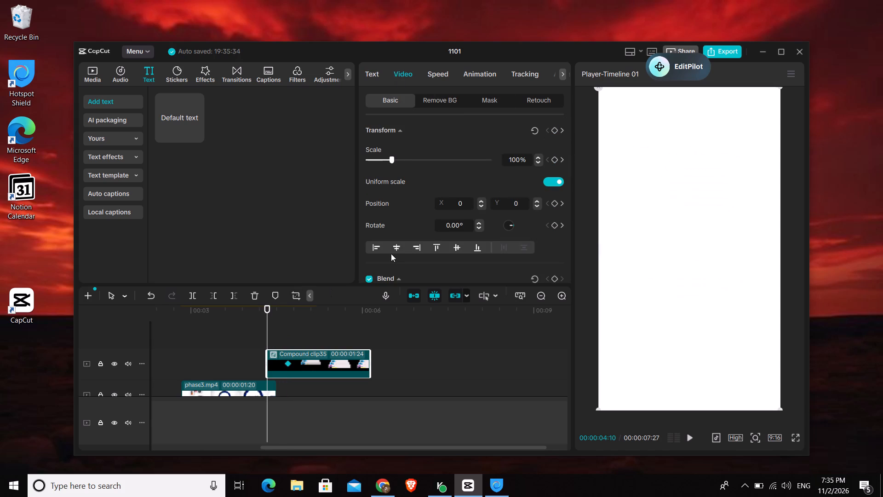
{"action": "left_click", "coordinate": [552, 129]}
{"action": "left_click_drag", "start_coordinate": [632, 355], "coordinate": [684, 353]}
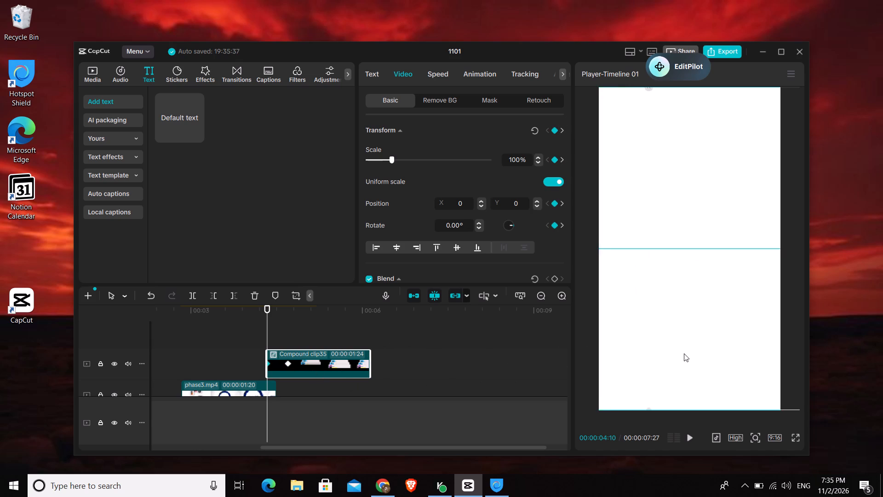
{"action": "left_click_drag", "start_coordinate": [684, 353], "coordinate": [808, 357]}
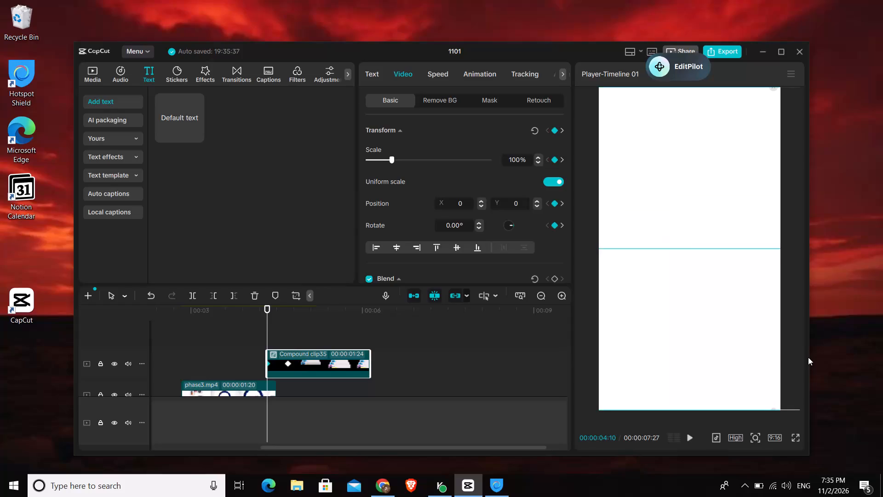
{"action": "left_click_drag", "start_coordinate": [808, 357], "coordinate": [815, 359]}
Play back the transition from 00:00:04:03 to review the compound clip's slide-in.
{"action": "left_click", "coordinate": [253, 335]}
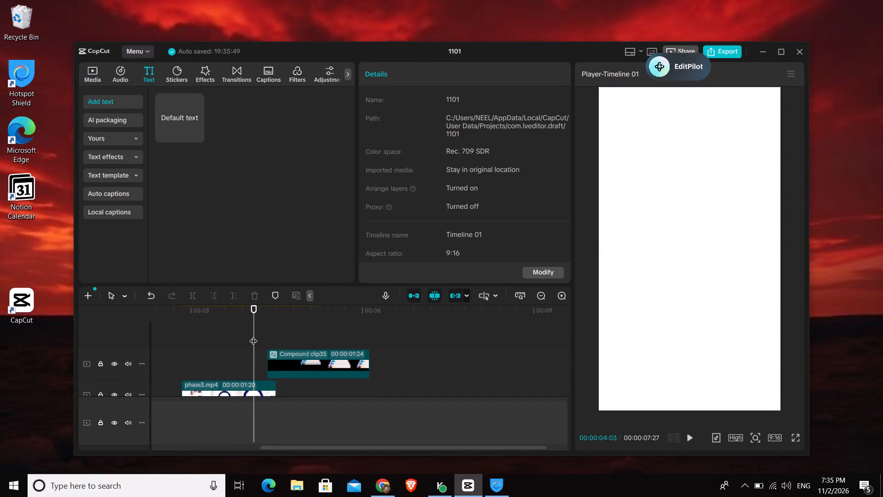
{"action": "key", "text": "space"}
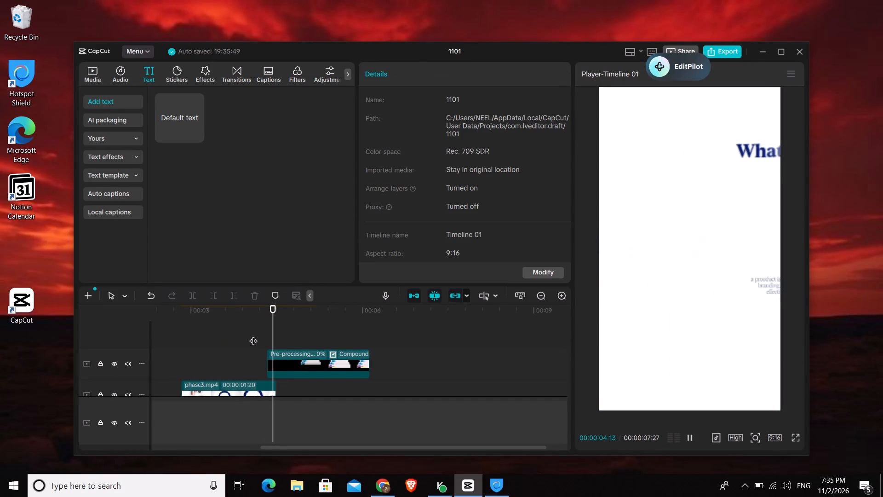
{"action": "key", "text": "space"}
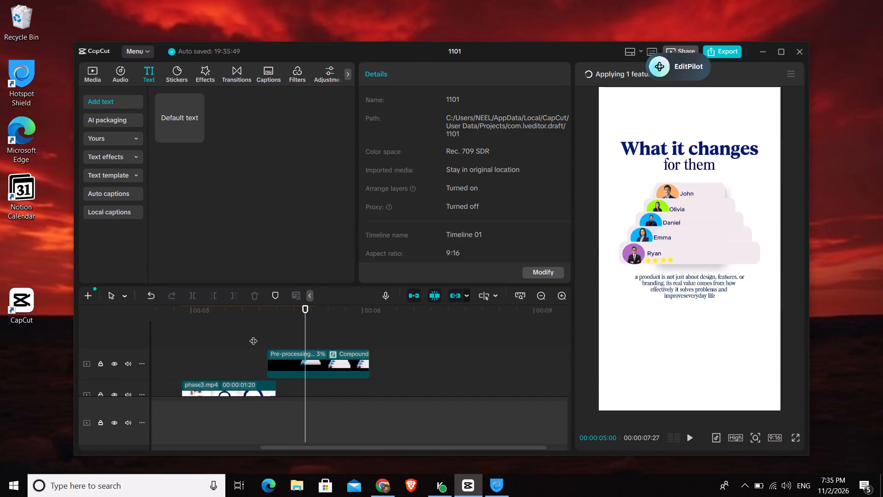
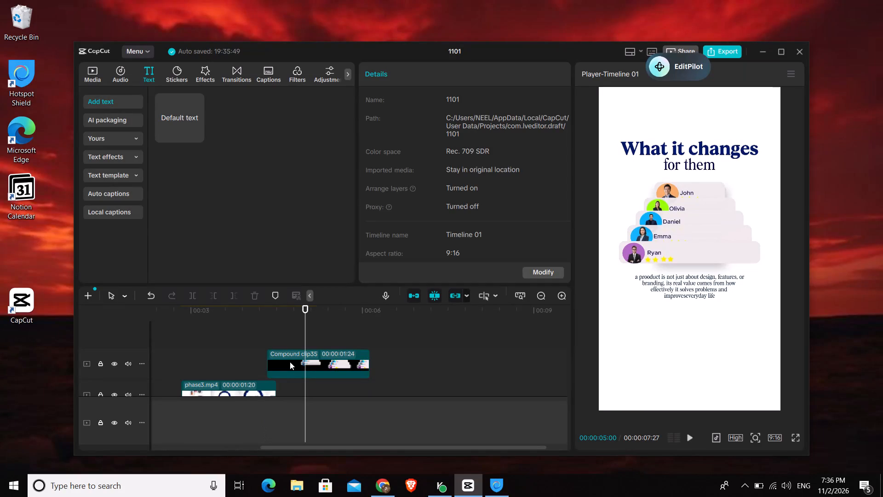
Apply the Cubic Out preset curve to the x-position segment between the compound clip's two slide-in keyframes.
{"action": "left_click", "coordinate": [290, 362]}
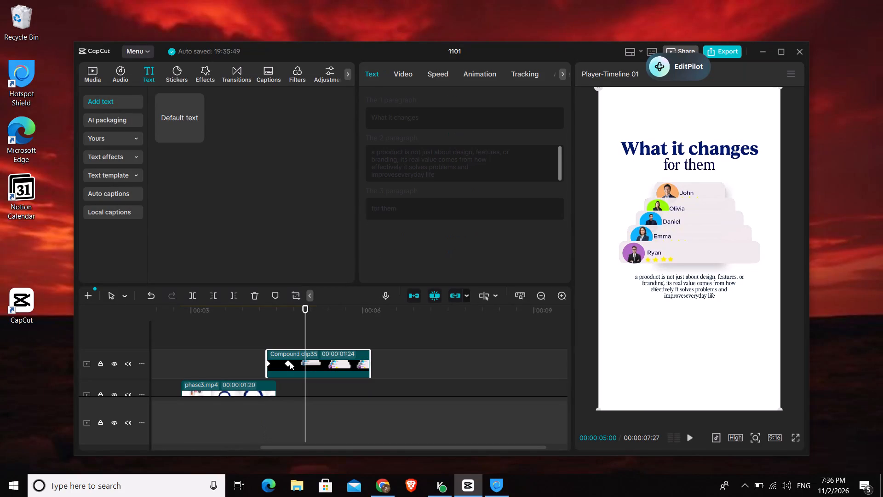
{"action": "key", "text": "alt+k"}
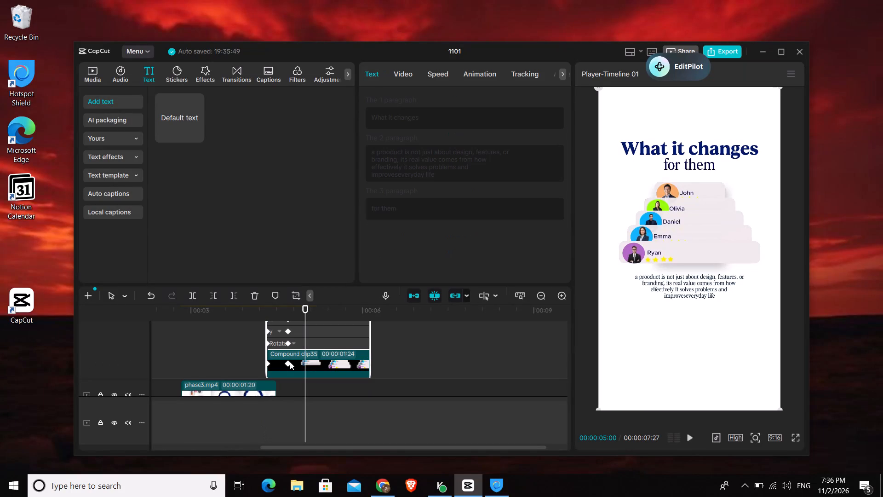
{"action": "scroll", "coordinate": [290, 362], "scroll_direction": "up", "scroll_amount": 9}
{"action": "scroll", "coordinate": [290, 362], "scroll_direction": "down", "scroll_amount": 5}
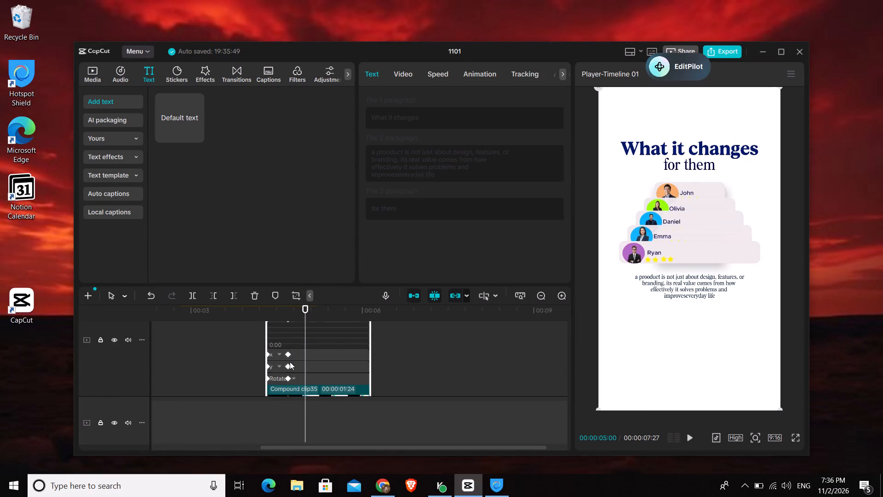
{"action": "scroll", "coordinate": [290, 362], "scroll_direction": "down", "scroll_amount": 2}
{"action": "left_click", "coordinate": [272, 338]}
{"action": "right_click", "coordinate": [281, 323]}
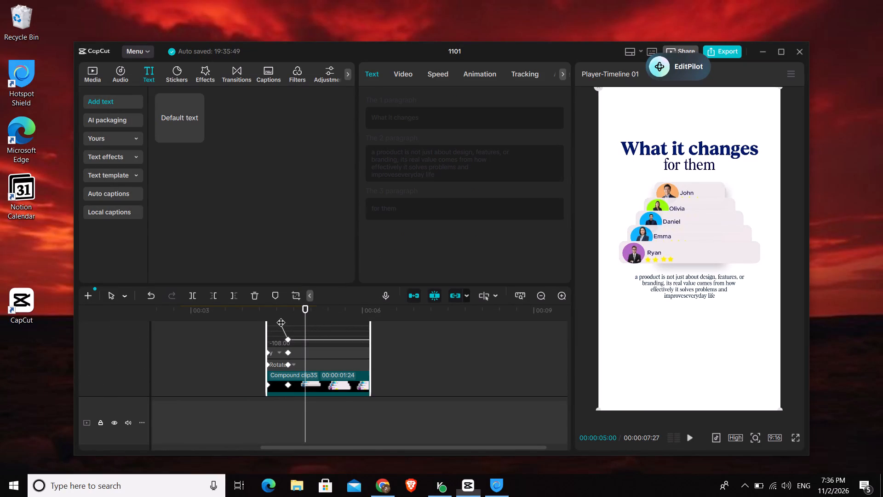
{"action": "left_click", "coordinate": [333, 399]}
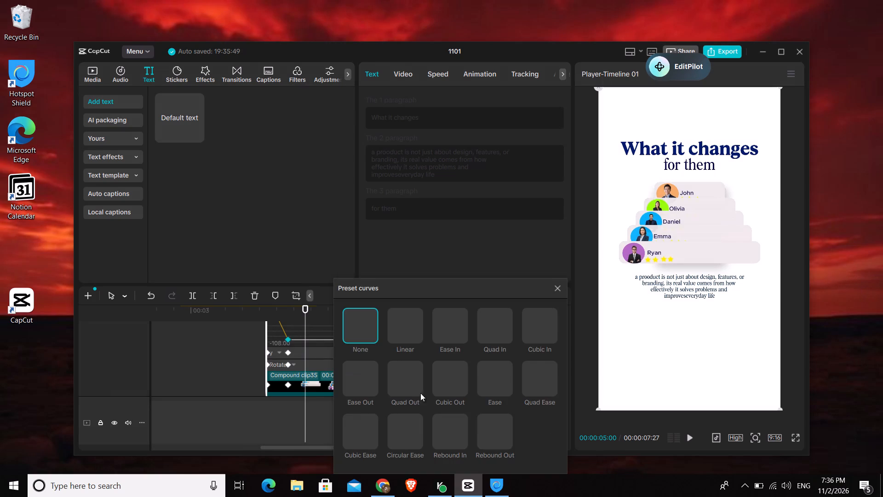
{"action": "left_click", "coordinate": [458, 384]}
{"action": "left_click", "coordinate": [566, 291]}
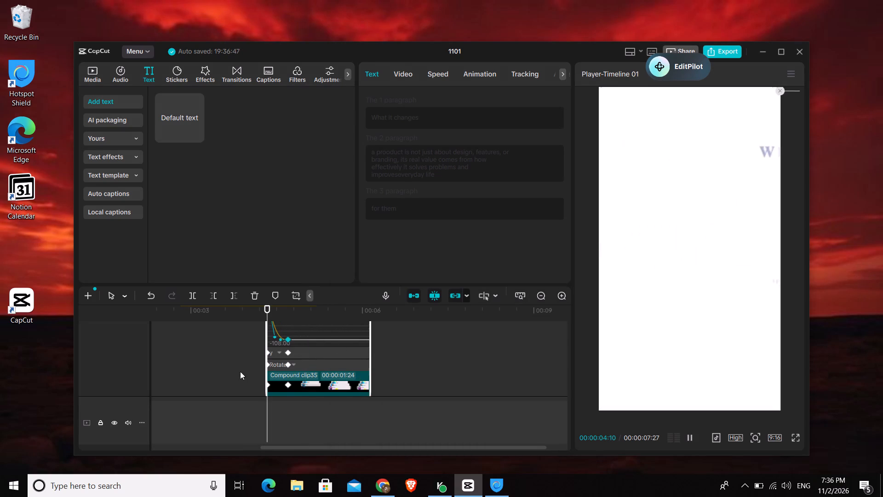
{"action": "key", "text": "alt+k"}
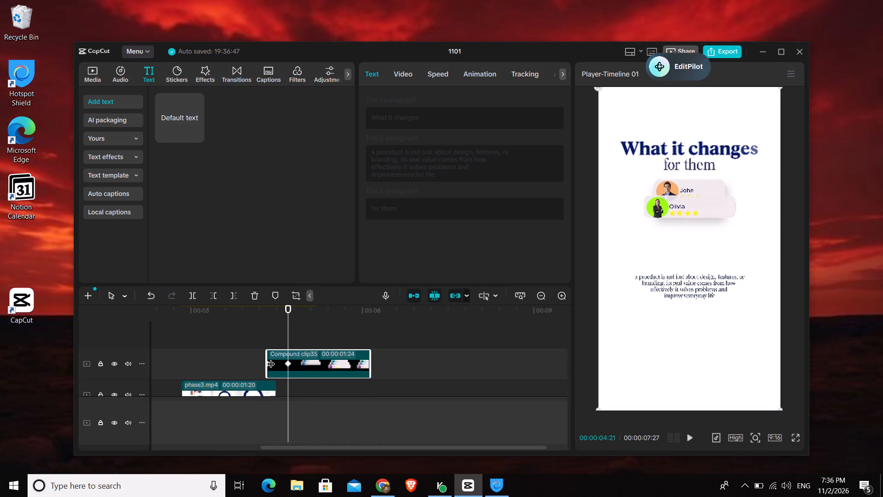
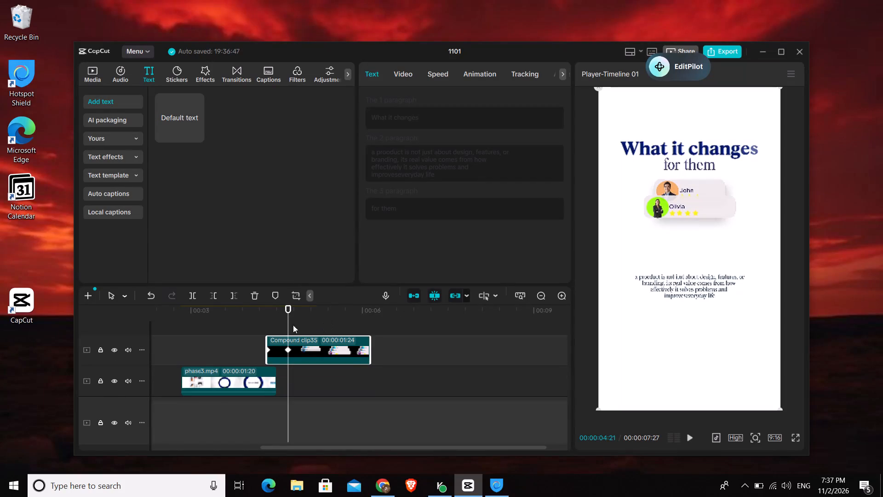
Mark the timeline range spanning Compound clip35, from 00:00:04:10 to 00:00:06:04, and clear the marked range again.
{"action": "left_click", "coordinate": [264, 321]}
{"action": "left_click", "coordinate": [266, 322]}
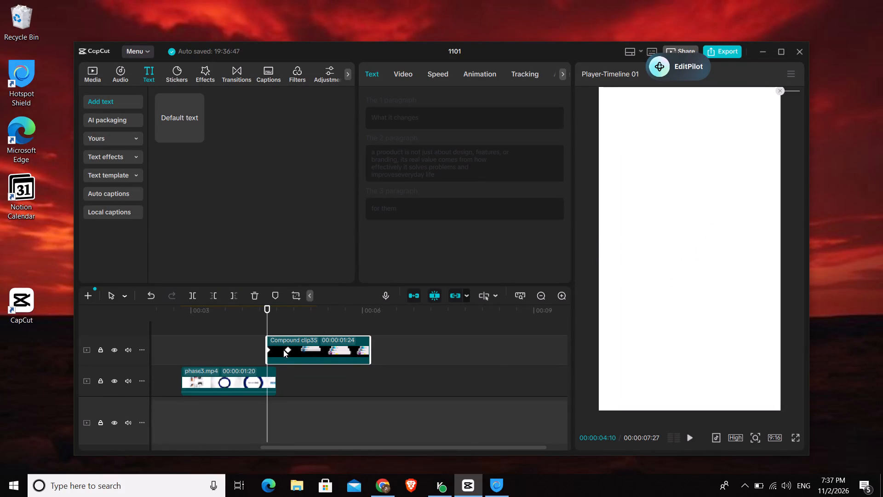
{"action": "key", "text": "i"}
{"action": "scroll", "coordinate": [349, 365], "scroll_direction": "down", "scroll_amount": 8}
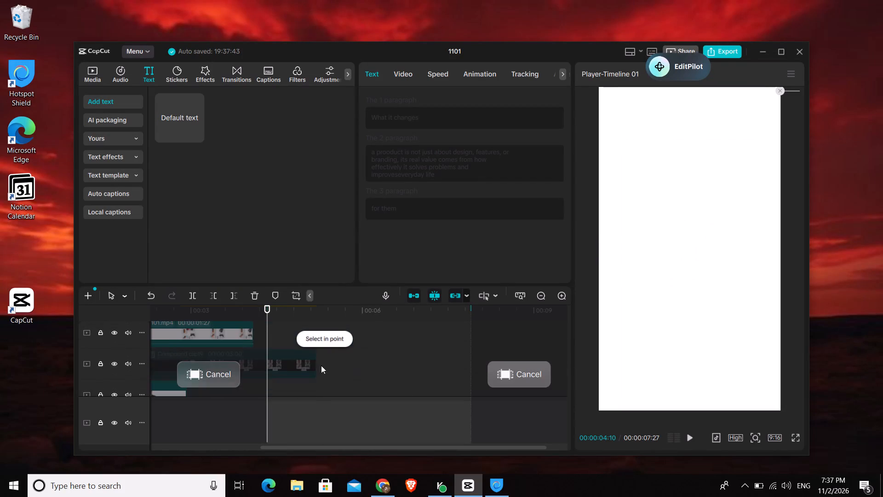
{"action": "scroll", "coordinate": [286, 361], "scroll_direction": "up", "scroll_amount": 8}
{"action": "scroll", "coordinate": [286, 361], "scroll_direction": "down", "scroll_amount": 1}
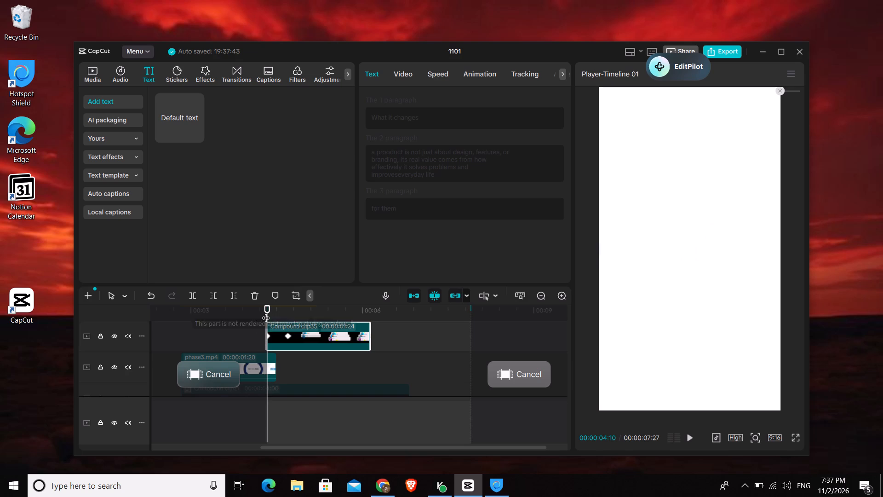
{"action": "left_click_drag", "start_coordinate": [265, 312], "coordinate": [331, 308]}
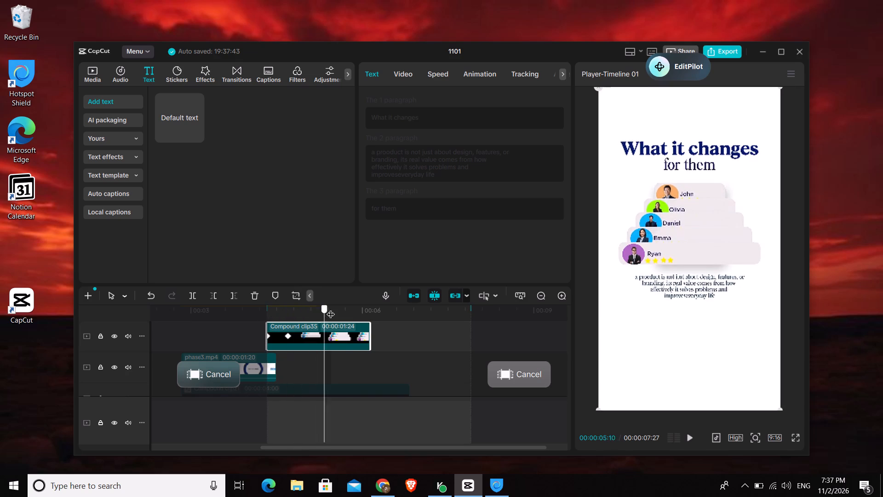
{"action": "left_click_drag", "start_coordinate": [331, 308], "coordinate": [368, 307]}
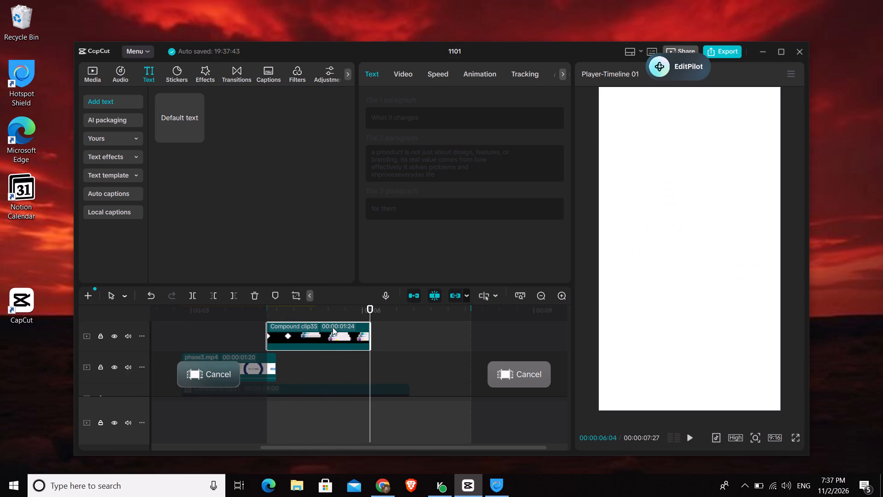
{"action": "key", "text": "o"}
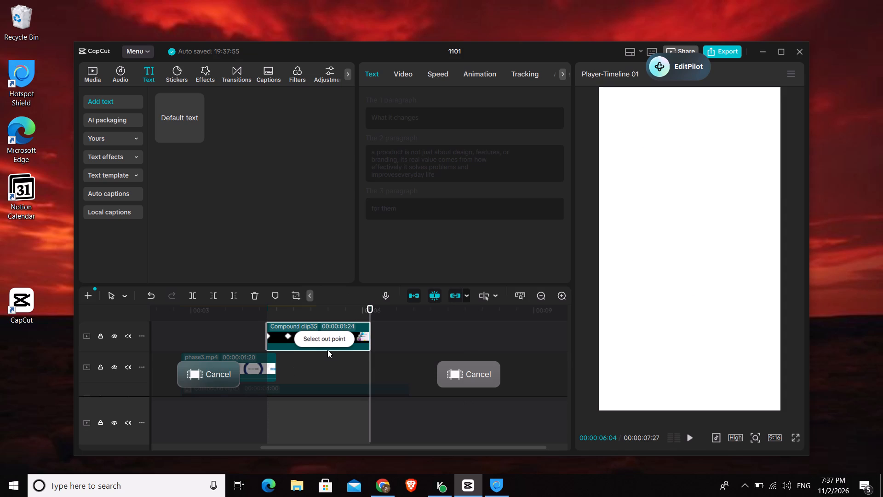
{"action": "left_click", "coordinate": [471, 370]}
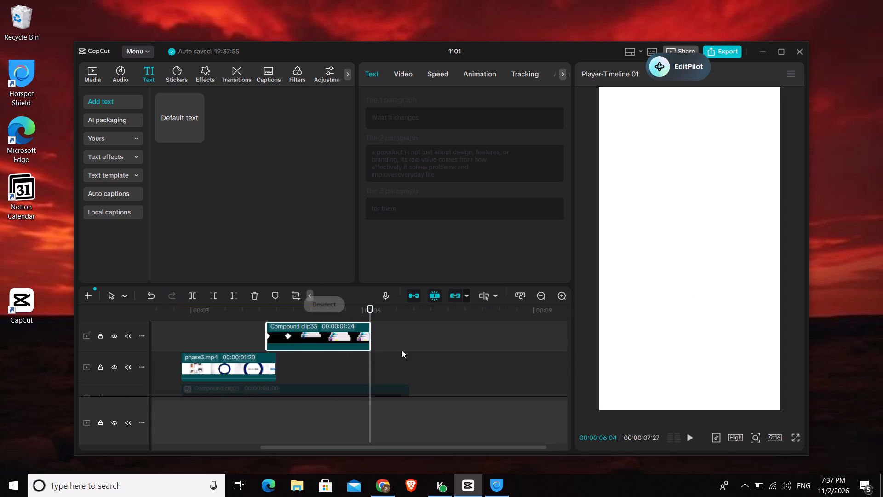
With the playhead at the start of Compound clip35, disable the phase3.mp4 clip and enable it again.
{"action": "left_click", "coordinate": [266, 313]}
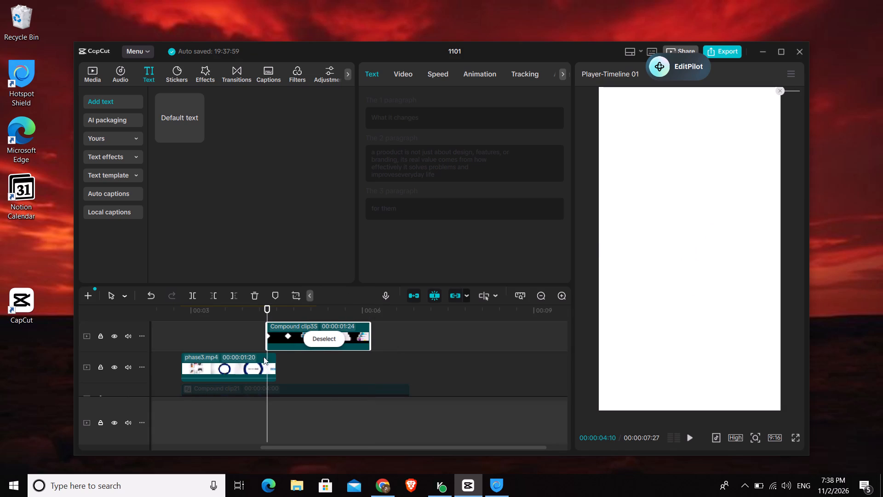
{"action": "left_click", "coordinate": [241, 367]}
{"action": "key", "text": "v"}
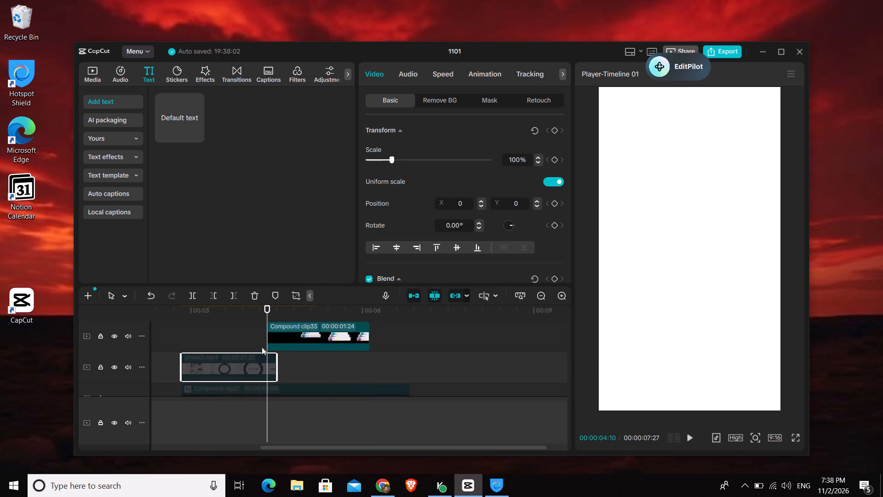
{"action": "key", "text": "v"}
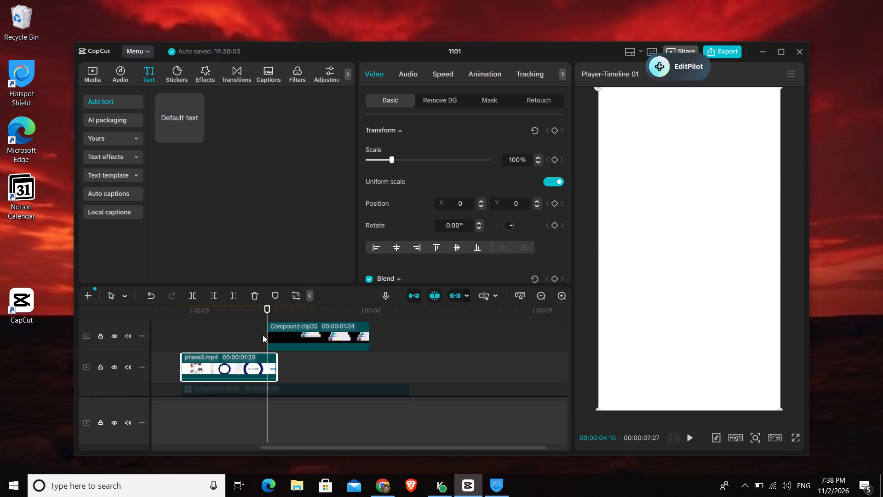
Mark the export range from the start of Compound clip35 at 00:00:04:10 to 00:00:05:19, just before the review cards disappear.
{"action": "key", "text": "i"}
{"action": "left_click_drag", "start_coordinate": [267, 317], "coordinate": [310, 329]}
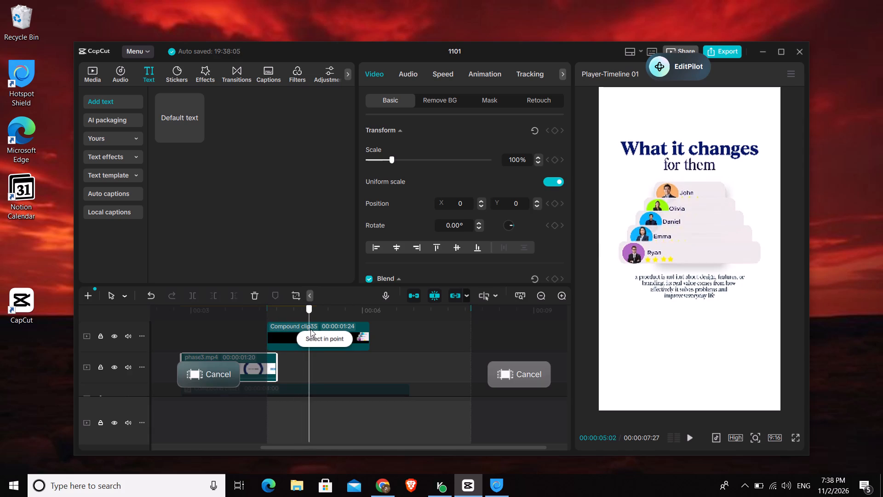
{"action": "left_click_drag", "start_coordinate": [310, 329], "coordinate": [313, 329]}
{"action": "left_click", "coordinate": [292, 326]}
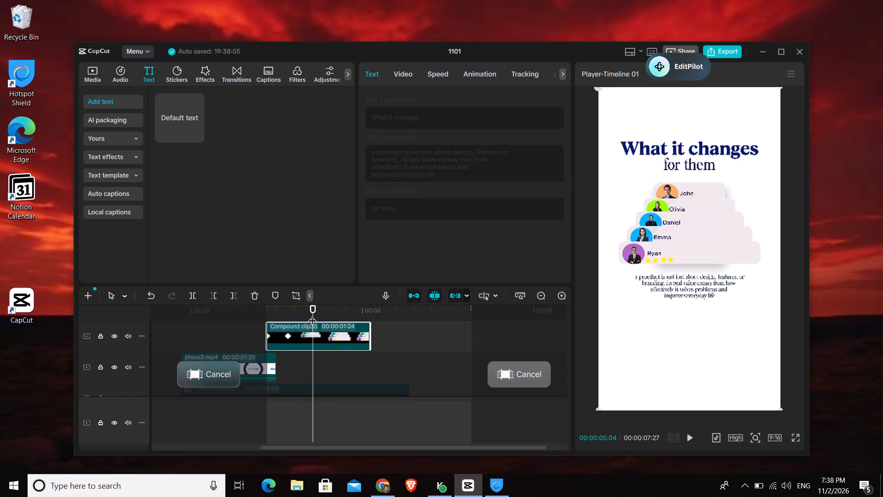
{"action": "left_click_drag", "start_coordinate": [312, 315], "coordinate": [327, 320]}
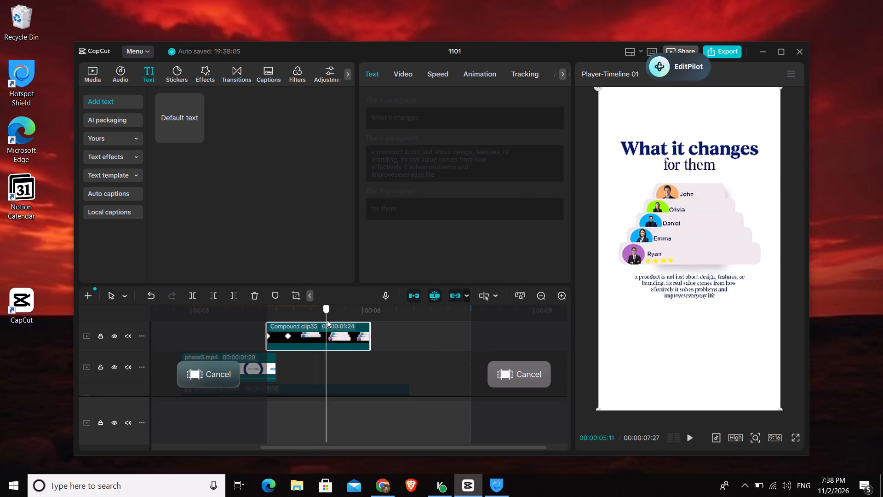
{"action": "left_click_drag", "start_coordinate": [327, 320], "coordinate": [373, 307]}
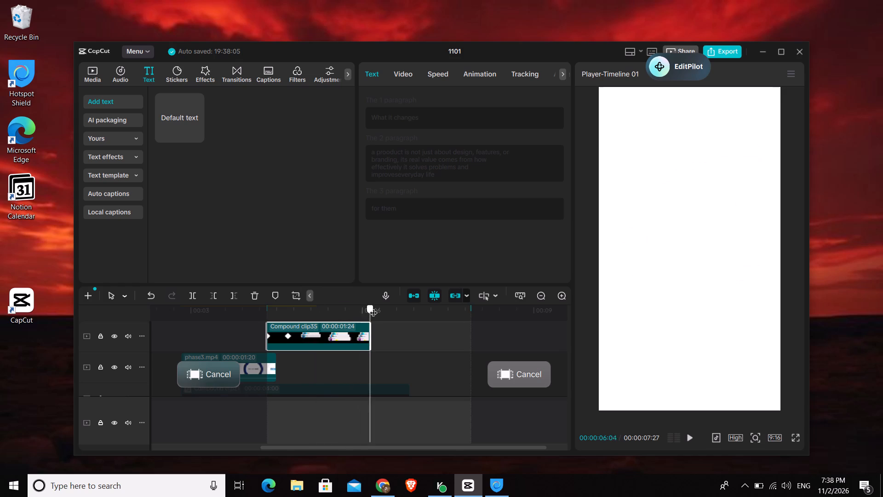
{"action": "left_click_drag", "start_coordinate": [373, 307], "coordinate": [329, 317]}
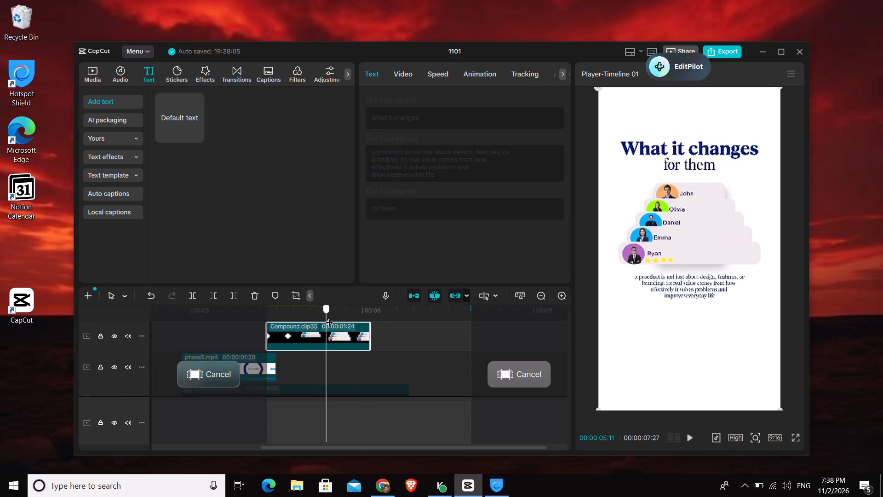
{"action": "left_click_drag", "start_coordinate": [329, 317], "coordinate": [358, 306]}
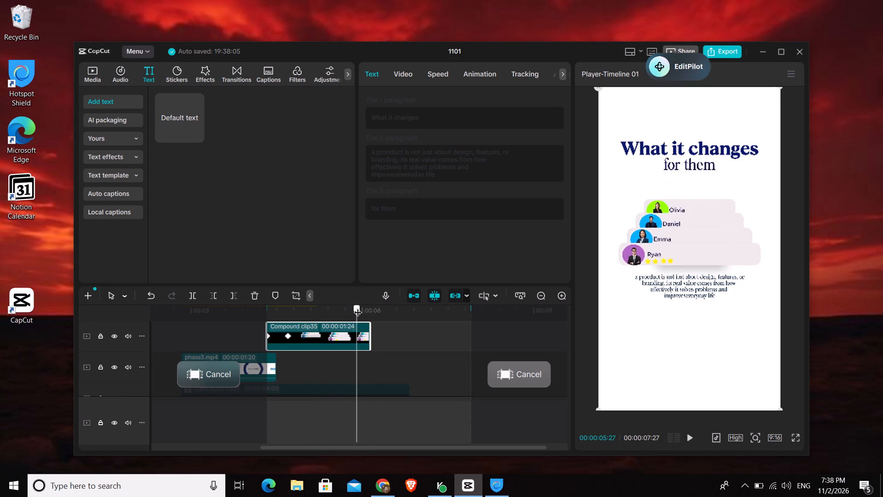
{"action": "left_click_drag", "start_coordinate": [358, 306], "coordinate": [347, 314]}
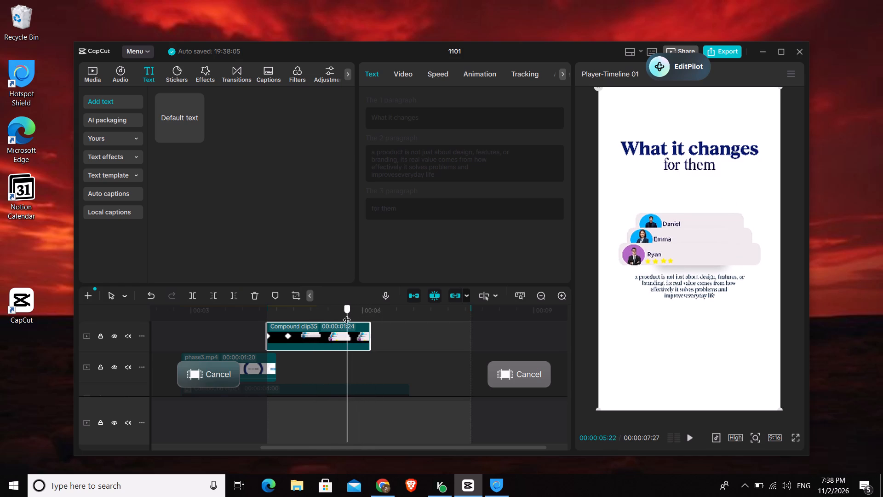
{"action": "left_click_drag", "start_coordinate": [347, 314], "coordinate": [341, 318]}
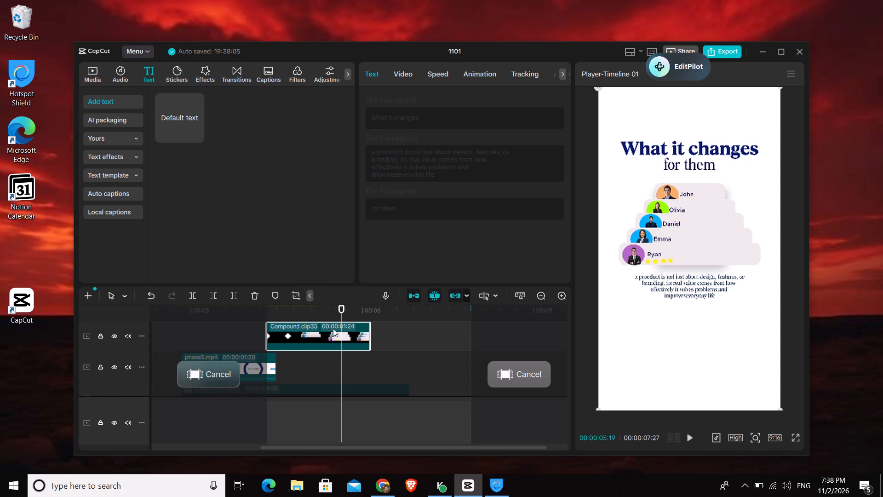
{"action": "key", "text": "o"}
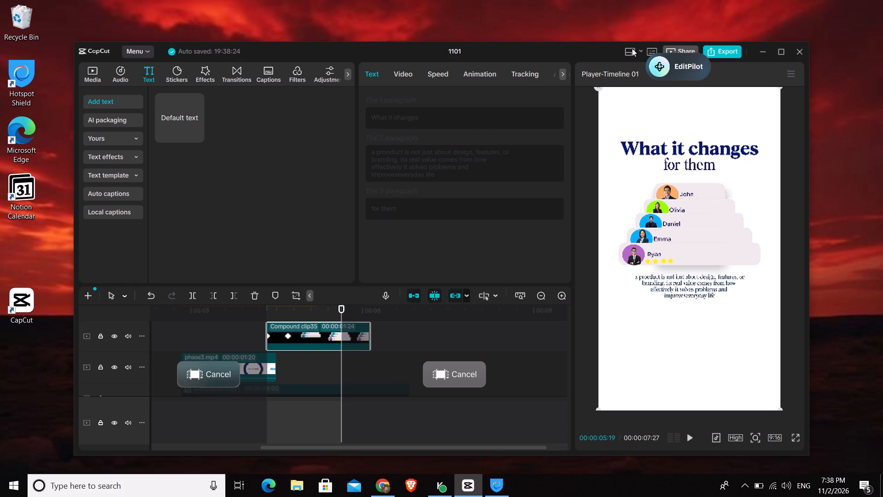
Export the marked range as a video named "phase 4".
{"action": "left_click", "coordinate": [725, 52]}
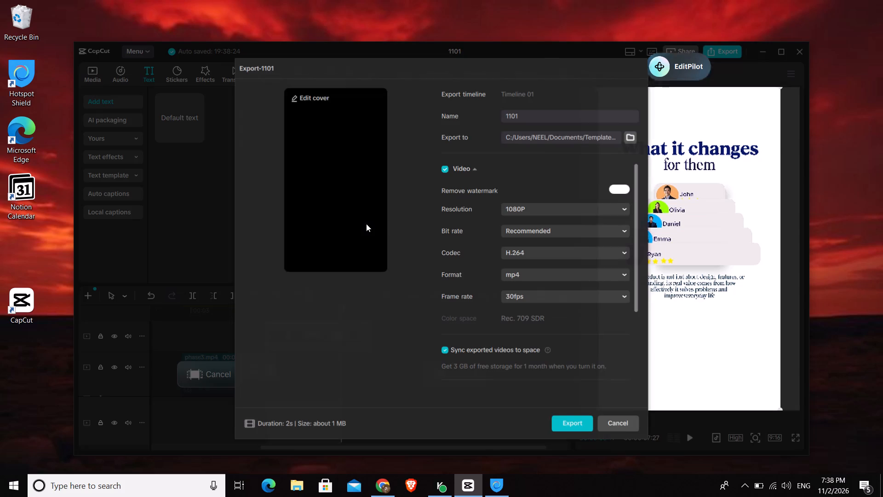
{"action": "double_click", "coordinate": [534, 115]}
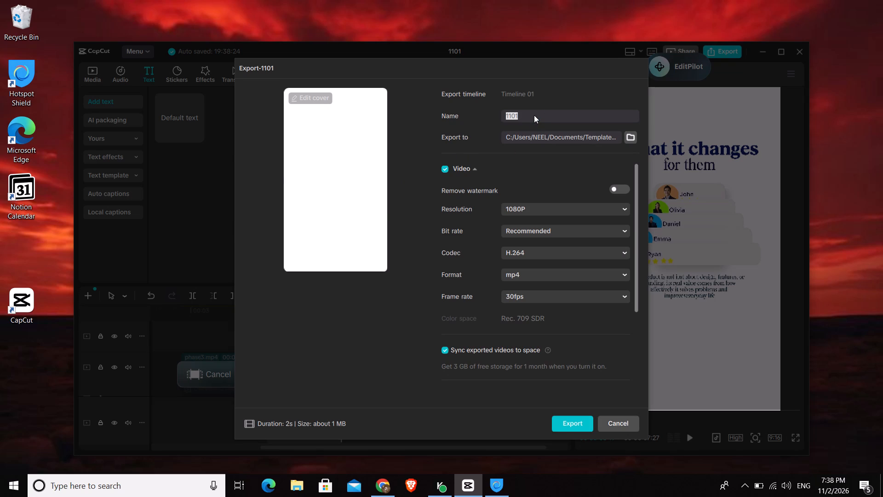
{"action": "key", "text": "BackSpace"}
{"action": "type", "text": "phase 4"}
{"action": "left_click", "coordinate": [572, 428]}
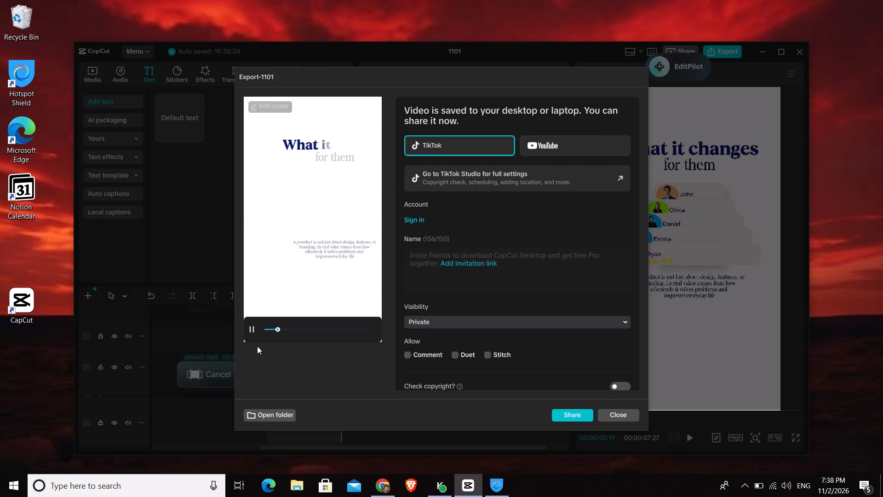
Open the folder containing the exported video and close the export window.
{"action": "left_click", "coordinate": [275, 412]}
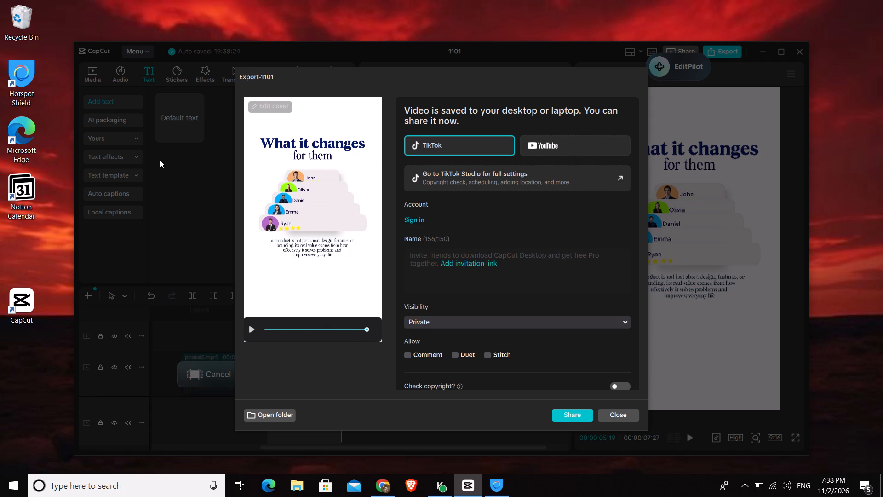
{"action": "left_click", "coordinate": [160, 160]}
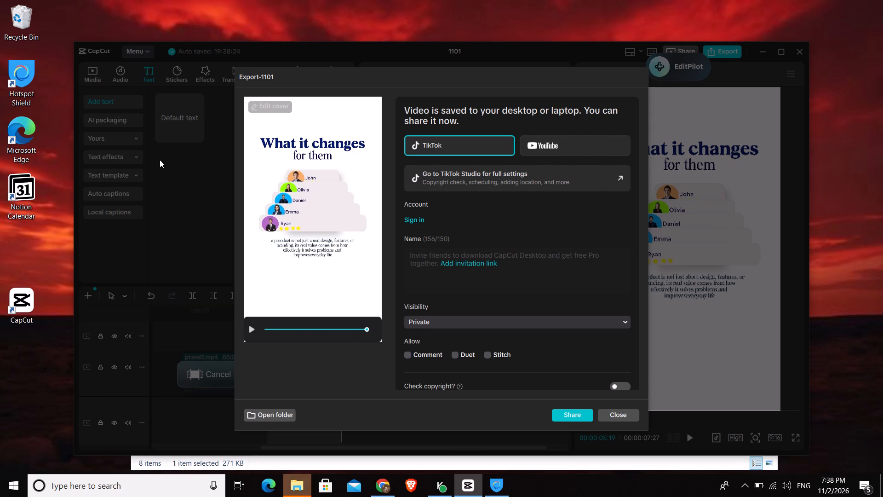
{"action": "left_click", "coordinate": [622, 415]}
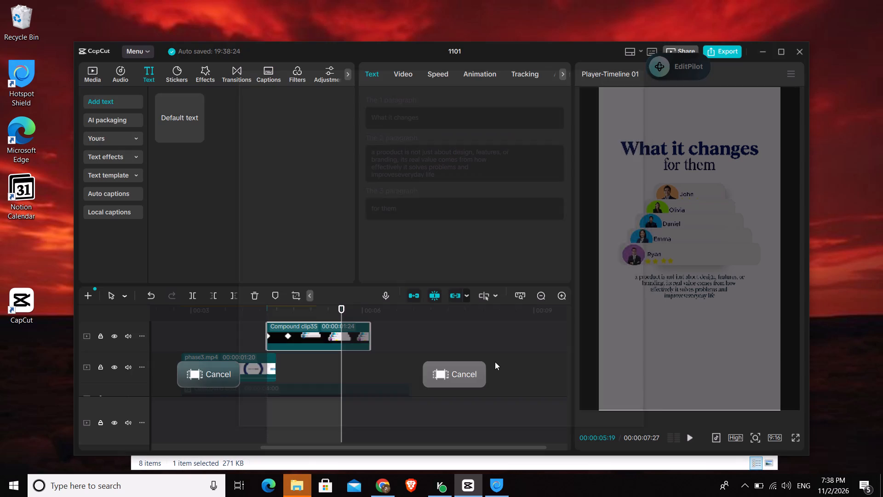
Import the phase 4 video from the (Footage) folder into the top level of the project's media, and close the folder window.
{"action": "left_click", "coordinate": [99, 75]}
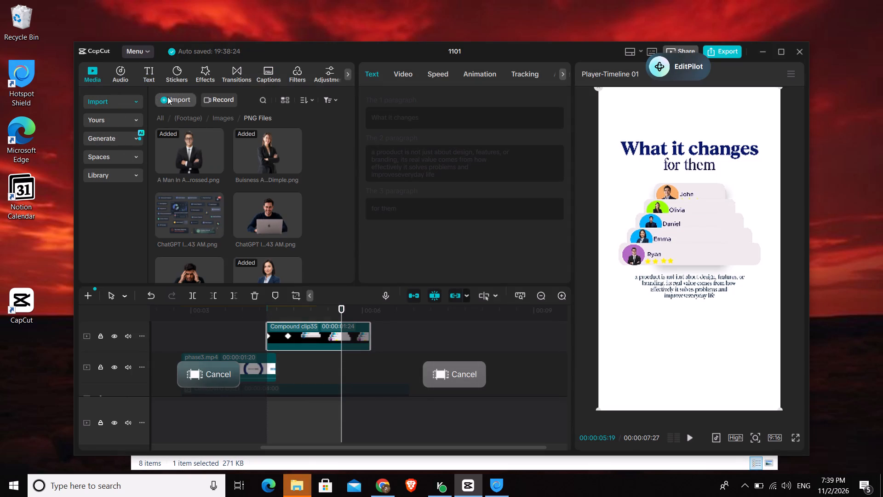
{"action": "left_click", "coordinate": [186, 118]}
{"action": "left_click", "coordinate": [298, 488]}
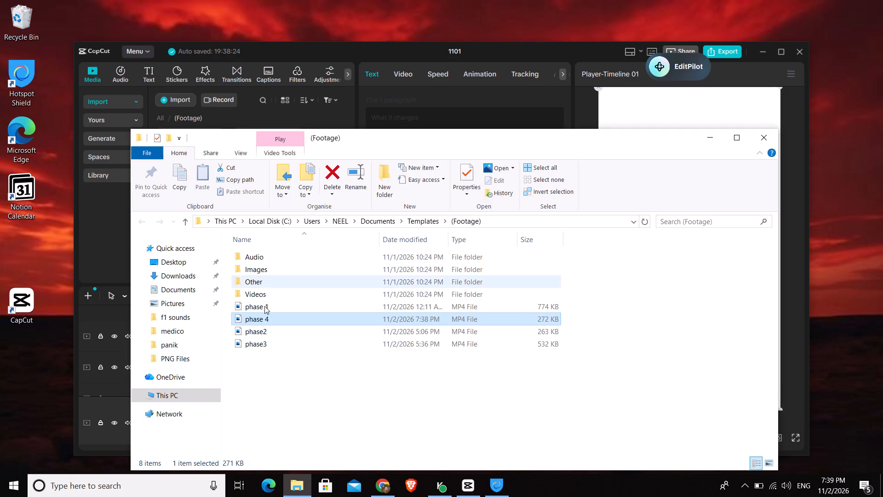
{"action": "left_click", "coordinate": [161, 116]}
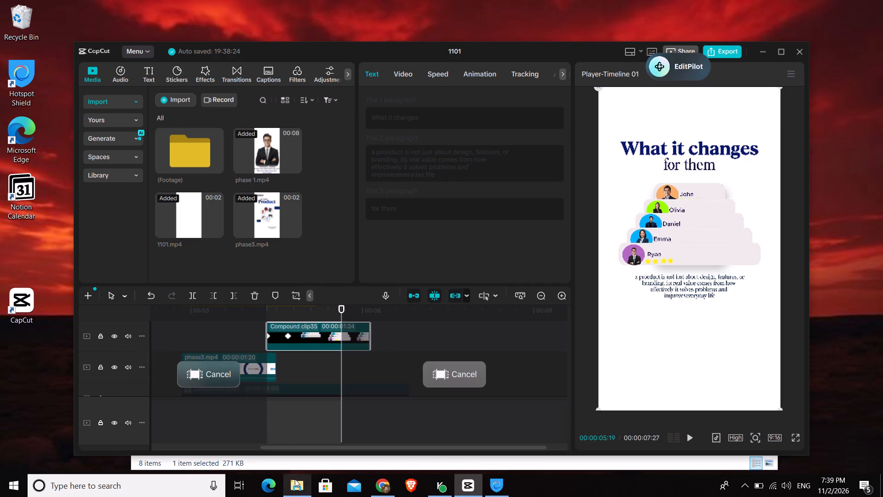
{"action": "left_click", "coordinate": [295, 486]}
{"action": "left_click_drag", "start_coordinate": [258, 318], "coordinate": [288, 150]}
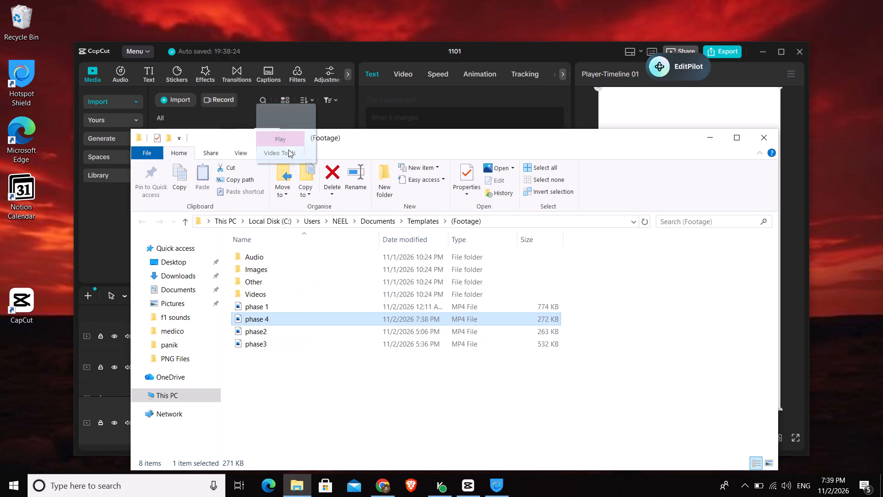
{"action": "left_click_drag", "start_coordinate": [288, 150], "coordinate": [302, 123]}
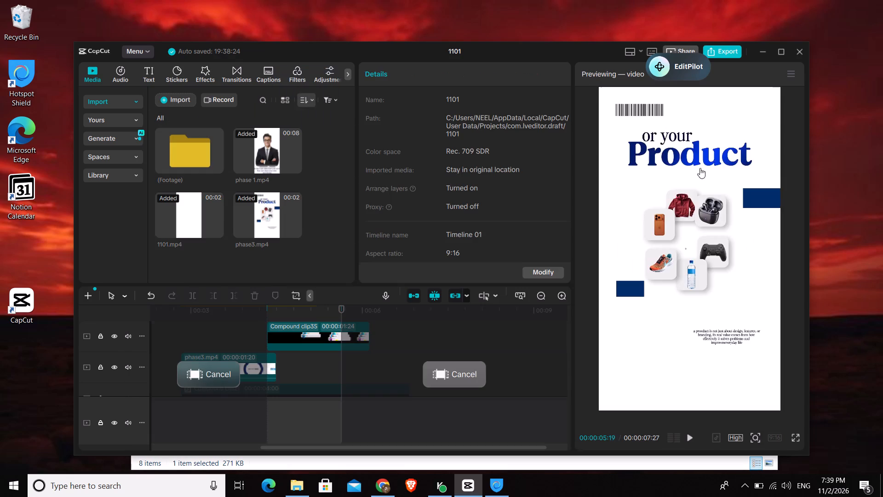
{"action": "left_click", "coordinate": [298, 480]}
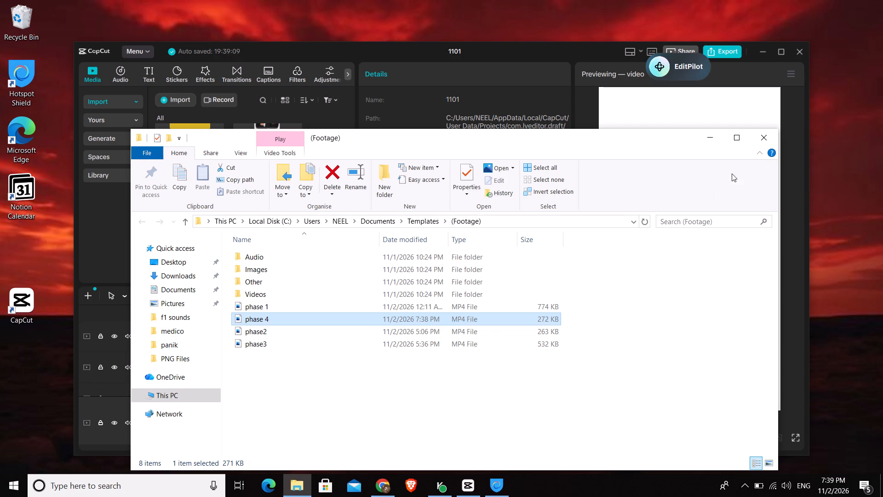
{"action": "left_click", "coordinate": [762, 134]}
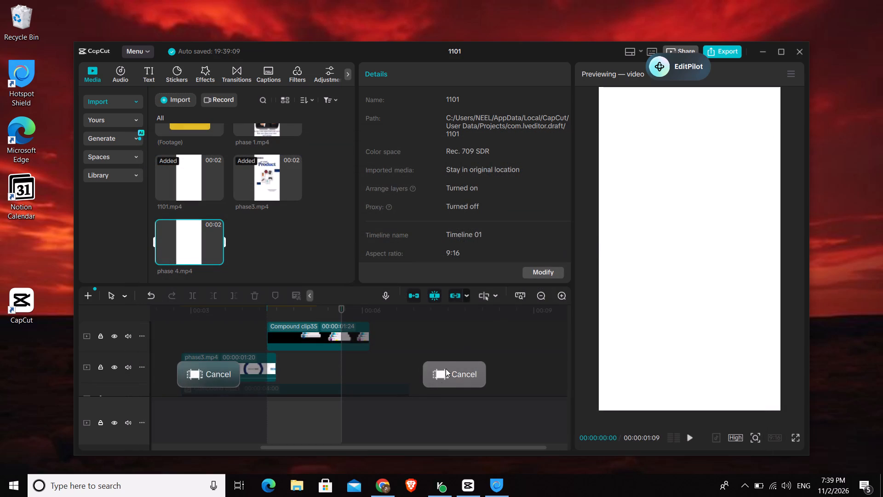
Clear the marked range from the timeline.
{"action": "left_click", "coordinate": [447, 367]}
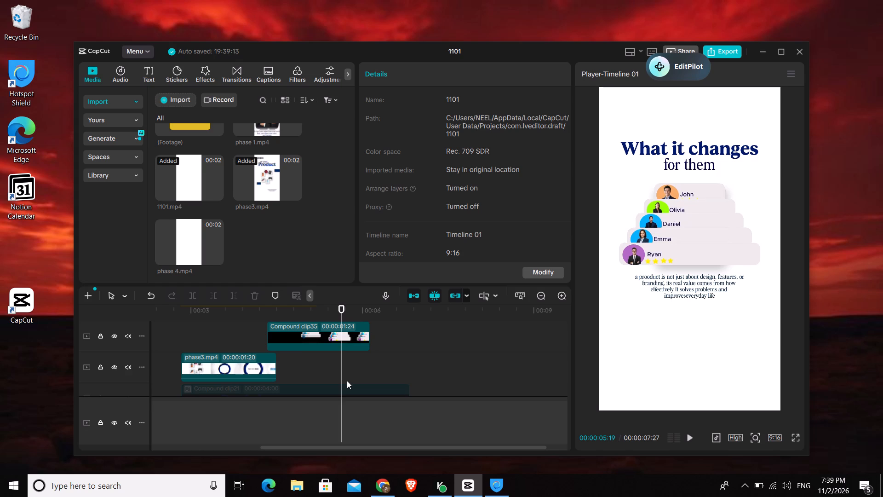
Deactivate the original "What it changes for them" compound clip that starts at 00:00:04:10 on the timeline.
{"action": "scroll", "coordinate": [245, 349], "scroll_direction": "up", "scroll_amount": 2}
{"action": "left_click", "coordinate": [266, 335]}
{"action": "left_click", "coordinate": [278, 359]}
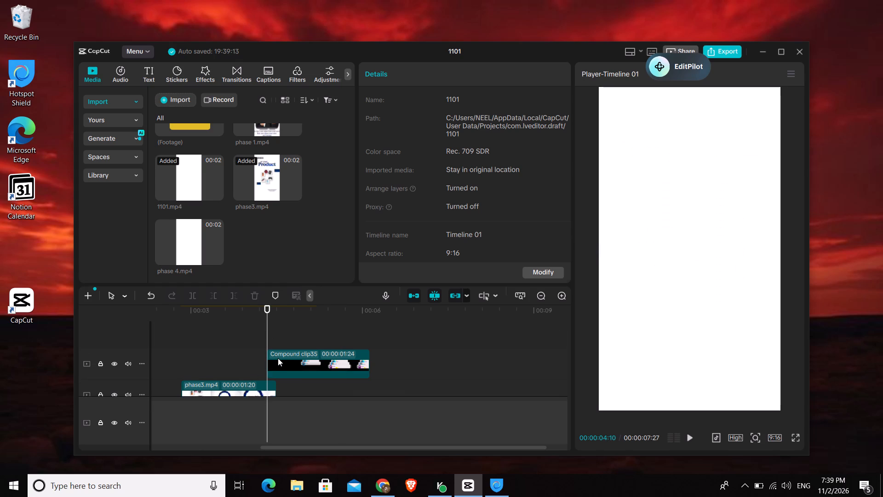
{"action": "key", "text": "v"}
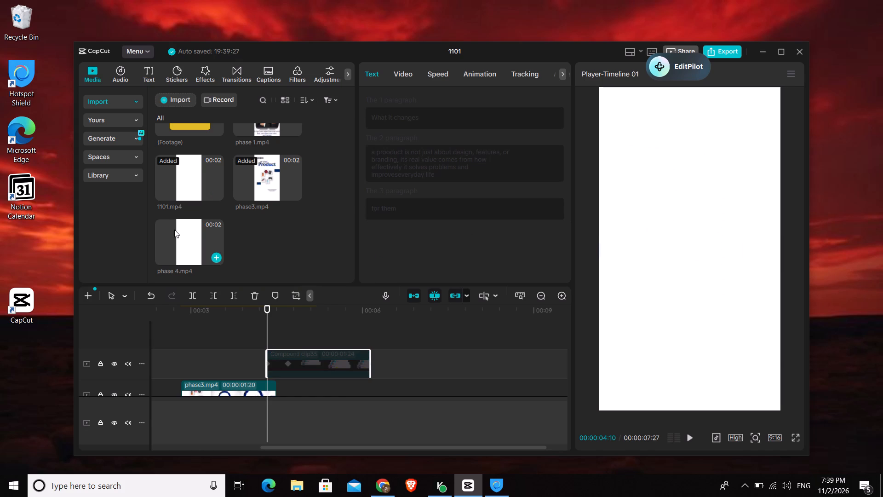
Place phase 4.mp4 on the timeline at 00:00:04:10, directly above the deactivated compound clip, and preview it.
{"action": "left_click_drag", "start_coordinate": [174, 230], "coordinate": [267, 335]}
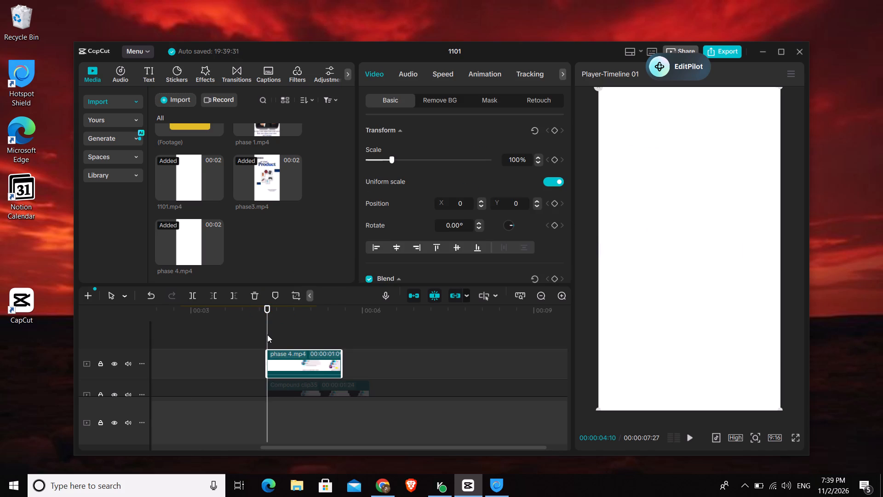
{"action": "key", "text": "space"}
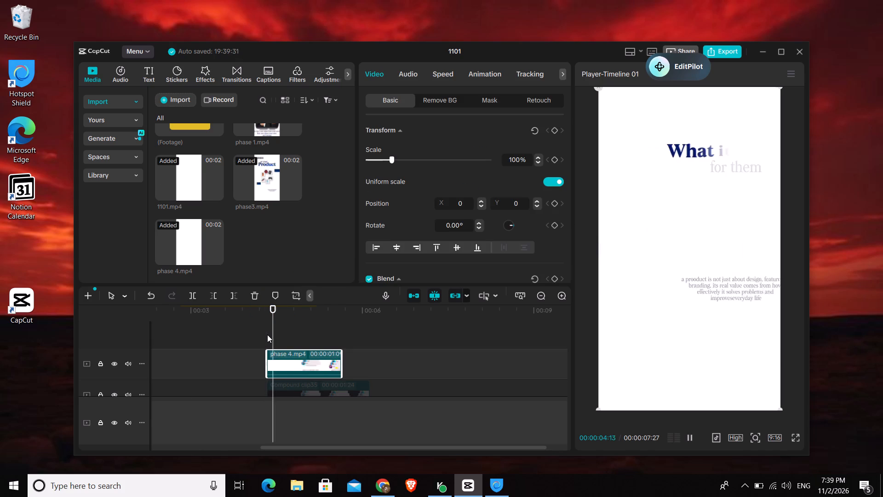
{"action": "key", "text": "space"}
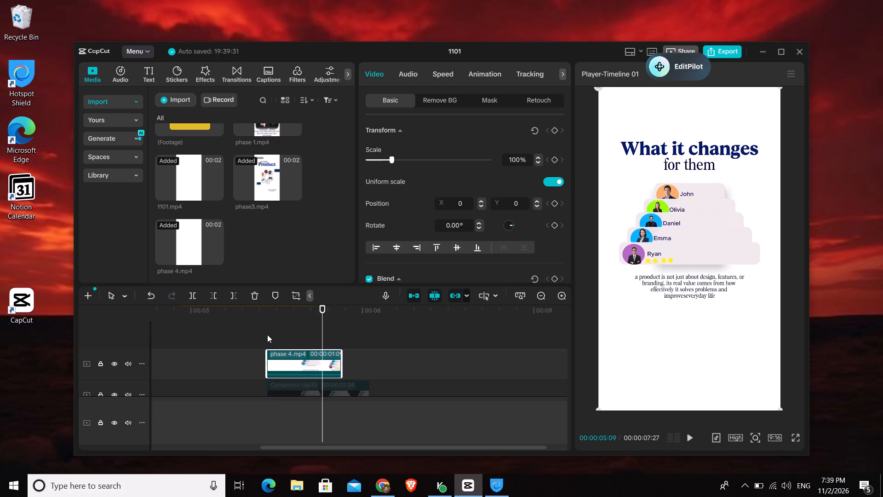
Insert a freeze frame in the phase 4 clip at 00:00:05:10, where the full stack of name cards shows.
{"action": "left_click", "coordinate": [267, 334]}
{"action": "key", "text": "space"}
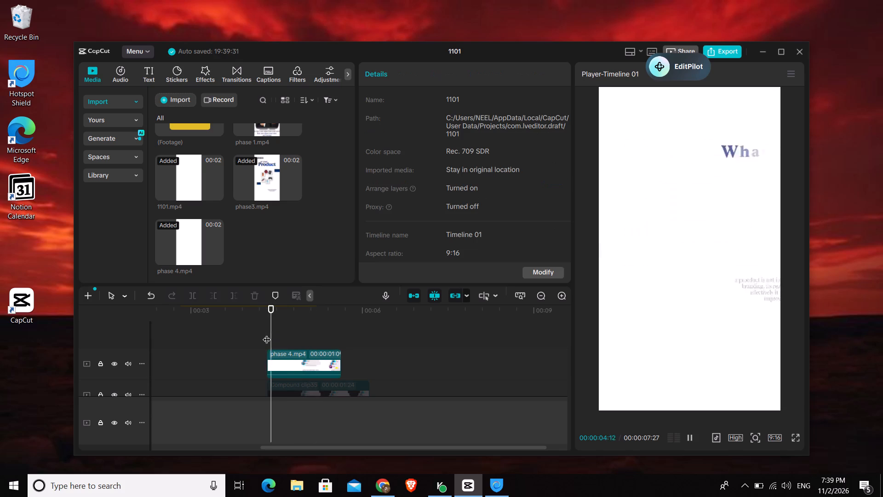
{"action": "key", "text": "space"}
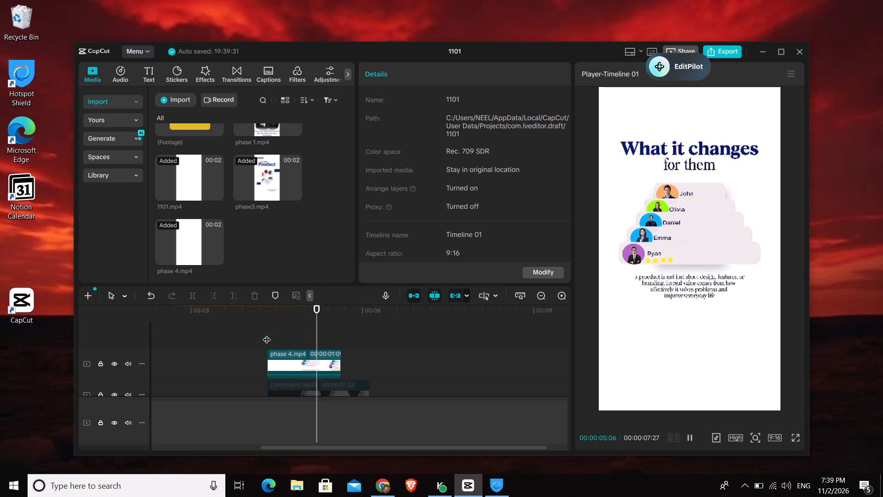
{"action": "key", "text": "Right"}
{"action": "key", "text": "Right"}
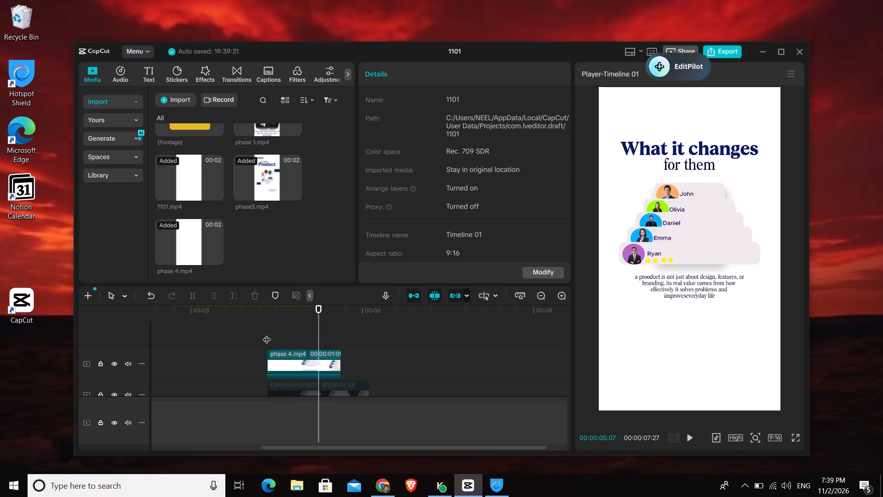
{"action": "key", "text": "Right"}
{"action": "key", "text": "Right"}
{"action": "left_click", "coordinate": [316, 357]}
{"action": "right_click", "coordinate": [316, 357]}
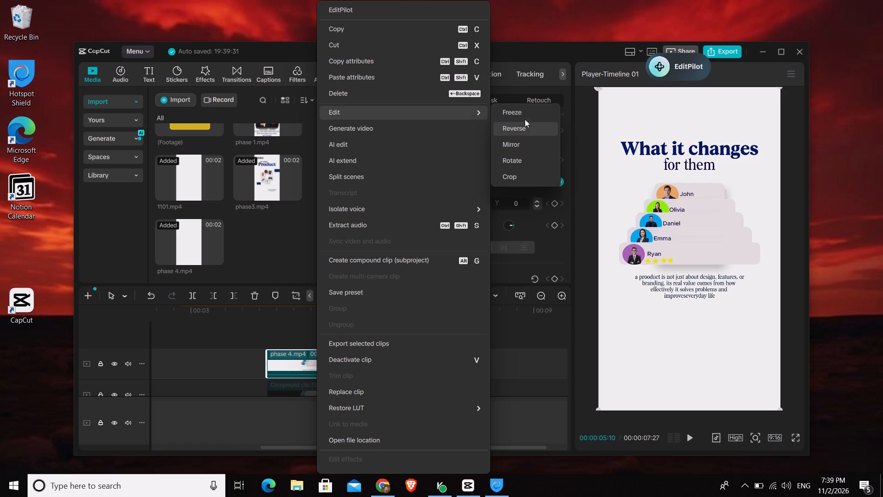
{"action": "left_click", "coordinate": [522, 113]}
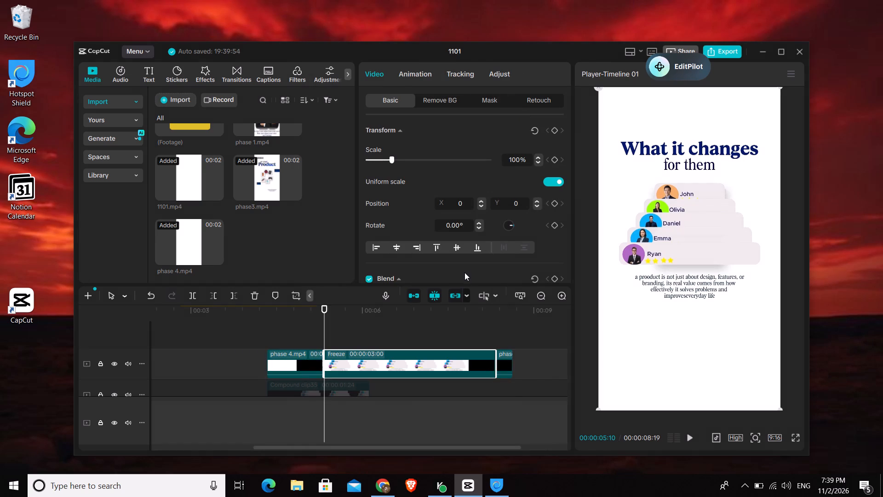
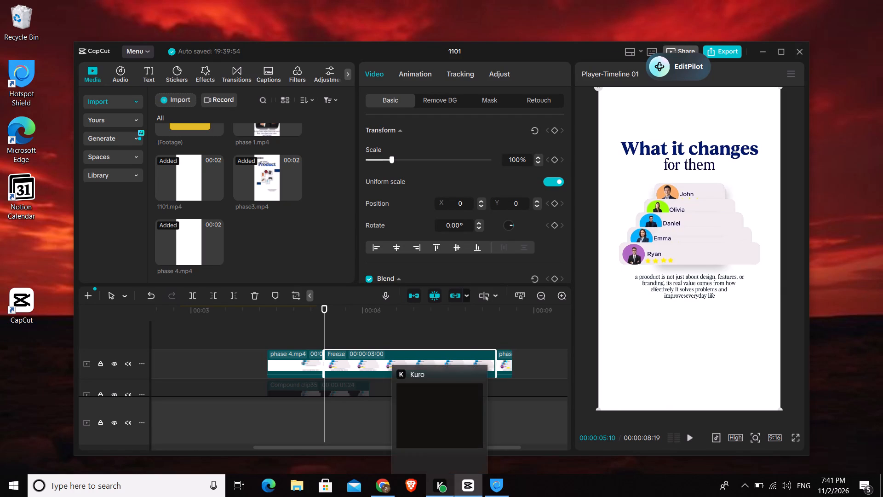
Undo the freeze frame and the placement of the phase 4 clip on the timeline.
{"action": "key", "text": "ctrl+z"}
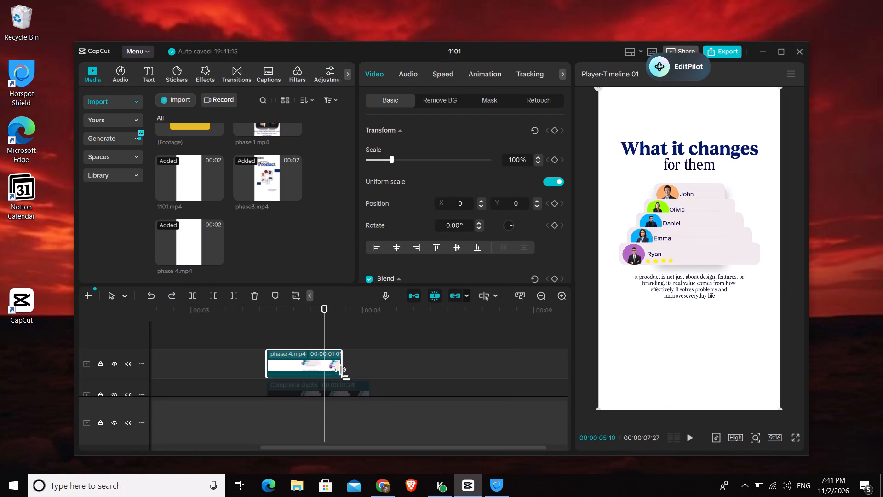
{"action": "scroll", "coordinate": [351, 354], "scroll_direction": "down", "scroll_amount": 4}
{"action": "scroll", "coordinate": [352, 353], "scroll_direction": "up", "scroll_amount": 3}
{"action": "scroll", "coordinate": [338, 358], "scroll_direction": "down", "scroll_amount": 1}
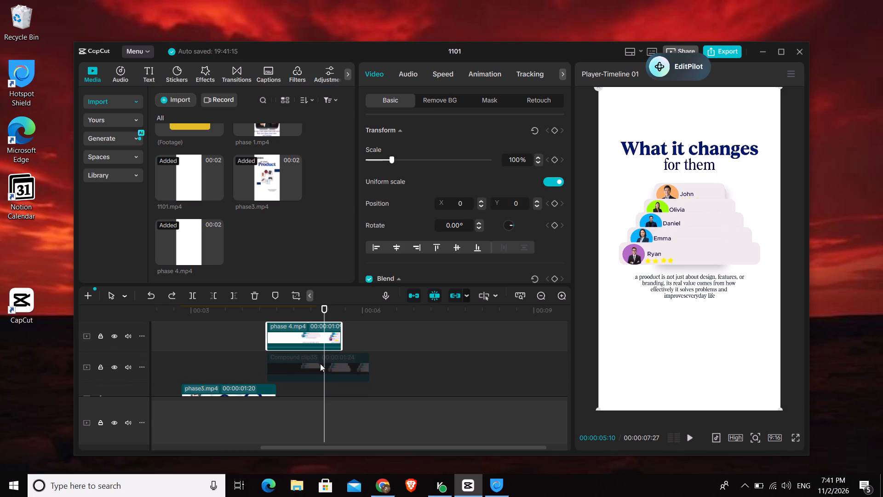
{"action": "key", "text": "ctrl+z"}
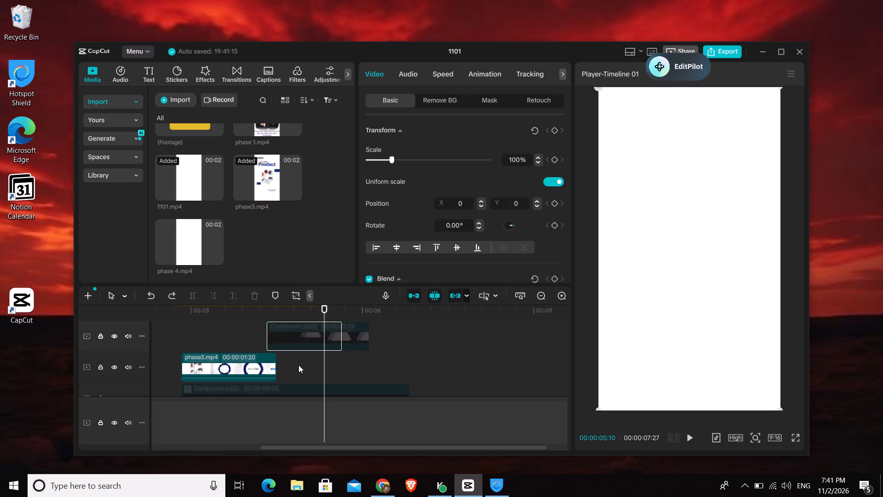
Reactivate the "What it changes for them" compound clip that starts at 00:00:04:10.
{"action": "left_click", "coordinate": [308, 332]}
{"action": "key", "text": "v"}
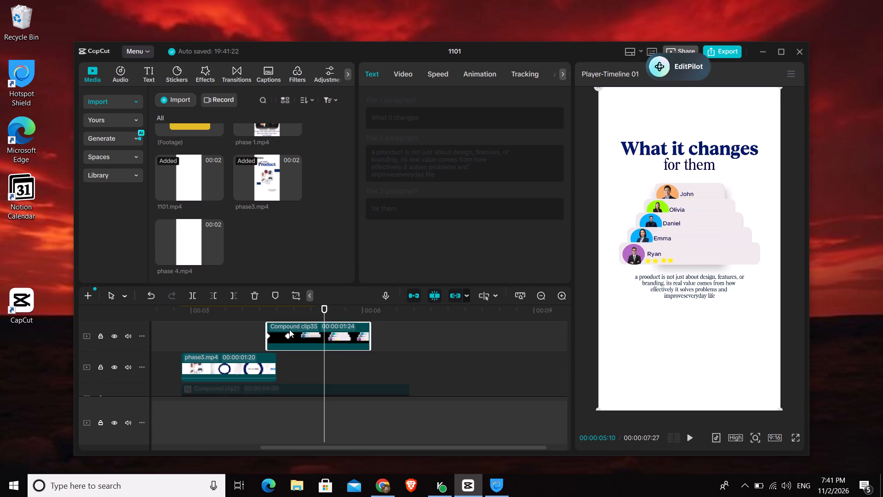
Apply the Cubic In preset curve to the compound clip's y-position keyframe animation, and hide the variable speed animation graph.
{"action": "key", "text": "alt+k"}
{"action": "scroll", "coordinate": [293, 331], "scroll_direction": "up", "scroll_amount": 6}
{"action": "right_click", "coordinate": [276, 361]}
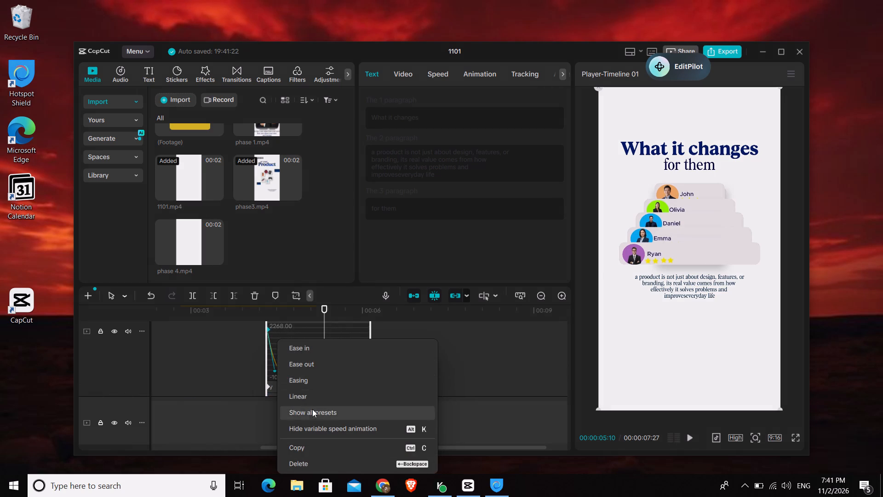
{"action": "left_click", "coordinate": [314, 412]}
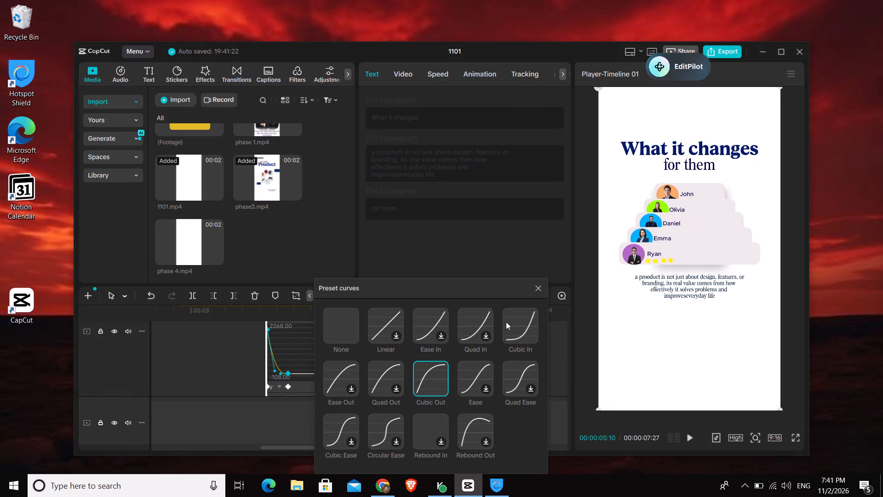
{"action": "left_click", "coordinate": [509, 322]}
{"action": "left_click", "coordinate": [535, 292]}
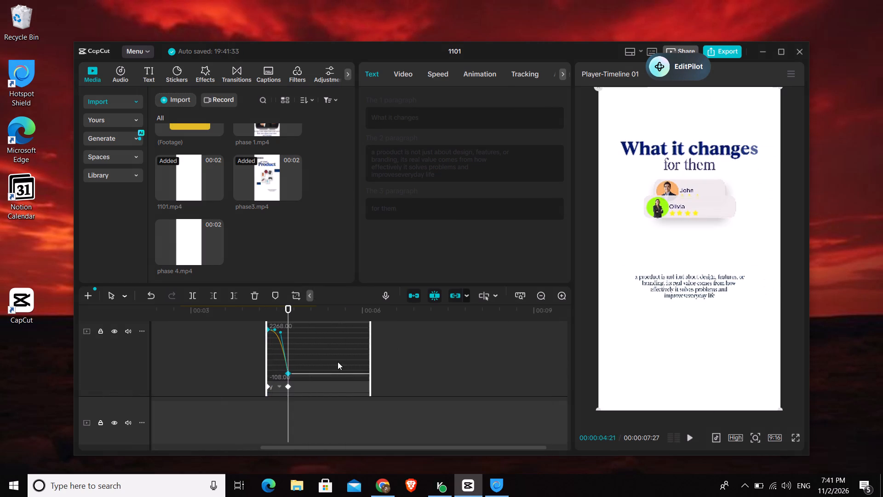
{"action": "scroll", "coordinate": [292, 363], "scroll_direction": "down", "scroll_amount": 6}
{"action": "scroll", "coordinate": [292, 363], "scroll_direction": "up", "scroll_amount": 2}
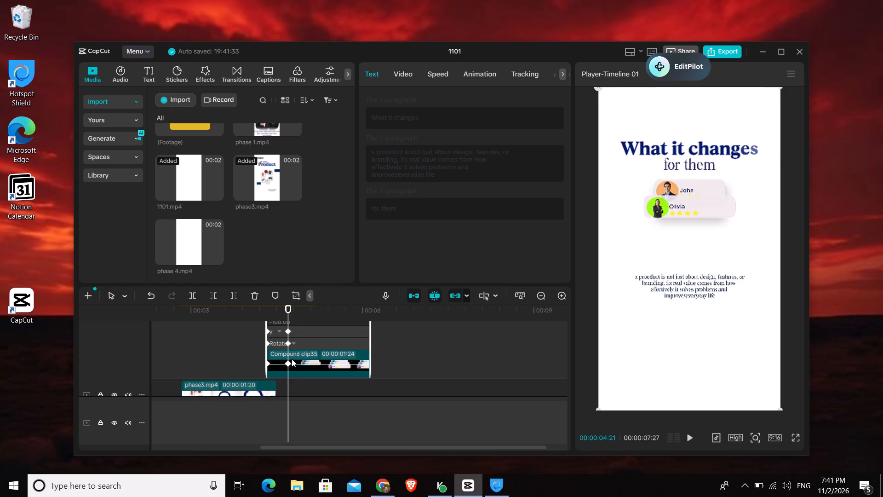
{"action": "scroll", "coordinate": [292, 358], "scroll_direction": "up", "scroll_amount": 3}
{"action": "key", "text": "alt+k"}
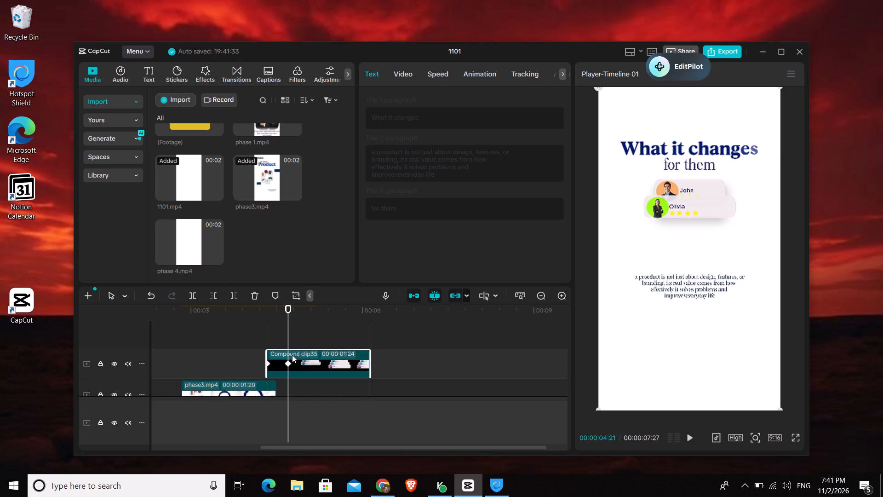
Mark the timeline range from 00:00:04:10 to 00:00:05:20 over the compound clip.
{"action": "left_click", "coordinate": [266, 337]}
{"action": "key", "text": "i"}
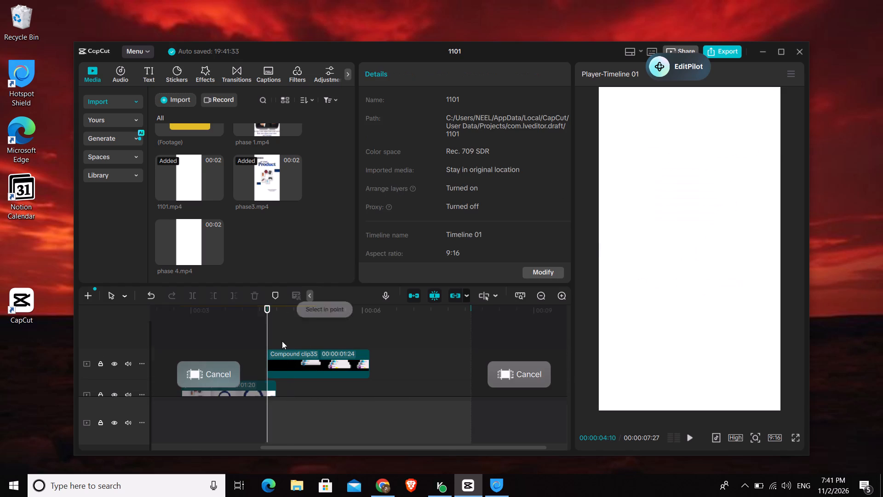
{"action": "left_click", "coordinate": [295, 342]}
{"action": "left_click_drag", "start_coordinate": [296, 335], "coordinate": [338, 335]}
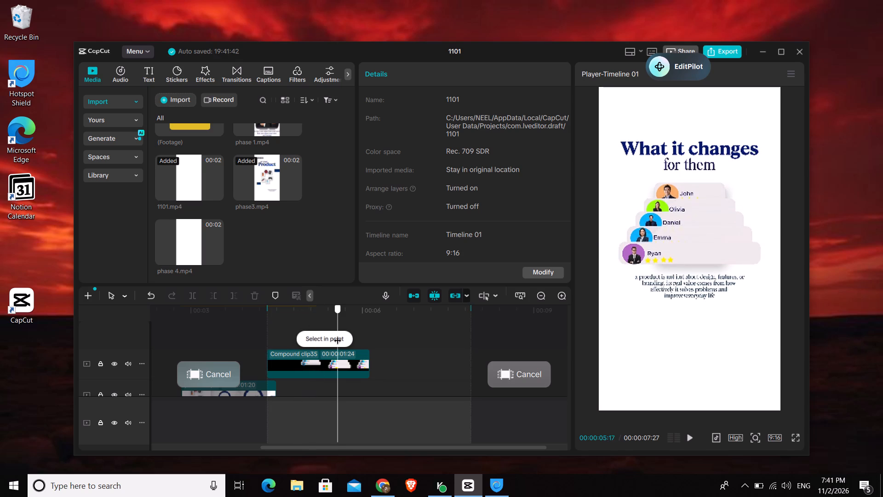
{"action": "left_click_drag", "start_coordinate": [338, 335], "coordinate": [344, 336]}
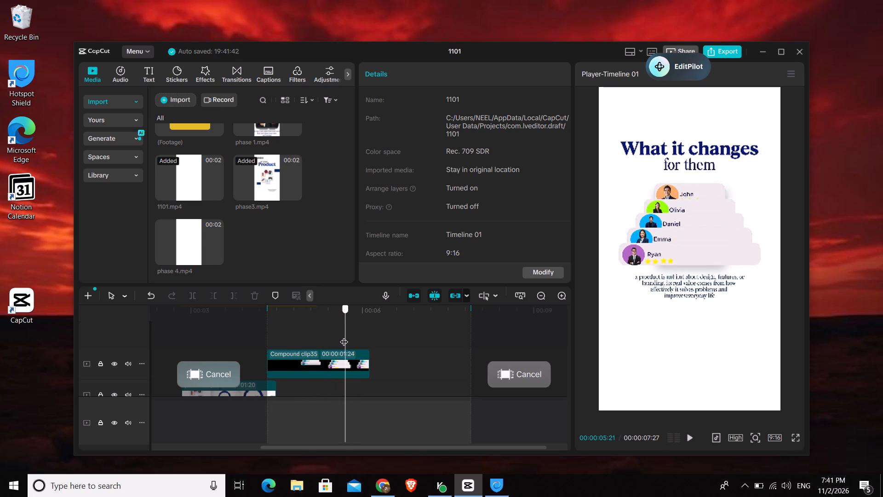
{"action": "left_click_drag", "start_coordinate": [344, 336], "coordinate": [344, 336]}
{"action": "key", "text": "o"}
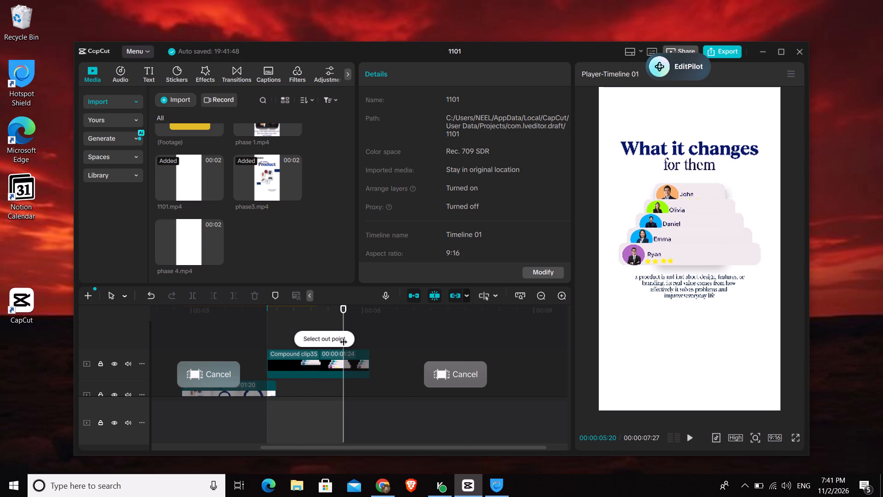
Export the marked range as phass4 in 1080P, H.264, mp4 at 30fps, and preview the exported video.
{"action": "scroll", "coordinate": [308, 342], "scroll_direction": "down", "scroll_amount": 8}
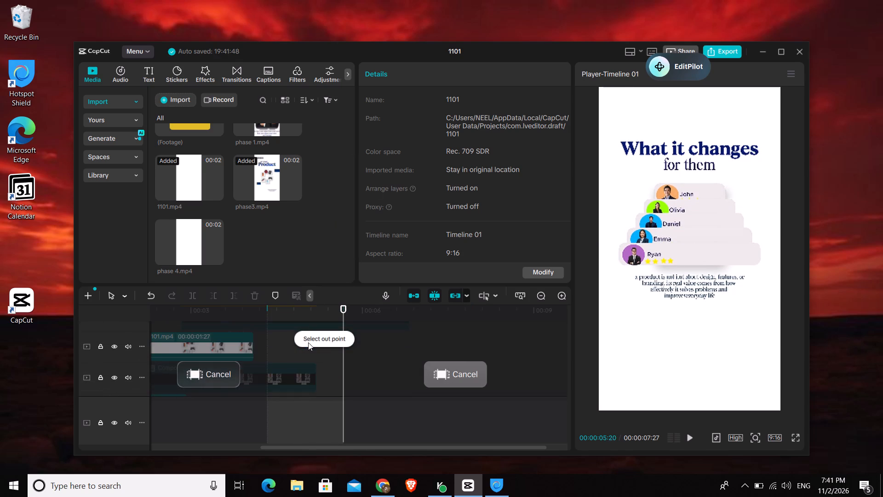
{"action": "scroll", "coordinate": [324, 344], "scroll_direction": "up", "scroll_amount": 8}
{"action": "scroll", "coordinate": [324, 344], "scroll_direction": "down", "scroll_amount": 11}
{"action": "scroll", "coordinate": [330, 336], "scroll_direction": "up", "scroll_amount": 3}
{"action": "scroll", "coordinate": [330, 336], "scroll_direction": "down", "scroll_amount": 1}
{"action": "scroll", "coordinate": [331, 335], "scroll_direction": "up", "scroll_amount": 13}
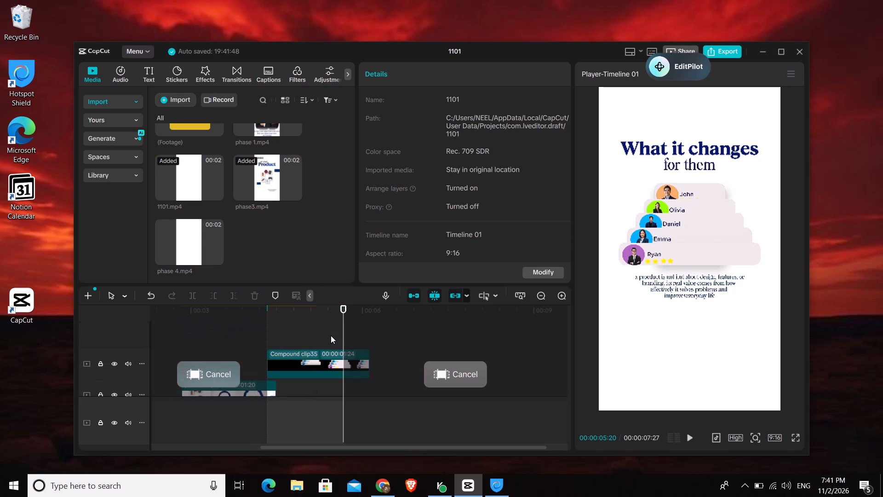
{"action": "scroll", "coordinate": [331, 335], "scroll_direction": "up", "scroll_amount": 4}
{"action": "left_click", "coordinate": [722, 50]}
{"action": "left_click", "coordinate": [720, 52]}
{"action": "left_click_drag", "start_coordinate": [681, 66], "coordinate": [726, 135]}
{"action": "left_click", "coordinate": [713, 54]}
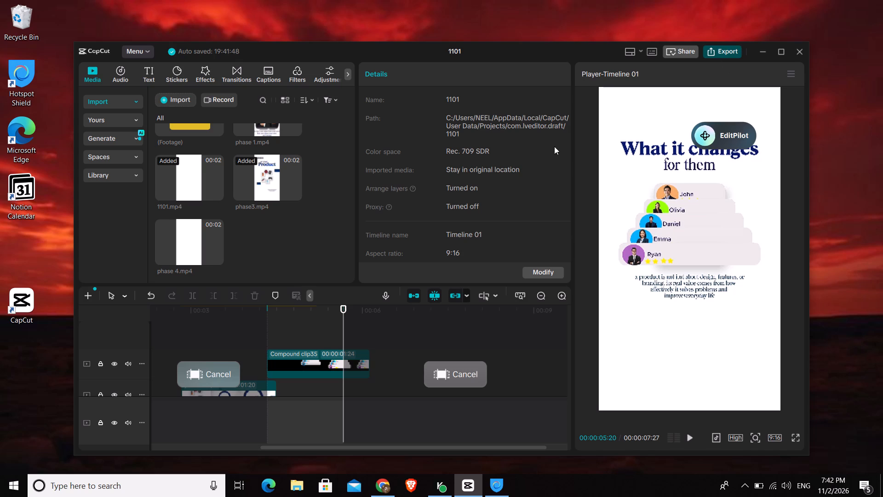
{"action": "double_click", "coordinate": [562, 118]}
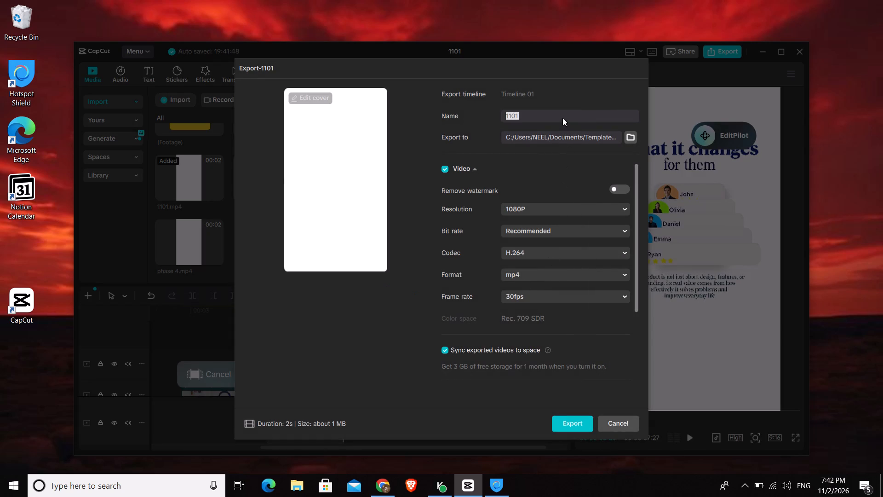
{"action": "type", "text": "phass"}
{"action": "key", "text": "4"}
{"action": "left_click", "coordinate": [574, 417]}
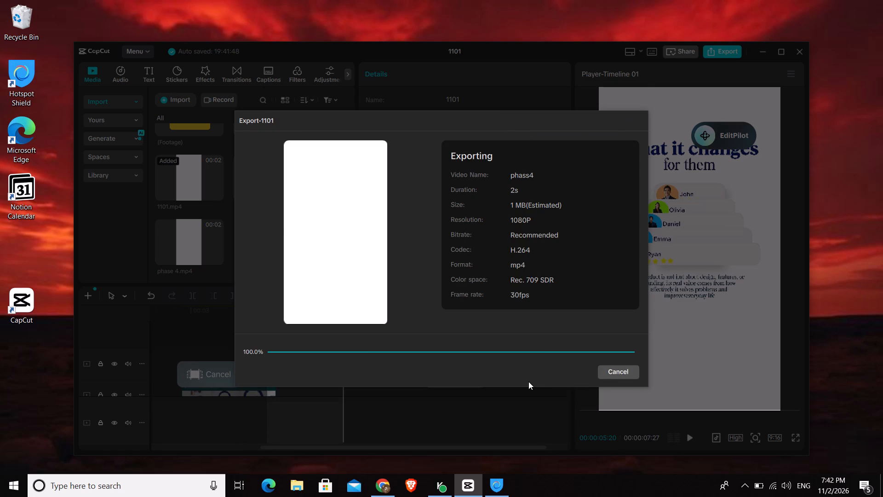
{"action": "scroll", "coordinate": [528, 381], "scroll_direction": "up", "scroll_amount": 1}
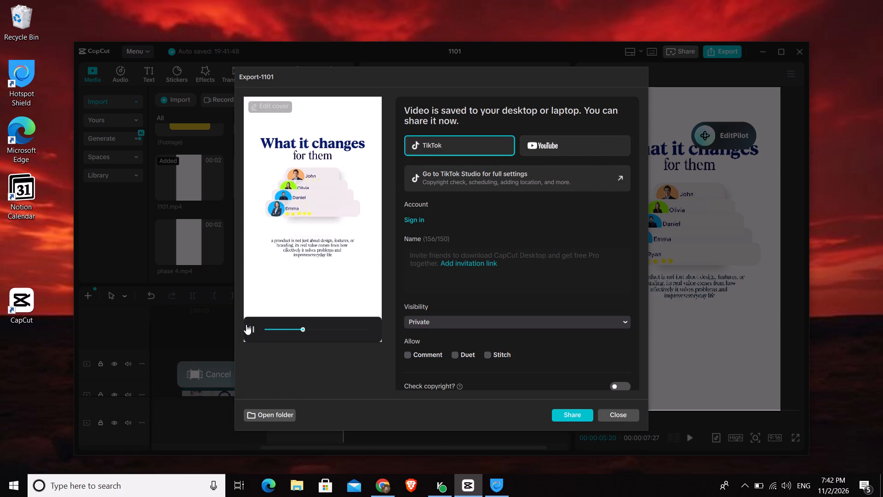
{"action": "left_click", "coordinate": [251, 325]}
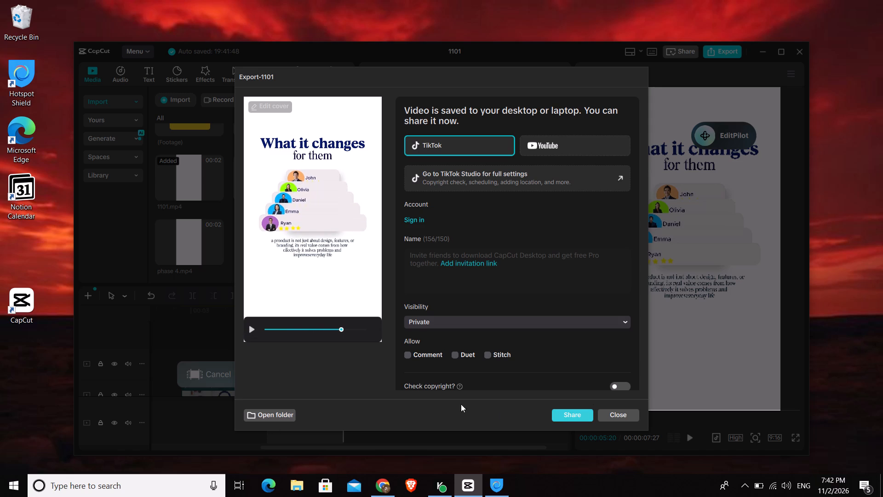
Import the exported phass4 video from the (Footage) folder into the project's media, and close the export and folder windows.
{"action": "left_click", "coordinate": [287, 412]}
{"action": "left_click", "coordinate": [624, 416]}
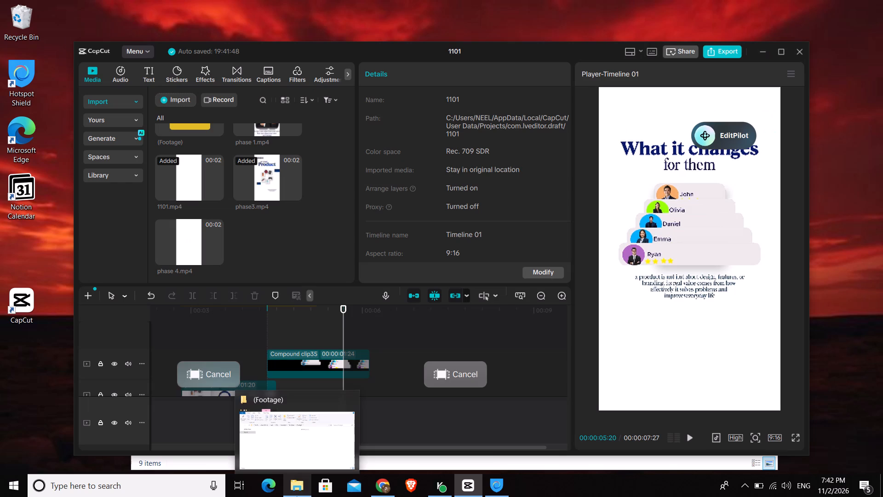
{"action": "left_click", "coordinate": [298, 468]}
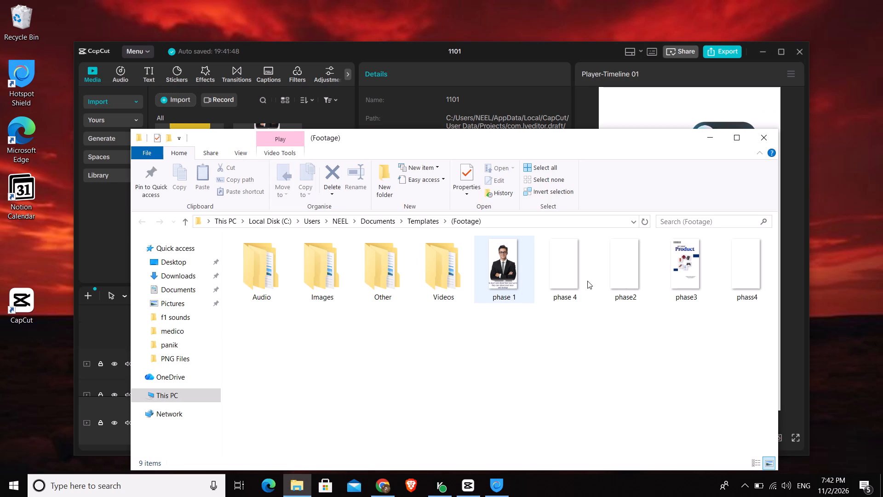
{"action": "left_click_drag", "start_coordinate": [747, 278], "coordinate": [314, 110]}
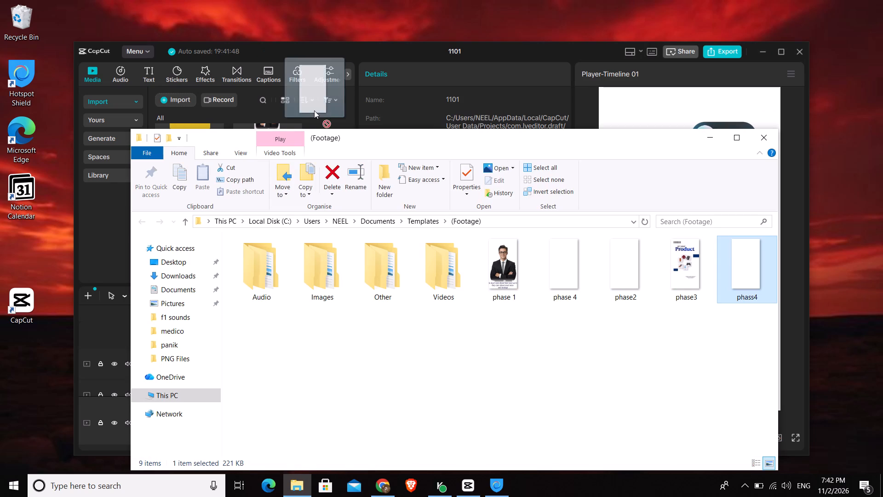
{"action": "left_click_drag", "start_coordinate": [314, 110], "coordinate": [327, 127]}
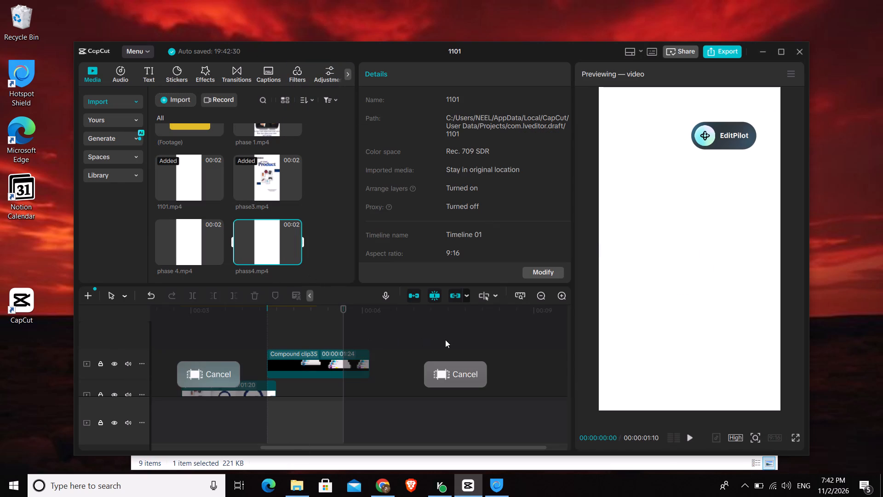
{"action": "left_click", "coordinate": [300, 489]}
{"action": "left_click", "coordinate": [757, 134]}
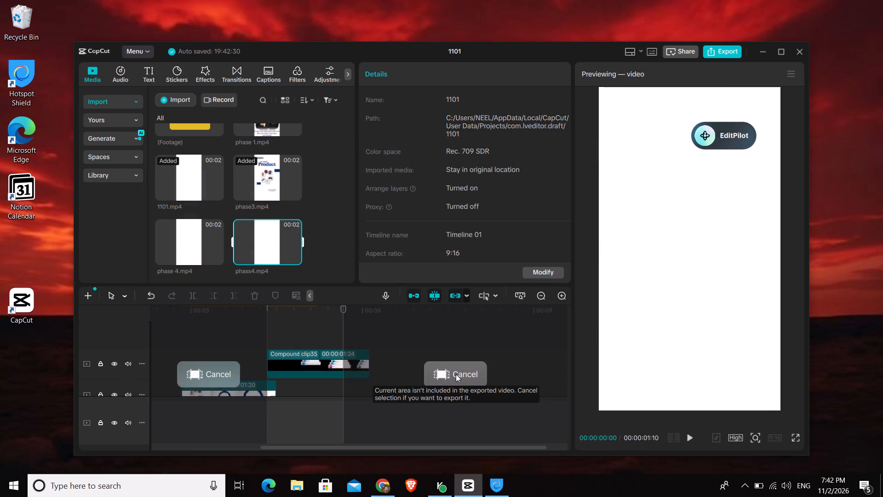
Clear the marked range from the timeline.
{"action": "left_click", "coordinate": [456, 374]}
Place phass4.mp4 on the timeline at 00:00:04:10, directly above the "What it changes for them" compound clip.
{"action": "left_click", "coordinate": [271, 340]}
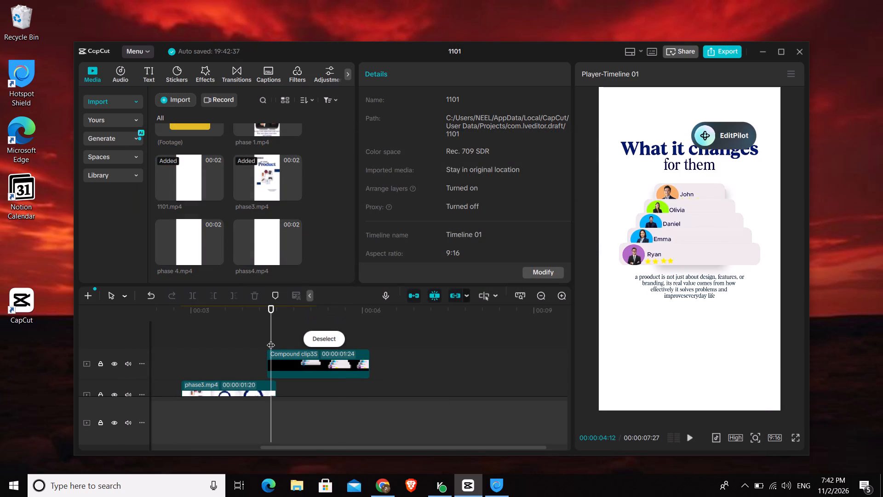
{"action": "left_click", "coordinate": [269, 336]}
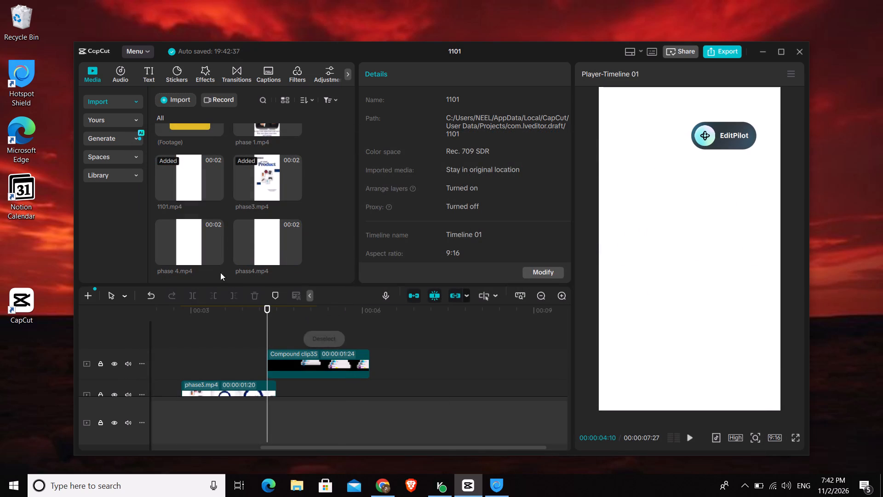
{"action": "left_click_drag", "start_coordinate": [242, 236], "coordinate": [269, 336]}
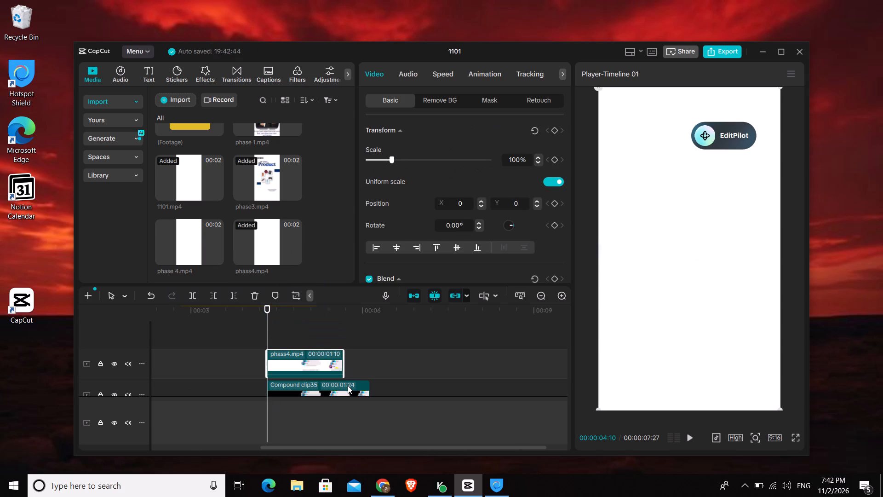
Deactivate the "What it changes for them" compound clip beneath the phass4 clip.
{"action": "left_click", "coordinate": [348, 386]}
{"action": "key", "text": "v"}
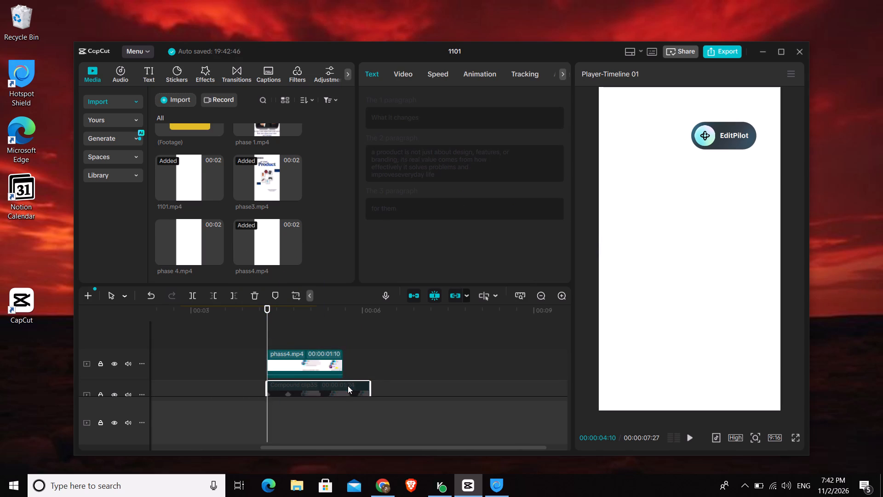
Cut the deactivated compound clip at 00:00:05:20, where the phass4 clip ends, and delete the part after it.
{"action": "left_click", "coordinate": [341, 337]}
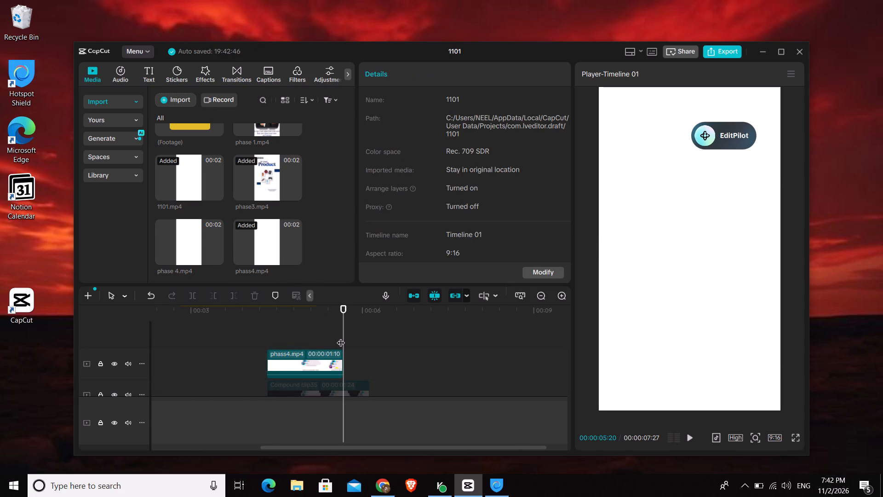
{"action": "left_click", "coordinate": [340, 387]}
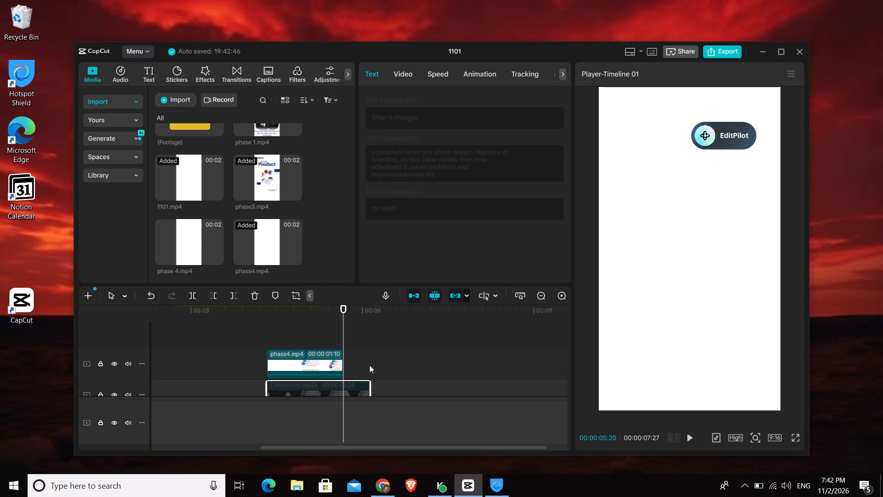
{"action": "key", "text": "f"}
{"action": "key", "text": "Delete"}
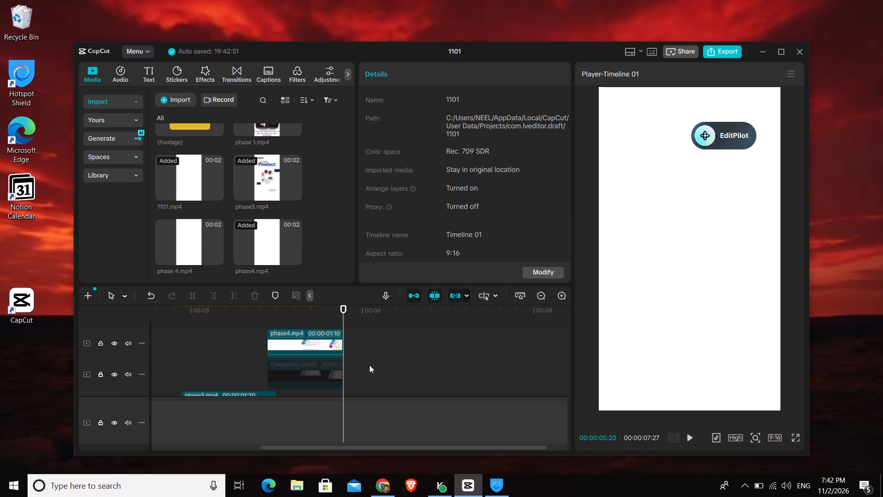
Insert a freeze frame into the phass4 clip at 00:00:05:14, where all five review cards are stacked.
{"action": "left_click", "coordinate": [269, 320]}
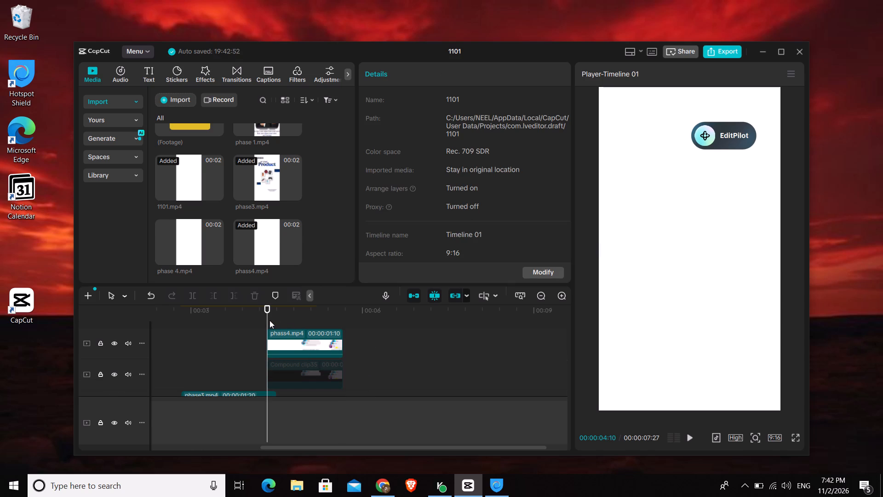
{"action": "left_click_drag", "start_coordinate": [266, 319], "coordinate": [239, 321]}
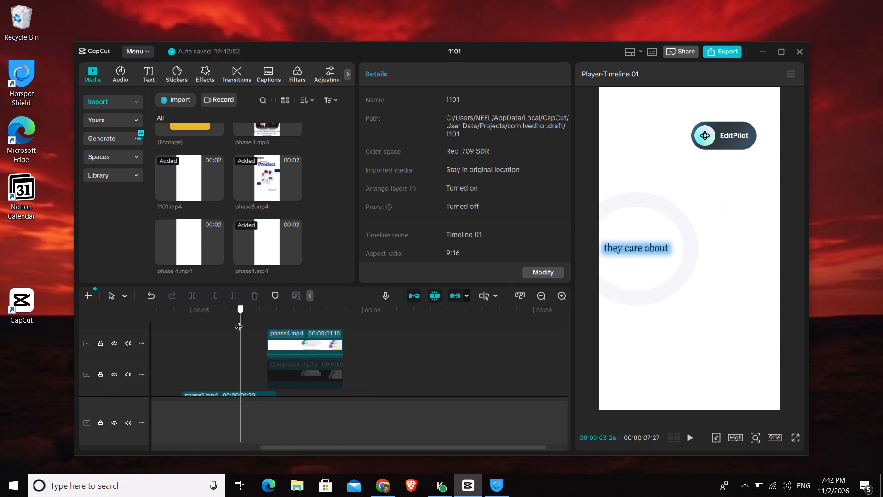
{"action": "left_click_drag", "start_coordinate": [239, 321], "coordinate": [288, 323]}
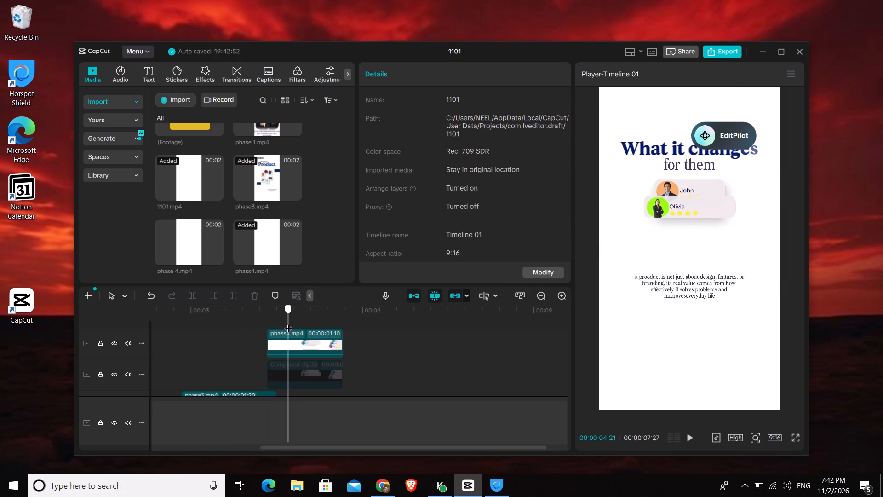
{"action": "left_click_drag", "start_coordinate": [288, 323], "coordinate": [326, 327]}
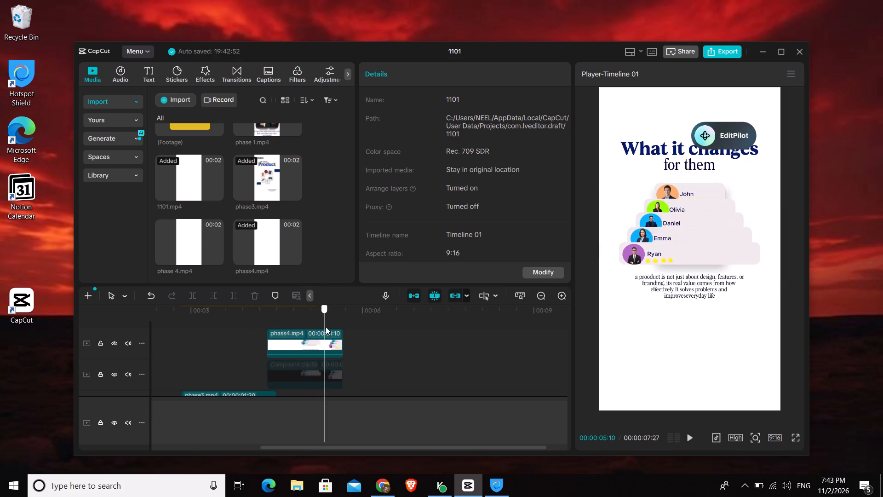
{"action": "left_click_drag", "start_coordinate": [326, 327], "coordinate": [342, 329]}
{"action": "left_click", "coordinate": [328, 335]}
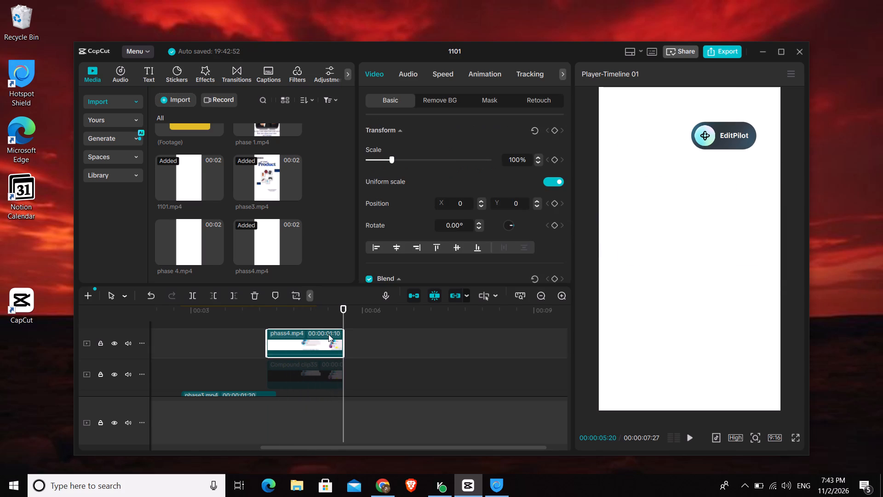
{"action": "left_click_drag", "start_coordinate": [344, 315], "coordinate": [335, 316]}
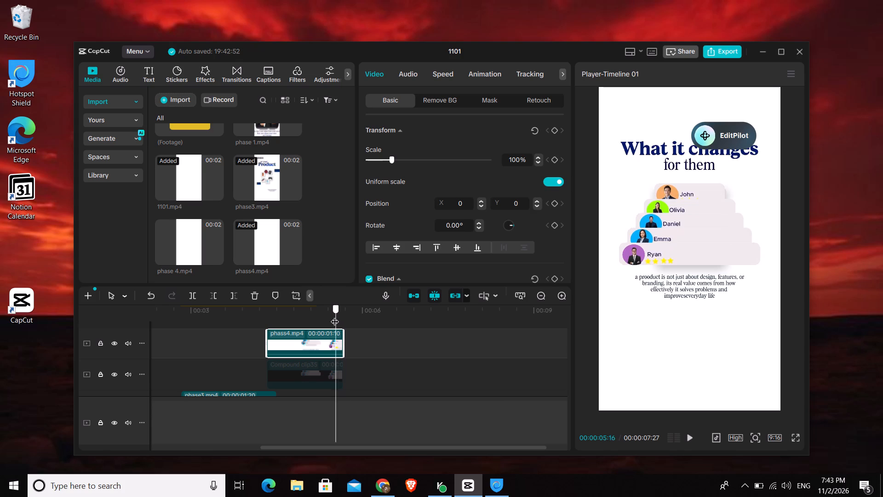
{"action": "left_click_drag", "start_coordinate": [335, 316], "coordinate": [333, 317]}
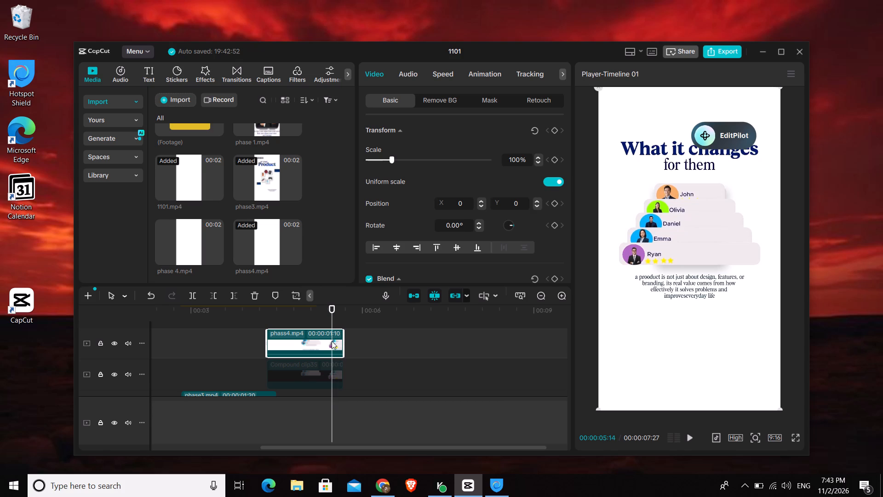
{"action": "right_click", "coordinate": [331, 342]}
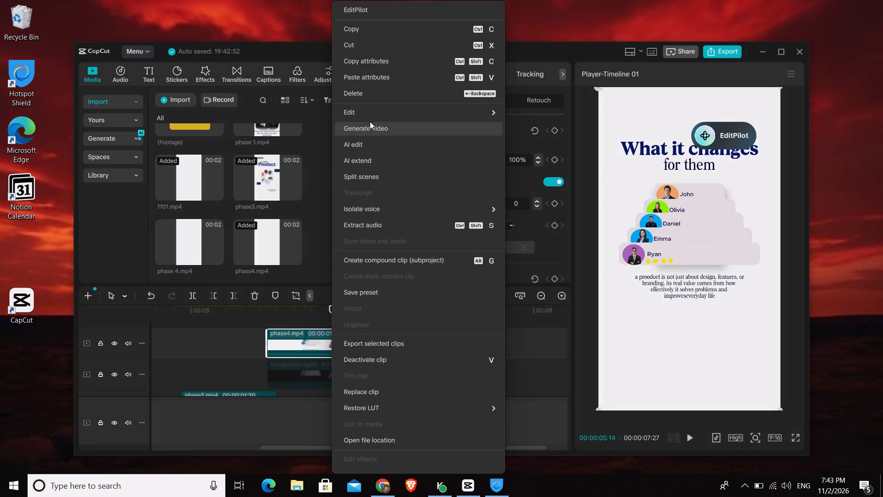
{"action": "left_click", "coordinate": [533, 113]}
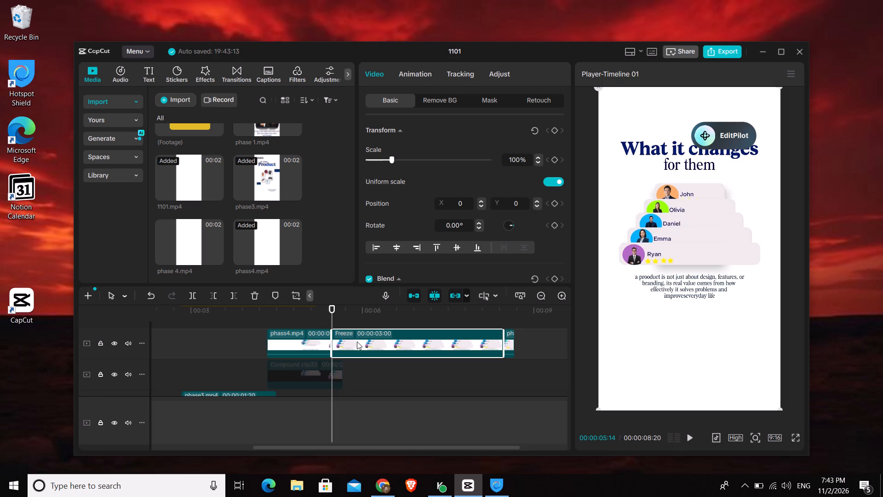
Delete the short leftover piece of phass4 that follows the Freeze clip.
{"action": "scroll", "coordinate": [358, 343], "scroll_direction": "up", "scroll_amount": 2}
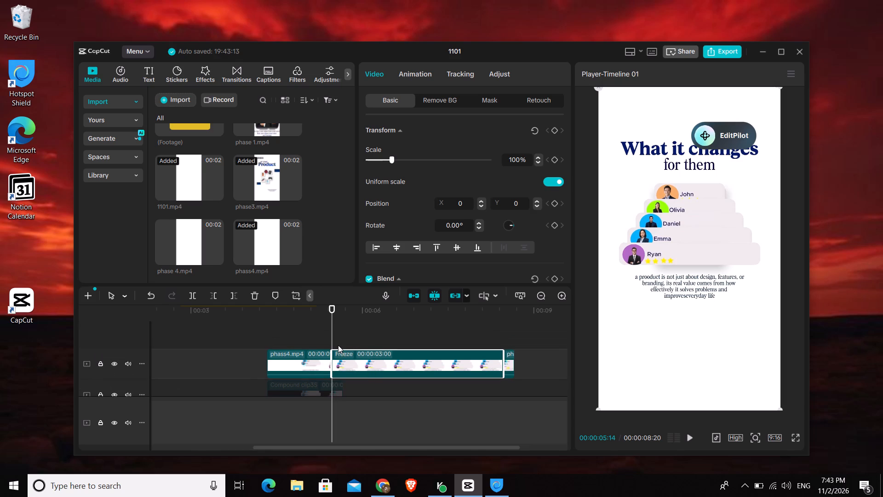
{"action": "left_click", "coordinate": [353, 359]}
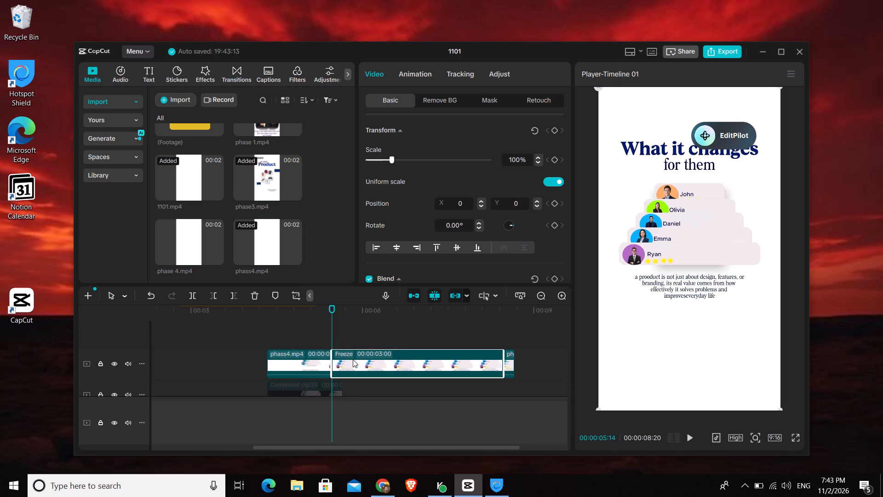
{"action": "left_click", "coordinate": [511, 360]}
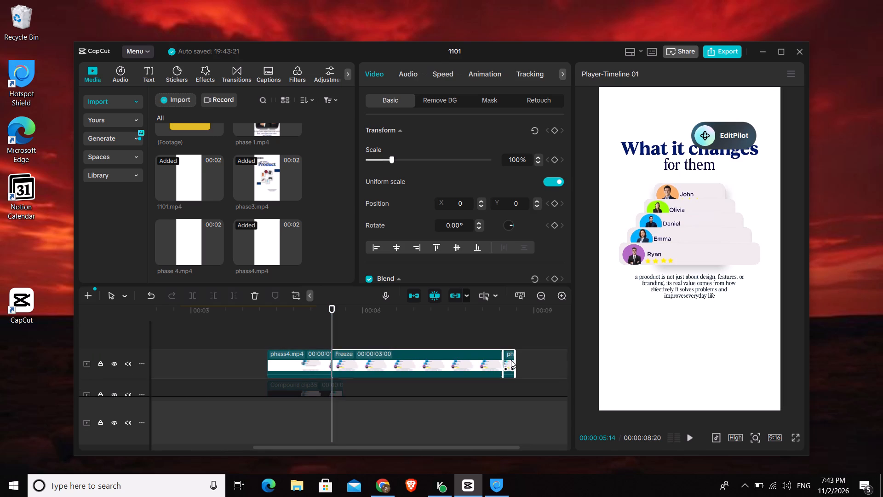
{"action": "key", "text": "Delete"}
Add Transform keyframes to the Freeze clip at 00:00:05:14 and 00:00:05:28, enlarging the second one to about 122% scale.
{"action": "left_click", "coordinate": [381, 363]}
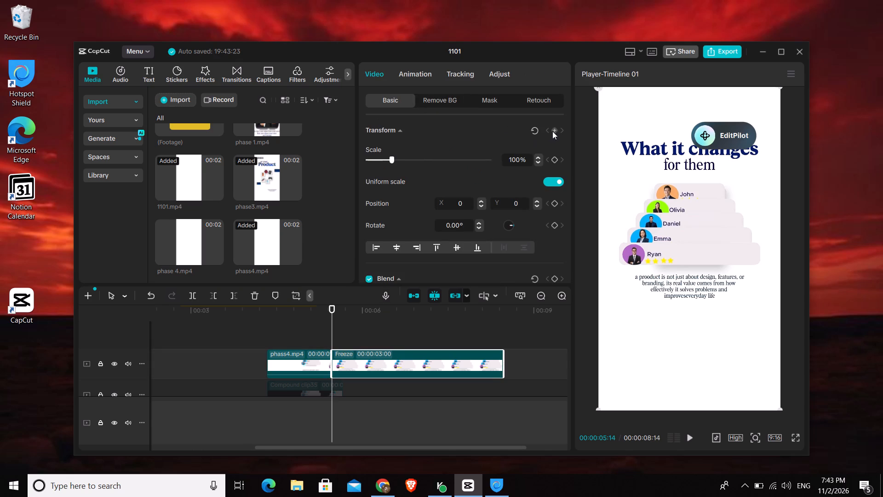
{"action": "left_click", "coordinate": [554, 130]}
{"action": "left_click", "coordinate": [359, 340]}
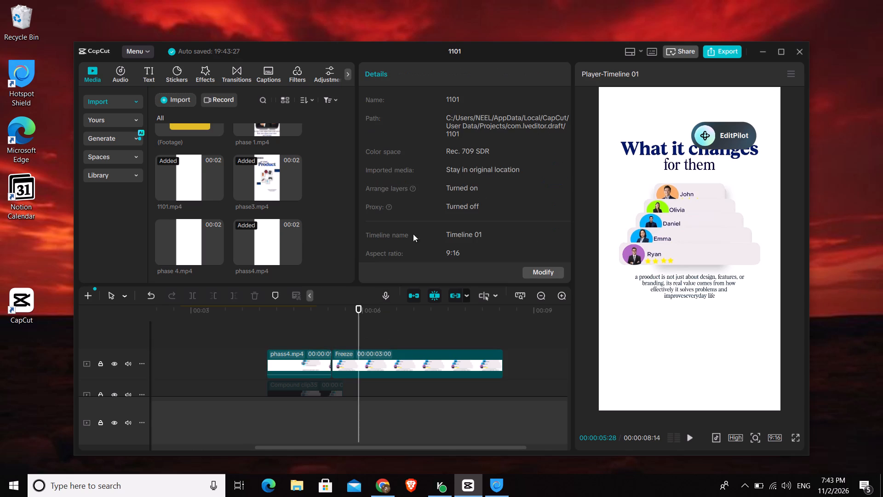
{"action": "left_click", "coordinate": [389, 356]}
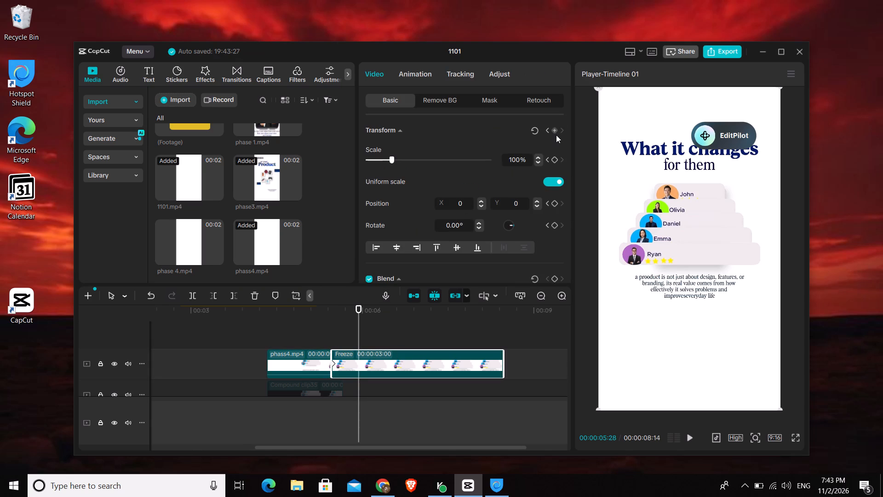
{"action": "left_click", "coordinate": [556, 135]}
{"action": "left_click_drag", "start_coordinate": [781, 409], "coordinate": [845, 428]}
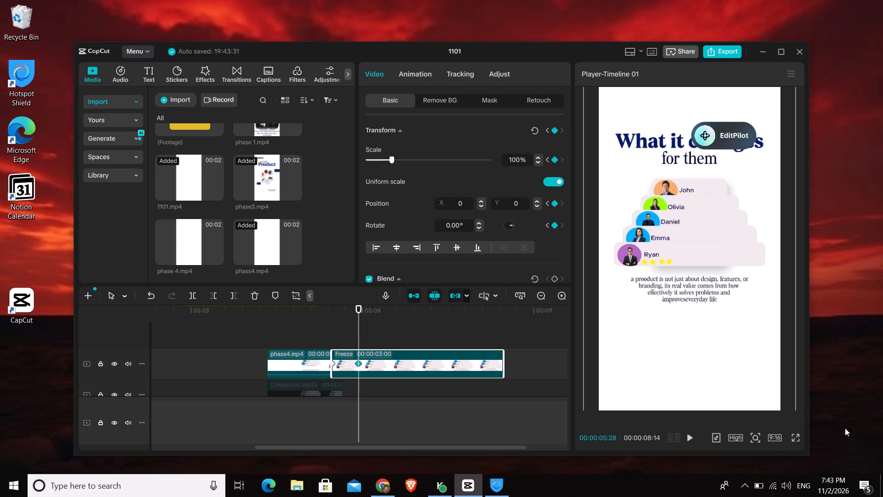
{"action": "left_click_drag", "start_coordinate": [845, 428], "coordinate": [856, 451]}
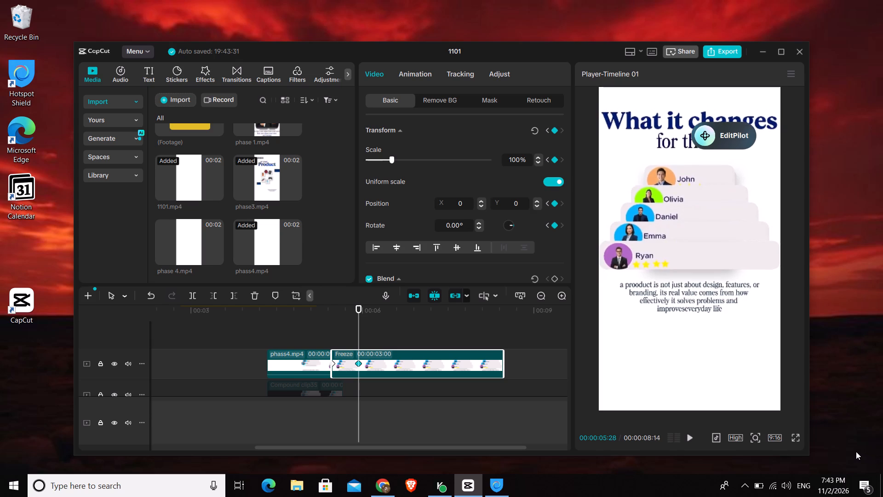
{"action": "left_click_drag", "start_coordinate": [856, 451], "coordinate": [838, 443]}
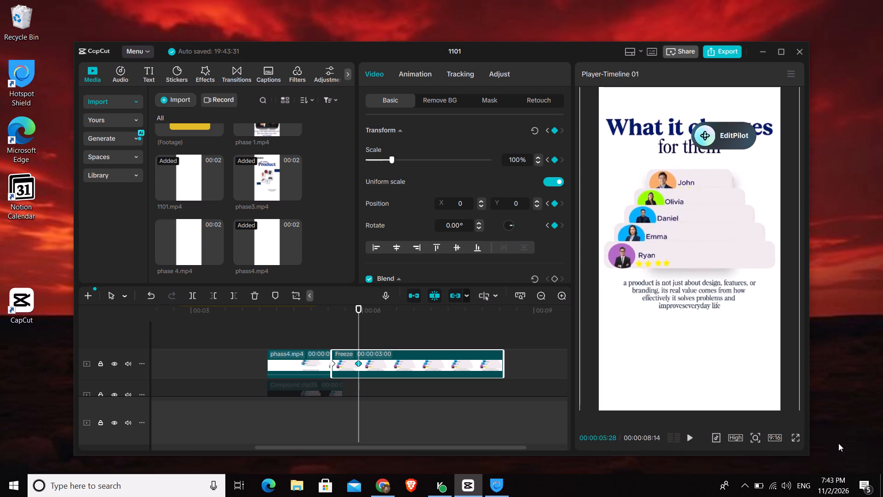
{"action": "left_click_drag", "start_coordinate": [838, 443], "coordinate": [839, 444]}
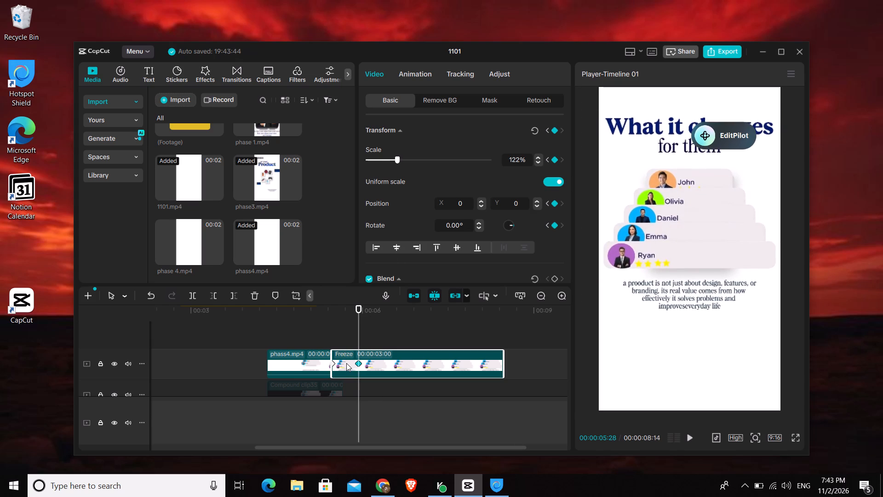
Apply the Cubic In preset curve to the scale animation between the Freeze clip's two keyframes, and close the keyframe graph.
{"action": "key", "text": "alt+k"}
{"action": "scroll", "coordinate": [346, 363], "scroll_direction": "up", "scroll_amount": 4}
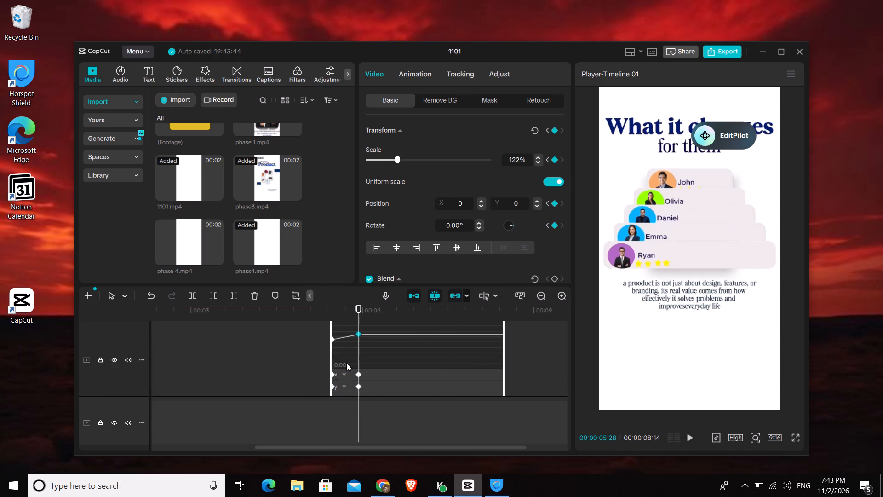
{"action": "scroll", "coordinate": [347, 348], "scroll_direction": "up", "scroll_amount": 1}
{"action": "right_click", "coordinate": [349, 349]}
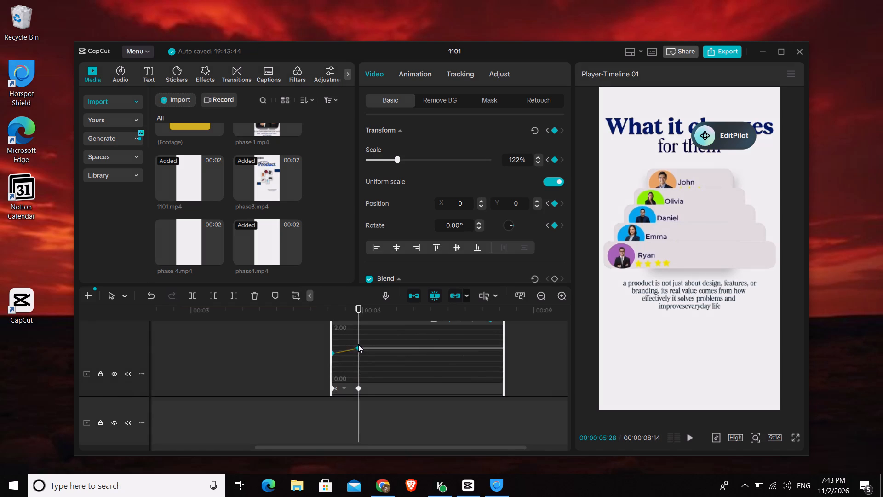
{"action": "left_click", "coordinate": [405, 410]}
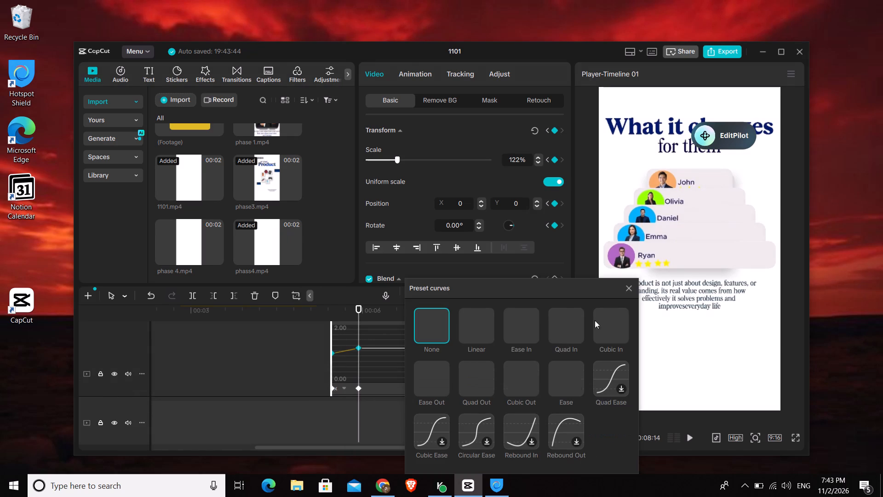
{"action": "left_click", "coordinate": [616, 321]}
{"action": "left_click", "coordinate": [626, 288]}
{"action": "scroll", "coordinate": [402, 369], "scroll_direction": "down", "scroll_amount": 1}
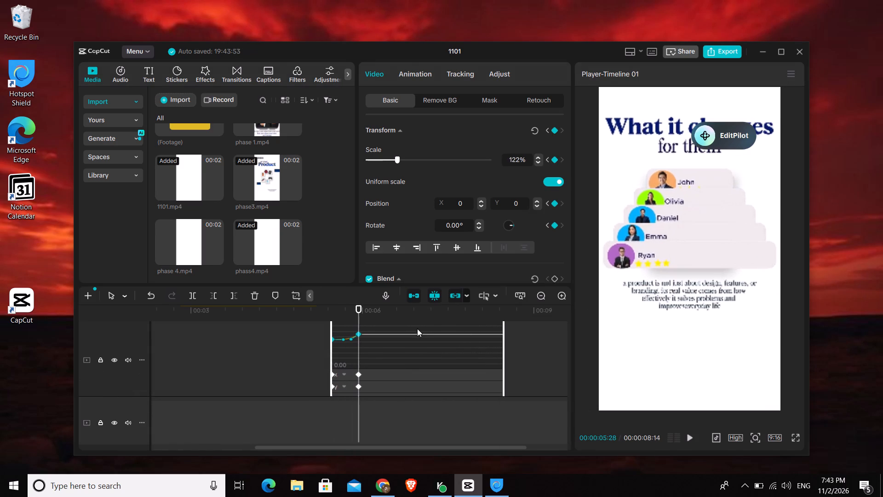
{"action": "key", "text": "alt+k"}
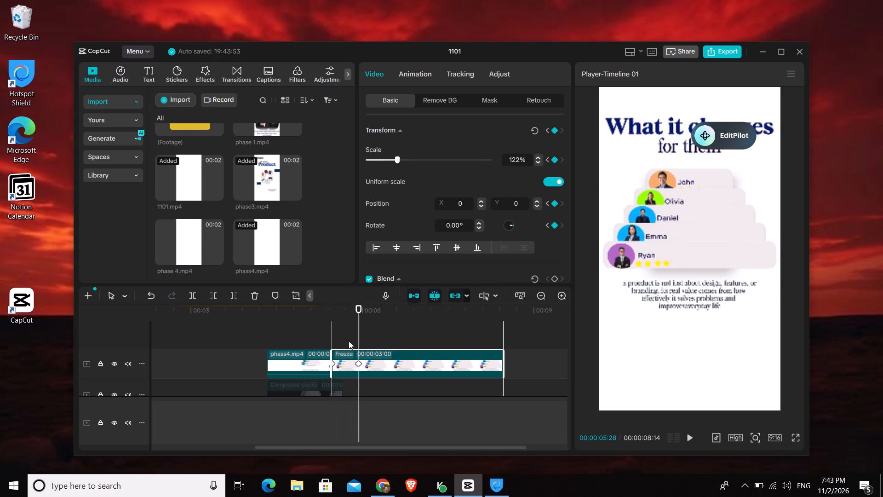
Play the timeline from 00:00:05:08 to check the passage from phass4 into the Freeze clip's zoom.
{"action": "left_click", "coordinate": [330, 332]}
{"action": "left_click", "coordinate": [321, 331]}
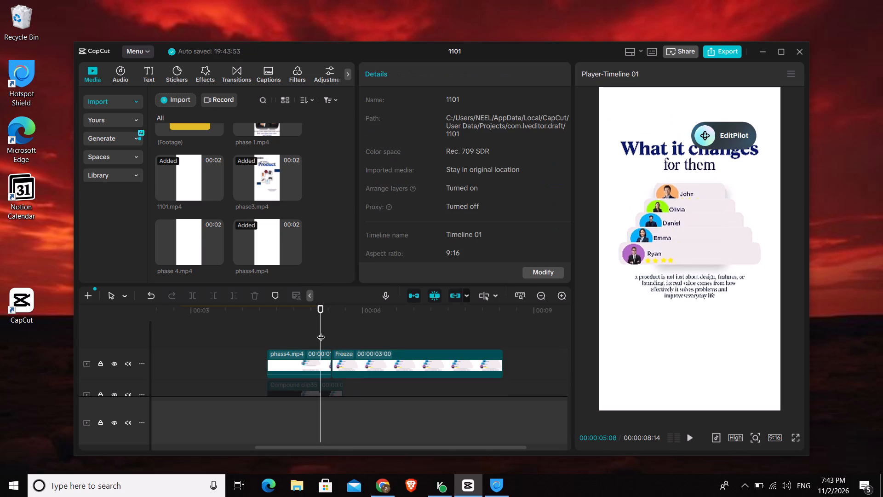
{"action": "key", "text": "space"}
{"action": "key", "text": "space"}
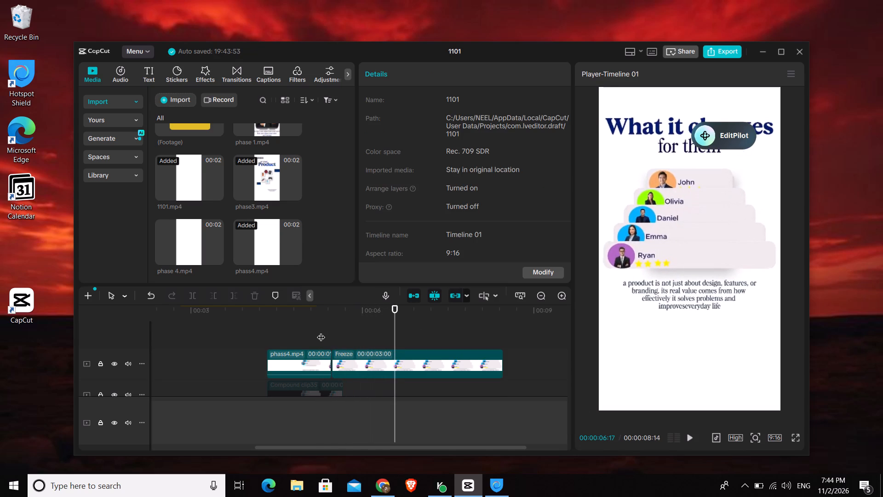
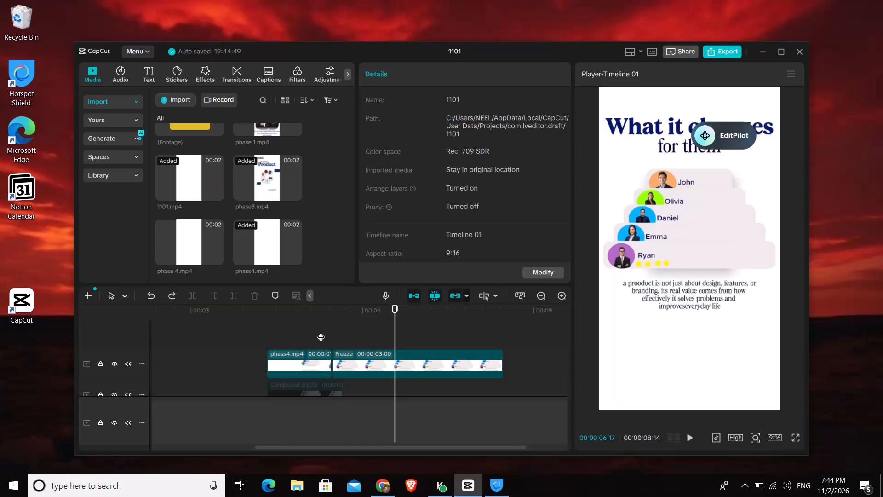
Undo the Freeze clip's enlargement and instead shrink the clip to about 82% scale at its 00:00:05:28 keyframe.
{"action": "key", "text": "ctrl+z"}
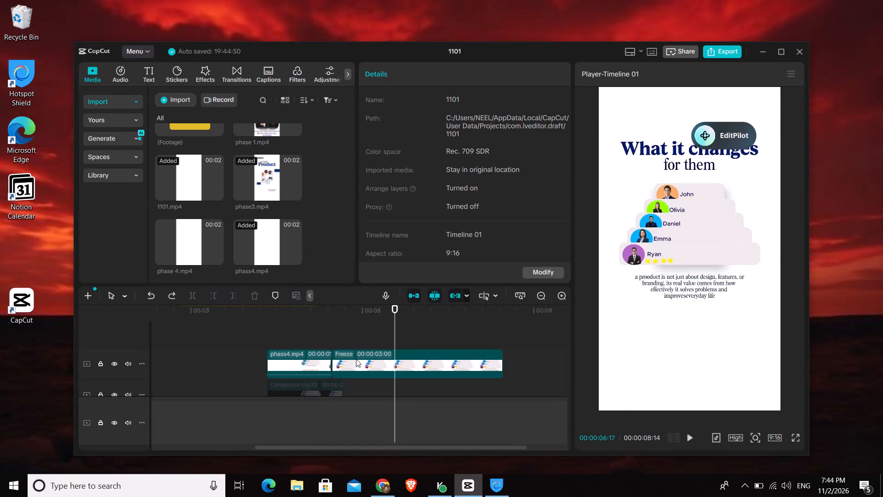
{"action": "left_click", "coordinate": [356, 359]}
{"action": "left_click", "coordinate": [357, 337]}
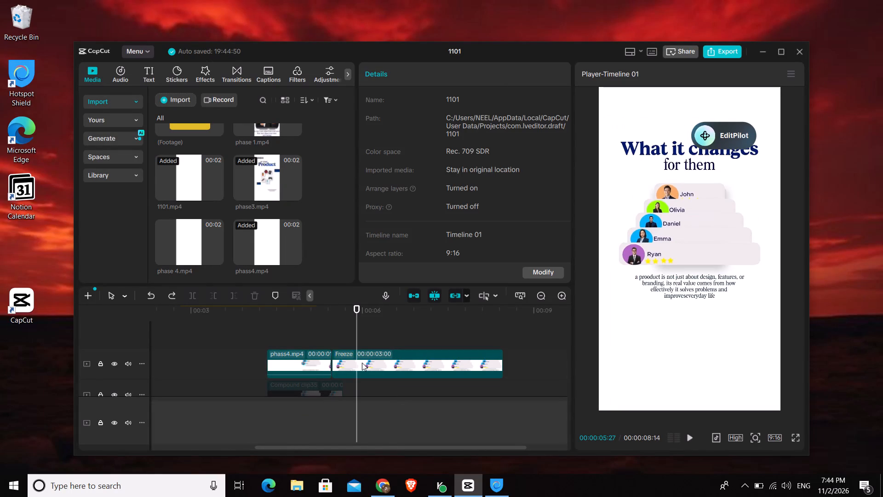
{"action": "left_click", "coordinate": [362, 363]}
{"action": "left_click", "coordinate": [358, 364]}
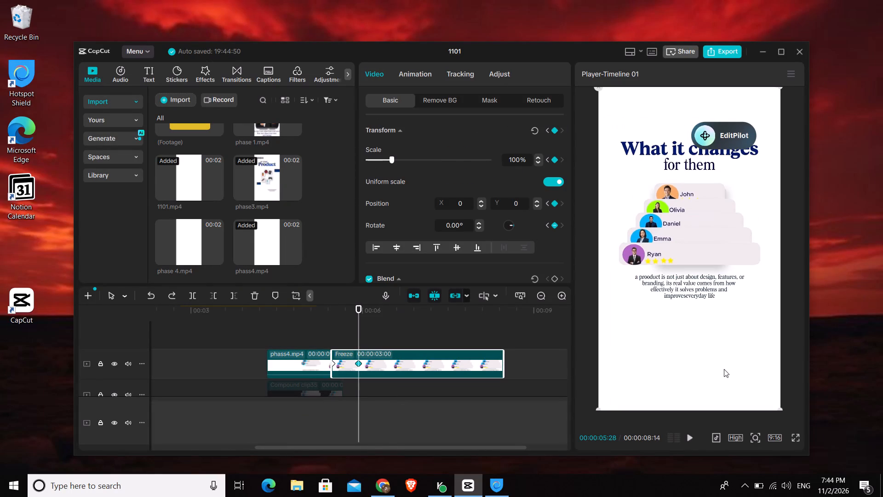
{"action": "left_click", "coordinate": [782, 410]}
{"action": "left_click_drag", "start_coordinate": [780, 409], "coordinate": [741, 375]}
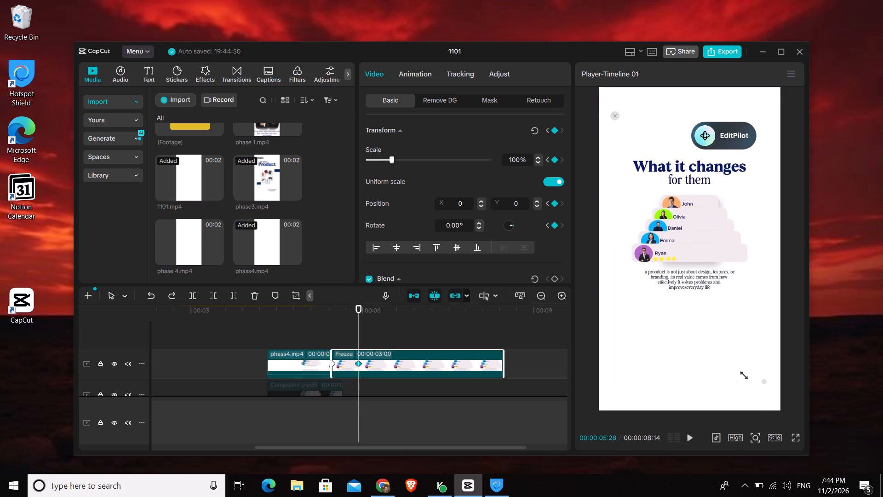
{"action": "left_click_drag", "start_coordinate": [741, 375], "coordinate": [740, 374]}
Apply a preset easing curve to the scale animation between the Freeze clip's two keyframes, preview it, and close the keyframe graph.
{"action": "key", "text": "alt+k"}
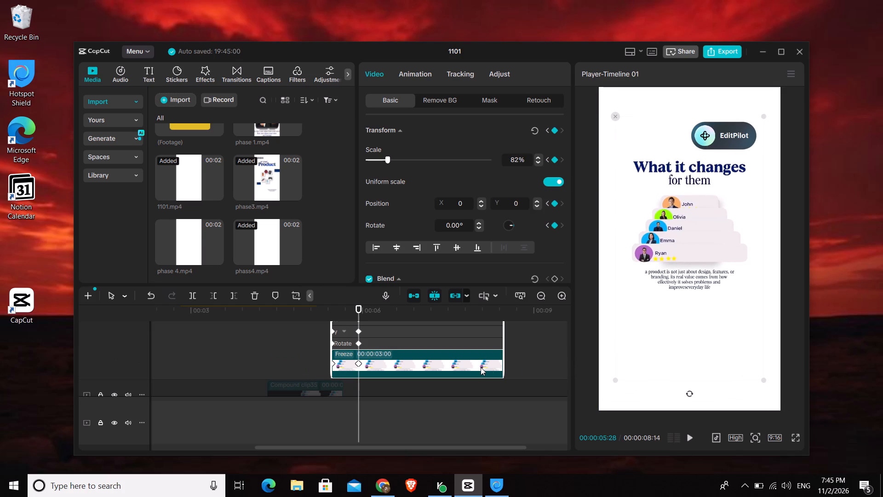
{"action": "scroll", "coordinate": [369, 364], "scroll_direction": "up", "scroll_amount": 5}
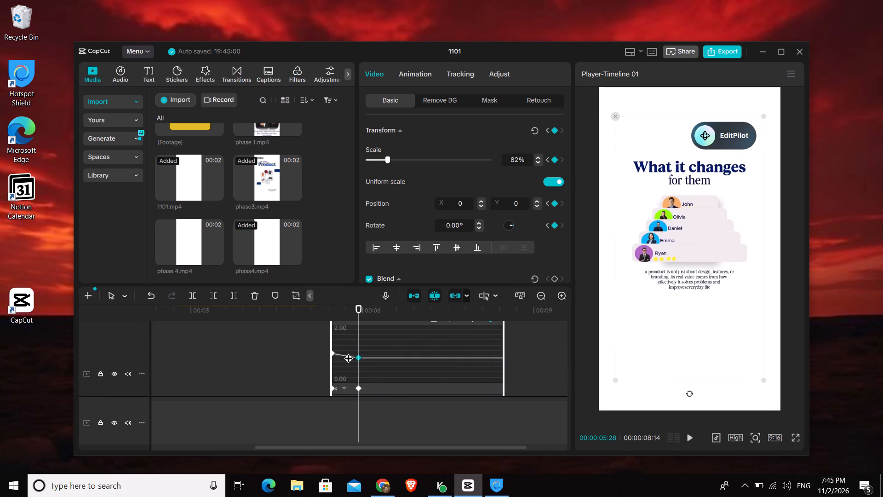
{"action": "right_click", "coordinate": [347, 358]}
{"action": "left_click", "coordinate": [421, 409]}
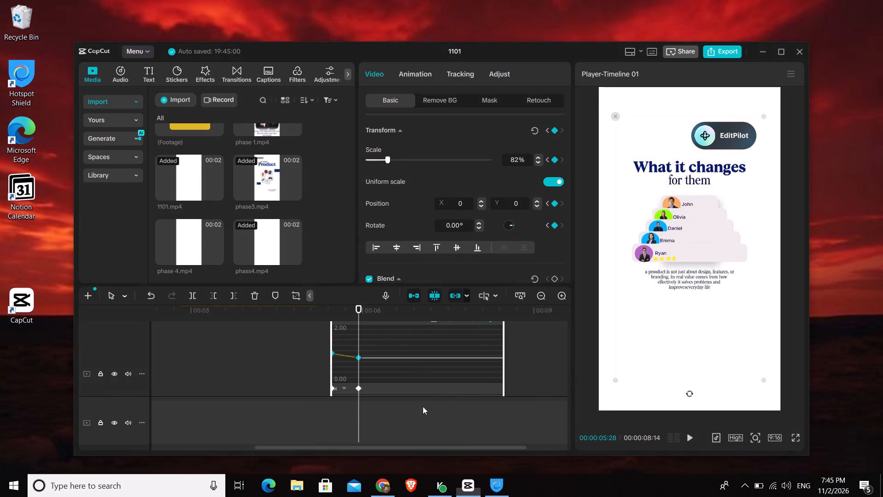
{"action": "left_click", "coordinate": [623, 322]}
{"action": "left_click", "coordinate": [647, 289]}
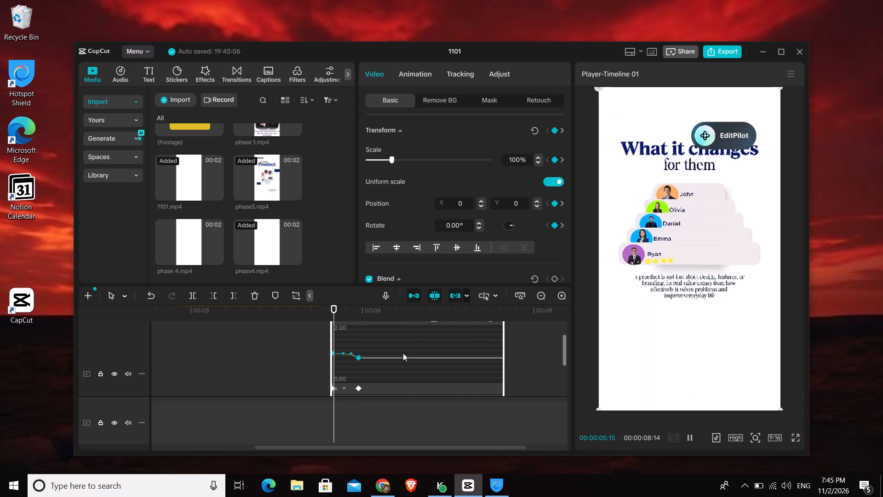
{"action": "key", "text": "alt+k"}
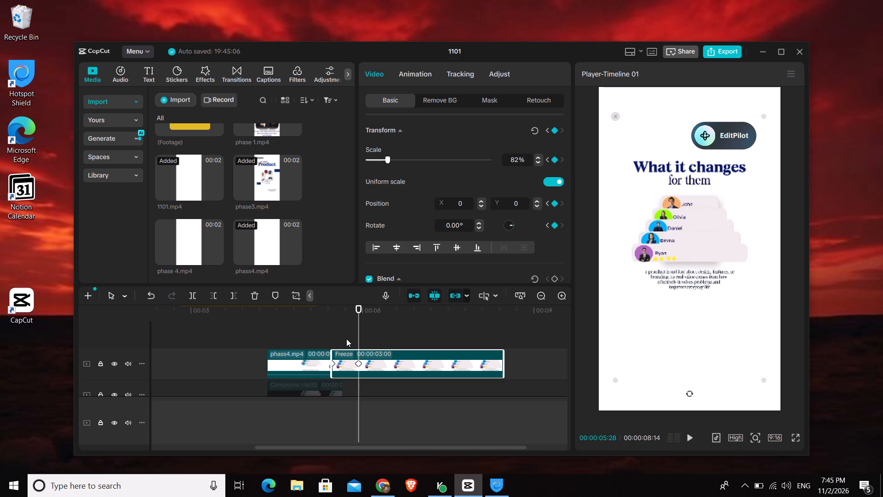
Turn the keyframed Freeze clip into a compound clip.
{"action": "key", "text": "alt+g"}
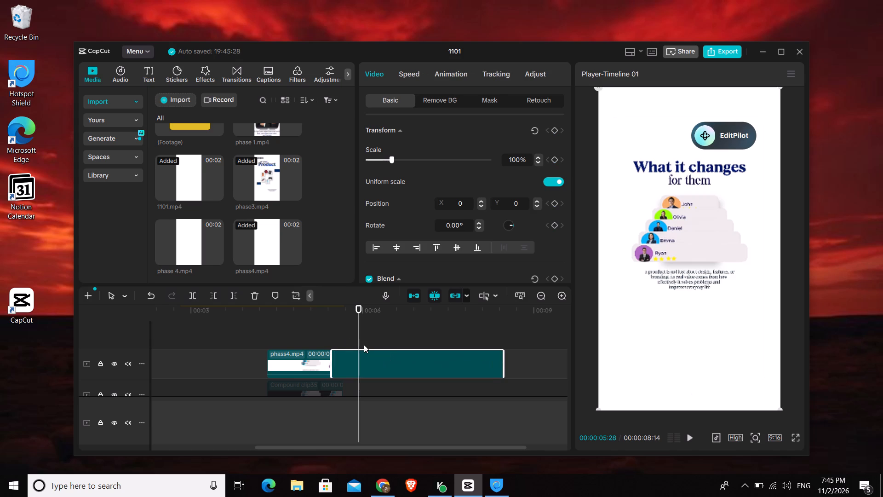
Split the new compound clip at 00:00:05:25 and delete the part after the cut.
{"action": "left_click", "coordinate": [355, 337]}
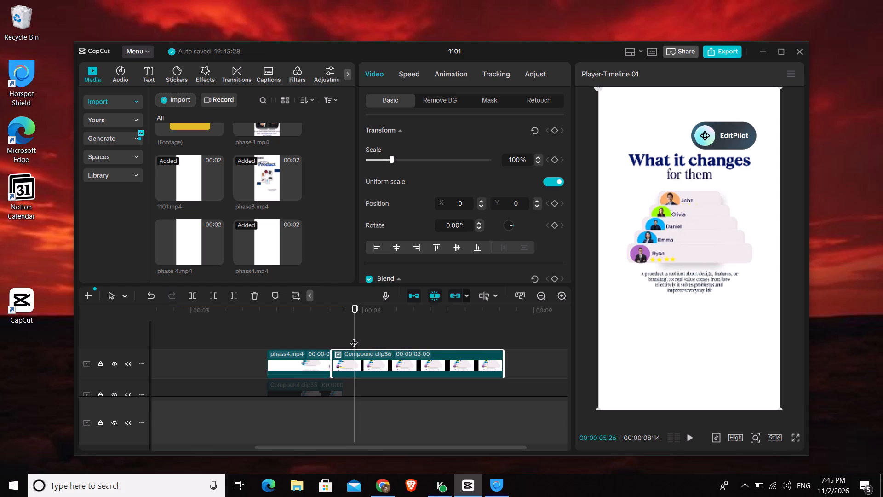
{"action": "left_click", "coordinate": [368, 364]}
{"action": "key", "text": "Left"}
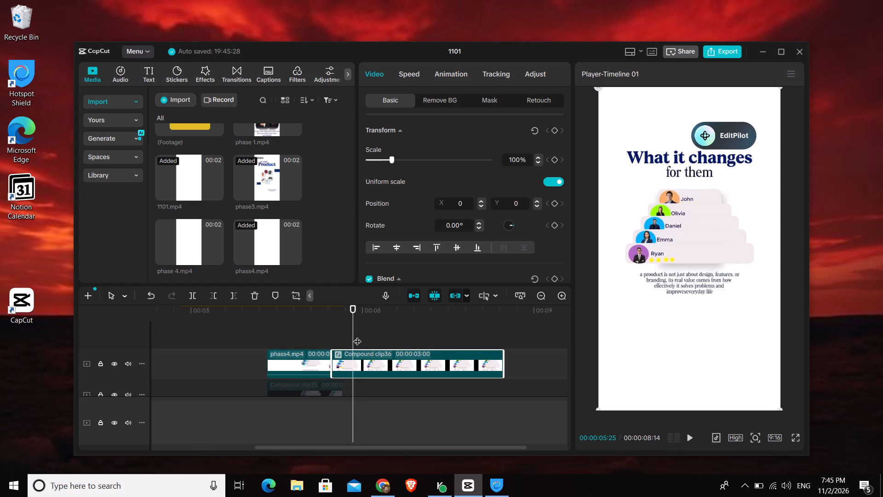
{"action": "key", "text": "f"}
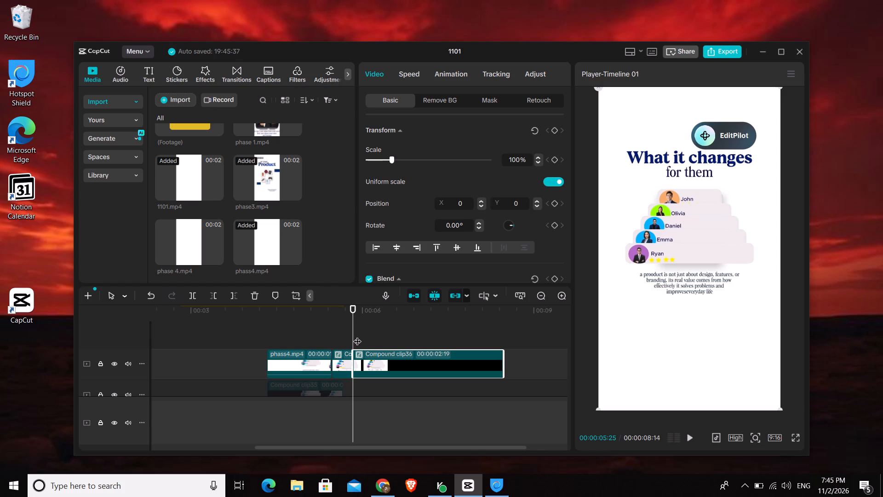
{"action": "key", "text": "Delete"}
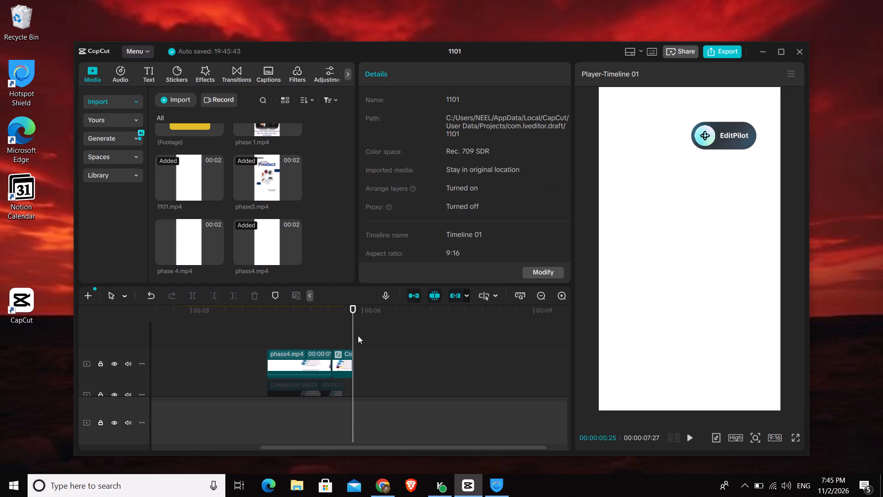
Split phase3.mp4 at 00:00:04:10, where phass4 starts, and delete the short piece after the cut.
{"action": "scroll", "coordinate": [355, 346], "scroll_direction": "up", "scroll_amount": 1}
{"action": "scroll", "coordinate": [372, 365], "scroll_direction": "down", "scroll_amount": 1}
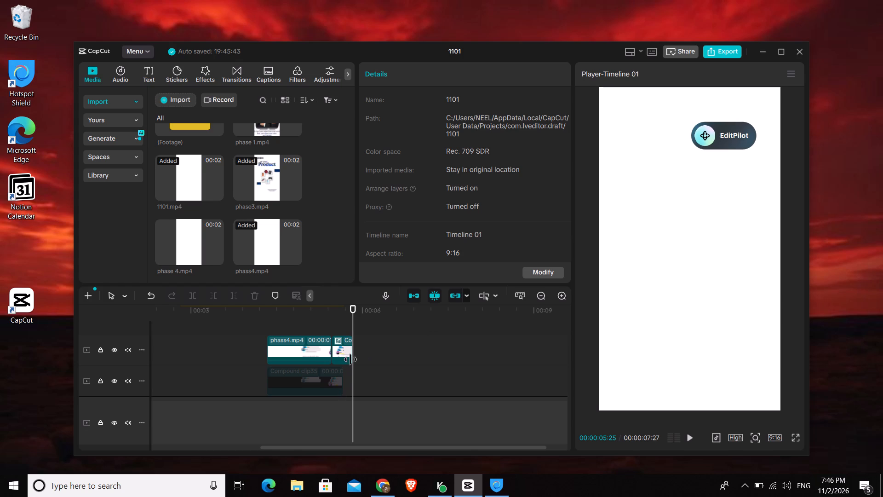
{"action": "scroll", "coordinate": [393, 351], "scroll_direction": "down", "scroll_amount": 4, "text": "ctrl"}
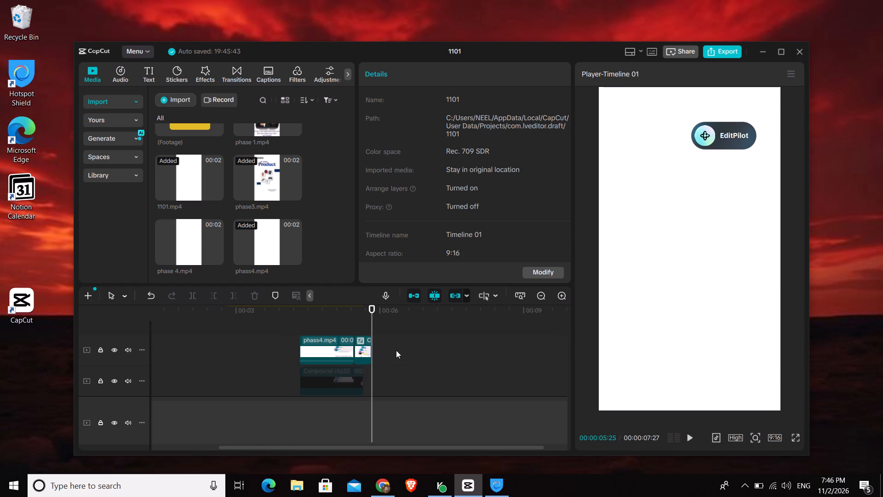
{"action": "scroll", "coordinate": [385, 347], "scroll_direction": "down", "scroll_amount": 5}
{"action": "scroll", "coordinate": [385, 347], "scroll_direction": "up", "scroll_amount": 3}
{"action": "left_click_drag", "start_coordinate": [371, 381], "coordinate": [307, 389]}
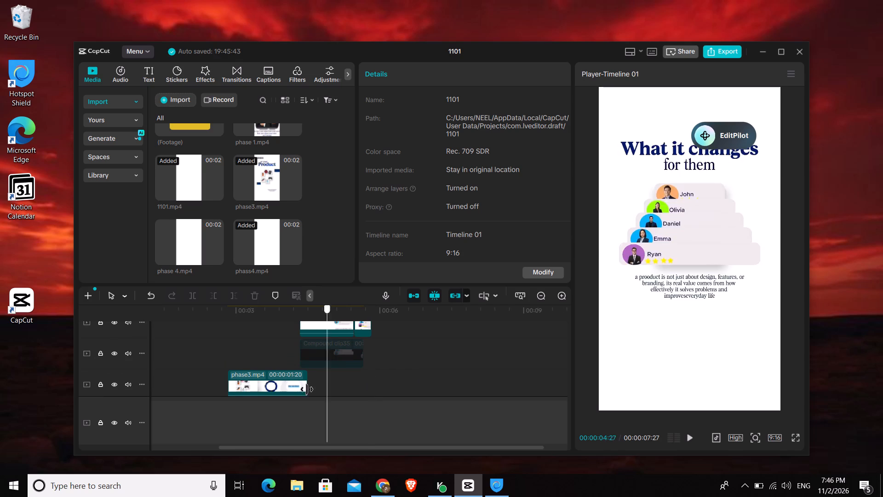
{"action": "left_click_drag", "start_coordinate": [307, 389], "coordinate": [303, 394]}
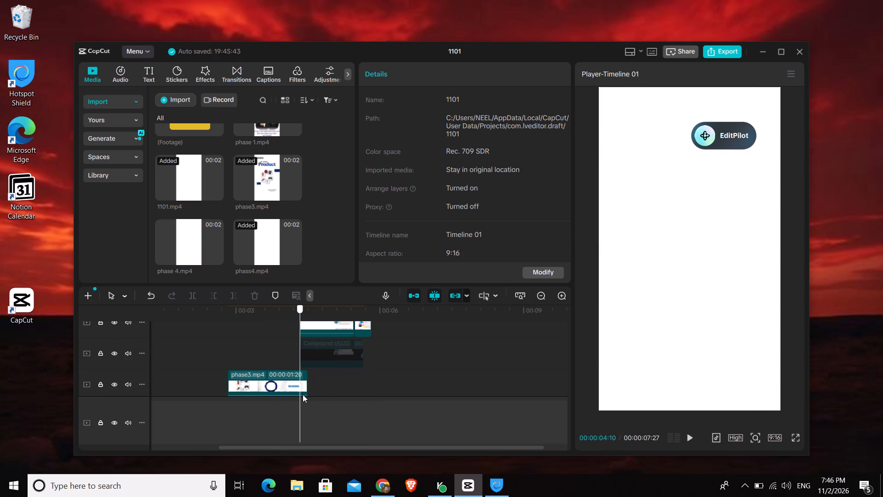
{"action": "left_click_drag", "start_coordinate": [303, 394], "coordinate": [315, 394]}
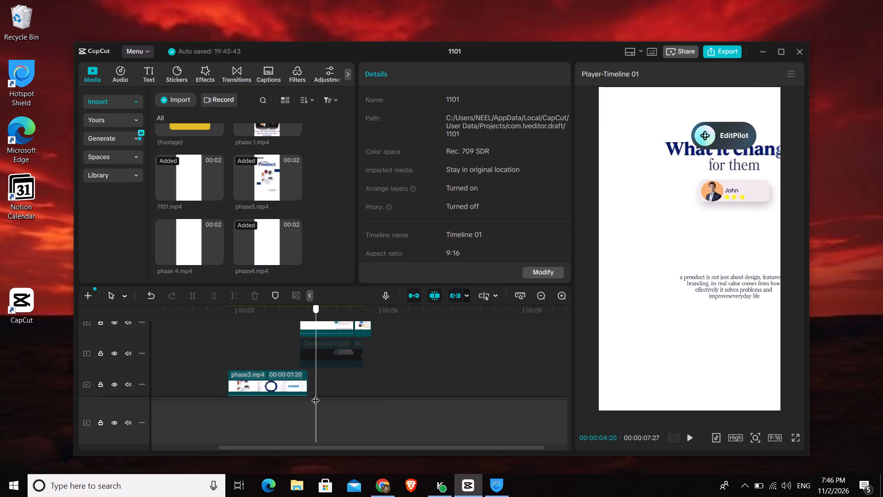
{"action": "left_click_drag", "start_coordinate": [315, 394], "coordinate": [311, 396]}
{"action": "scroll", "coordinate": [311, 395], "scroll_direction": "up", "scroll_amount": 6}
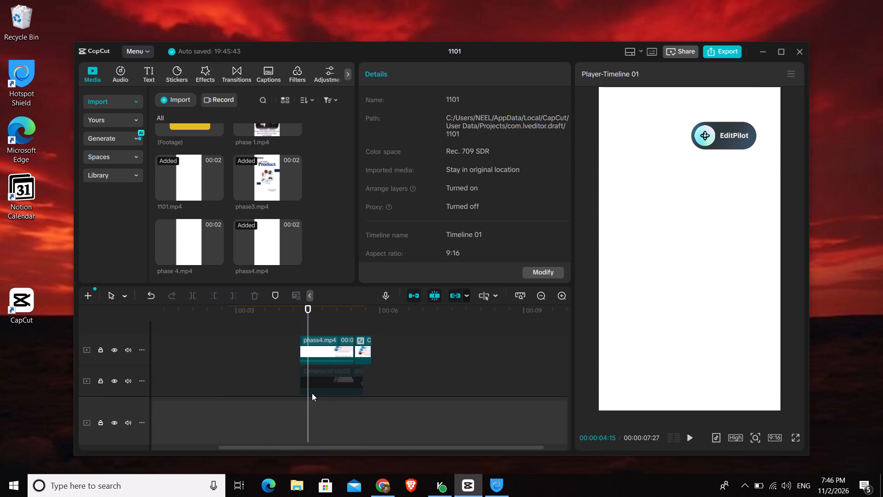
{"action": "left_click", "coordinate": [311, 374]}
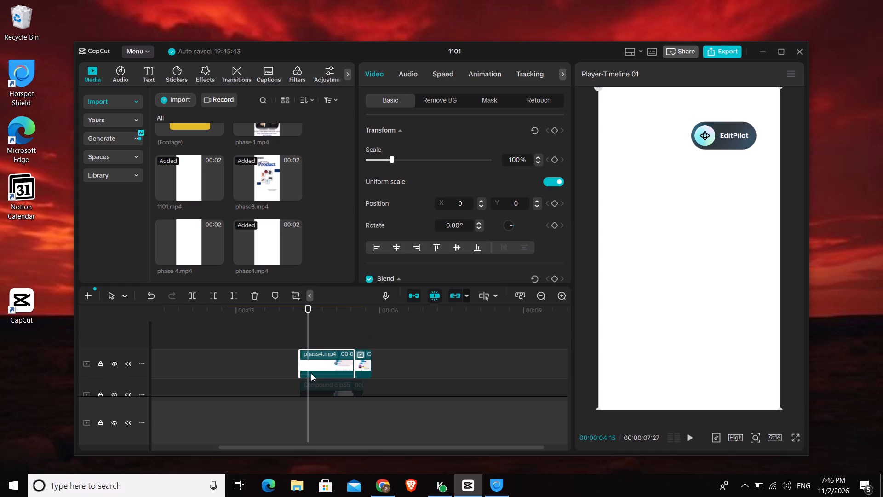
{"action": "scroll", "coordinate": [312, 365], "scroll_direction": "down", "scroll_amount": 4}
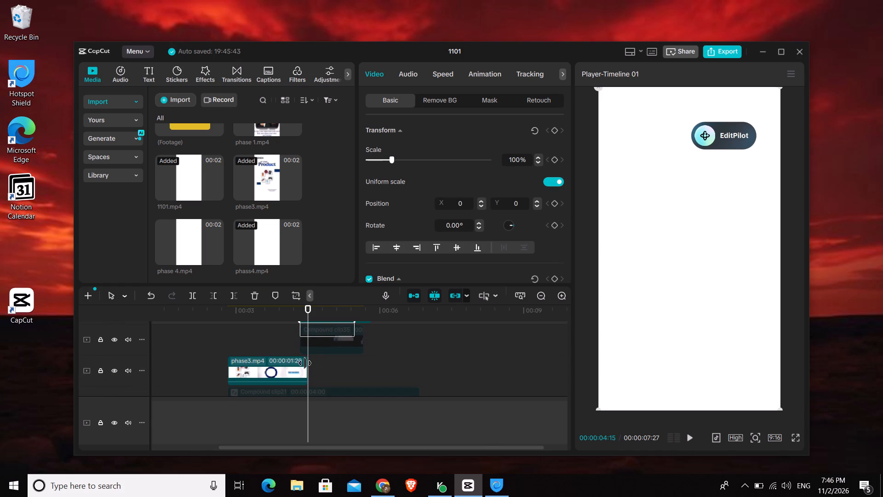
{"action": "left_click", "coordinate": [291, 348]}
{"action": "left_click_drag", "start_coordinate": [289, 346], "coordinate": [296, 348]}
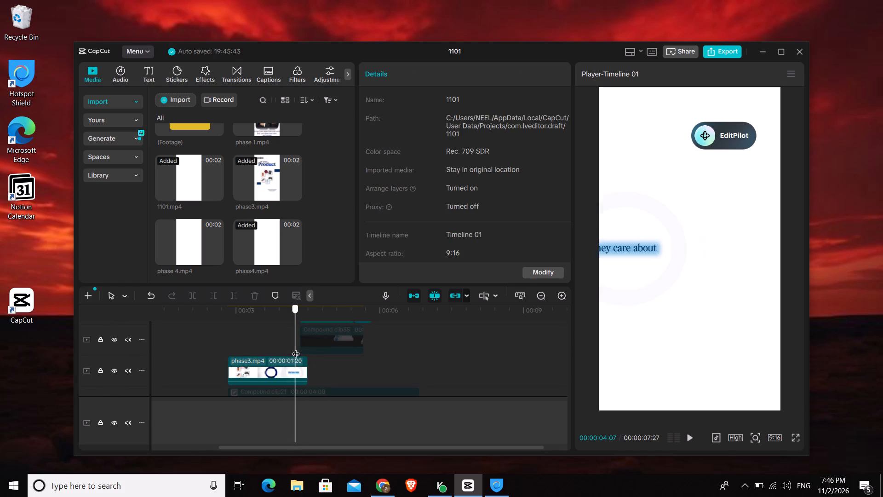
{"action": "left_click_drag", "start_coordinate": [296, 348], "coordinate": [301, 348]}
{"action": "left_click", "coordinate": [295, 368]}
{"action": "key", "text": "f"}
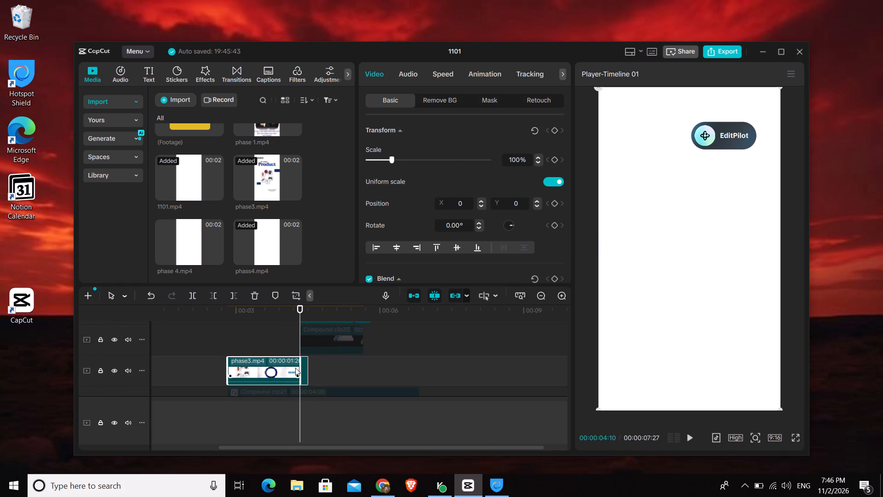
{"action": "key", "text": "Delete"}
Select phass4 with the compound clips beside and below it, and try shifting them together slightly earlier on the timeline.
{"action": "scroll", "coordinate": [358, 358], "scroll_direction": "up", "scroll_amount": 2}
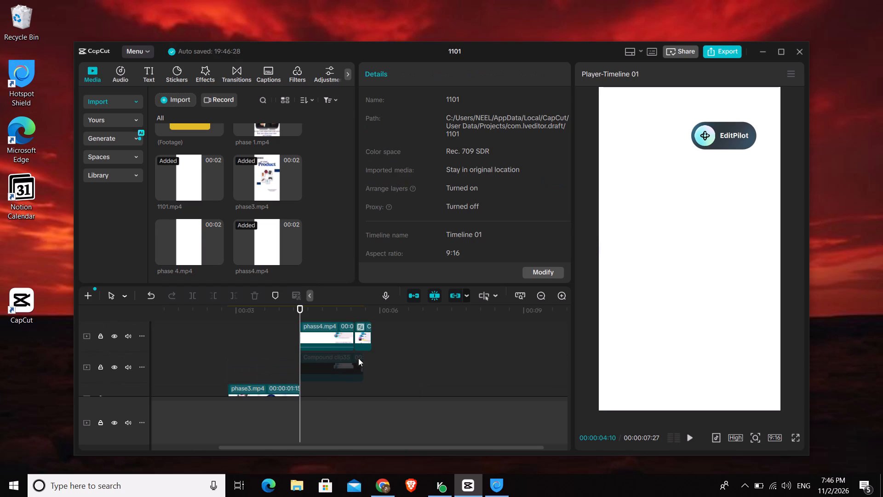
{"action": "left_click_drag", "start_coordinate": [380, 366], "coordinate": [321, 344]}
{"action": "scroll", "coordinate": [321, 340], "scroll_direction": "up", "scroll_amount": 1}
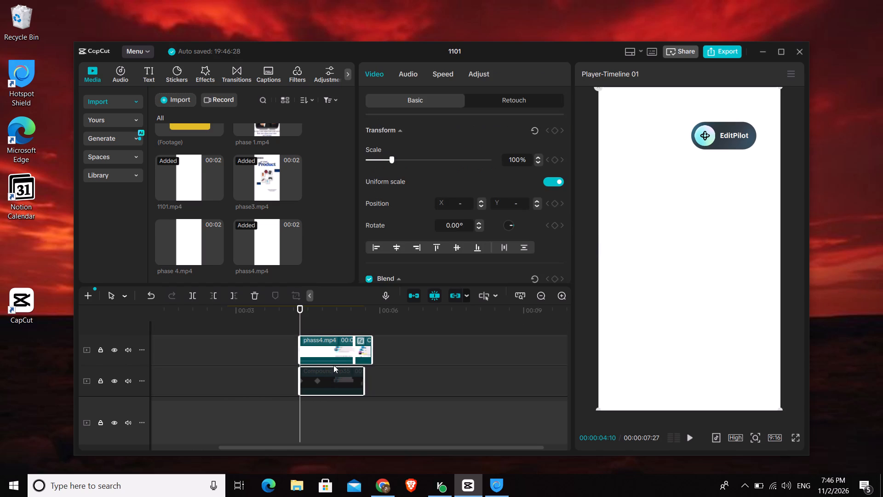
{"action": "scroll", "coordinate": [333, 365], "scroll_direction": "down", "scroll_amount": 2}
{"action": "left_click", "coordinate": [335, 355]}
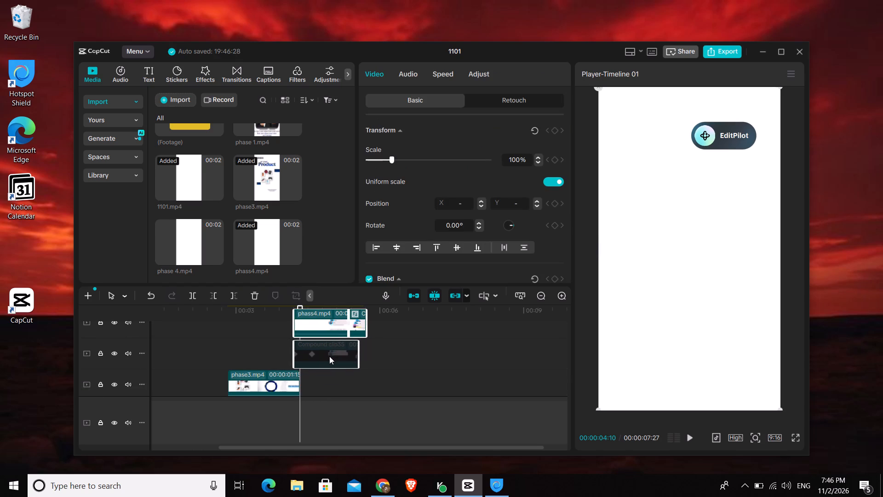
Play the changeover from phase3.mp4 to phass4 several times, on through the end of the shrinking freeze frame.
{"action": "left_click", "coordinate": [289, 353]}
{"action": "left_click_drag", "start_coordinate": [289, 353], "coordinate": [298, 353]}
{"action": "key", "text": "space"}
{"action": "key", "text": "space"}
{"action": "left_click", "coordinate": [289, 347]}
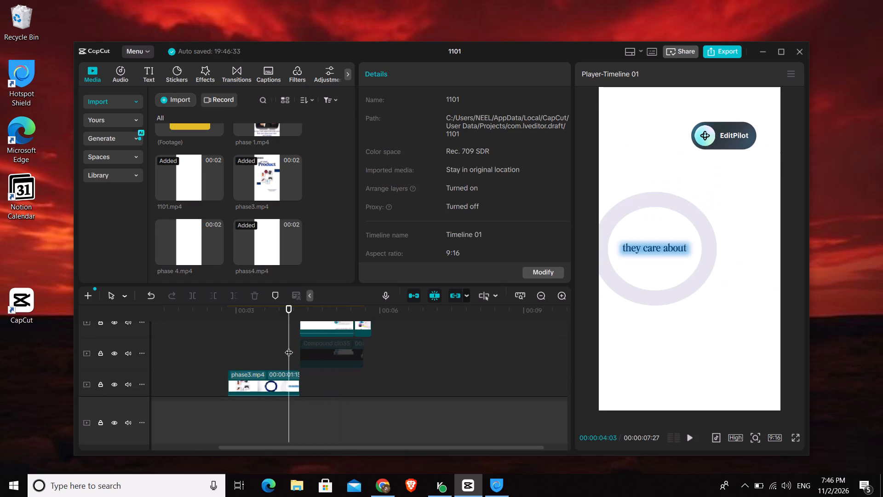
{"action": "key", "text": "space"}
{"action": "key", "text": "space"}
{"action": "left_click", "coordinate": [273, 350]}
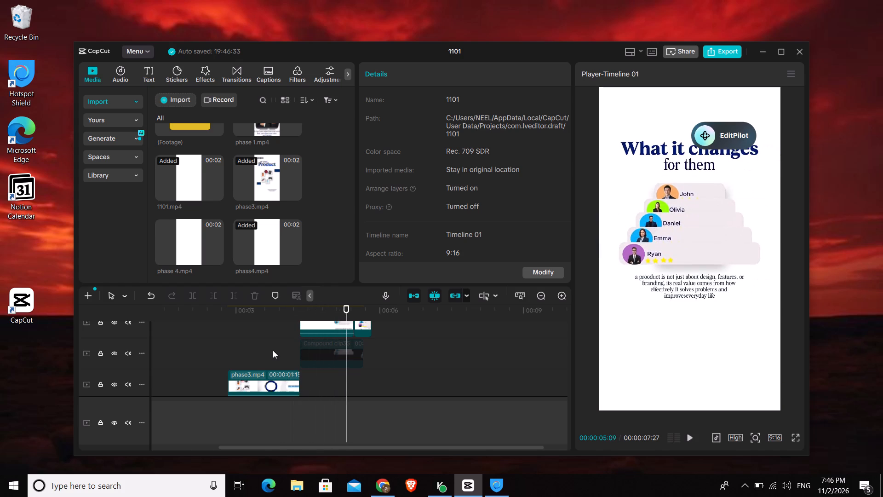
{"action": "key", "text": "space"}
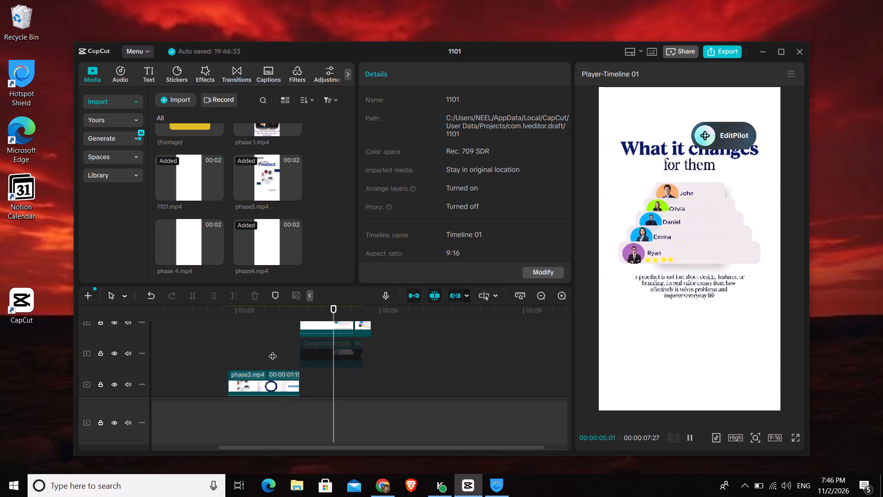
{"action": "key", "text": "space"}
{"action": "key", "text": "space"}
{"action": "key", "text": "space"}
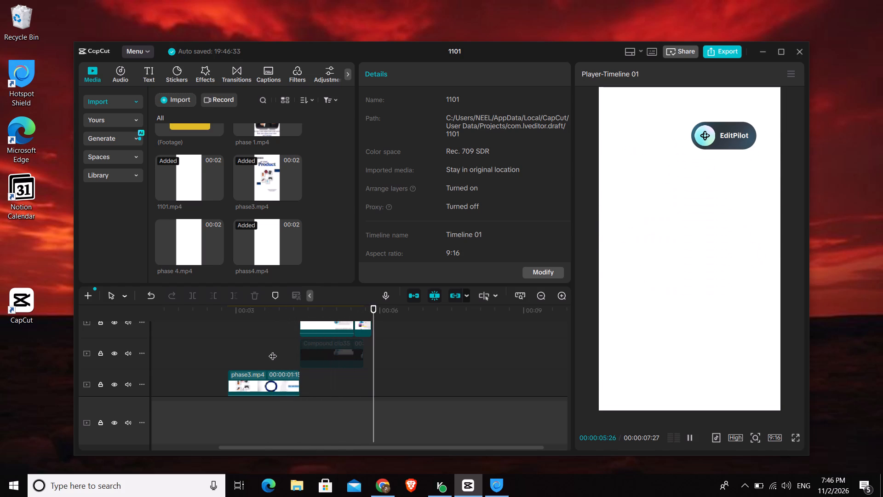
Play the whole video from the beginning in full screen twice, and return the playhead to the start of the timeline.
{"action": "left_click", "coordinate": [273, 350]}
{"action": "left_click_drag", "start_coordinate": [273, 350], "coordinate": [77, 362]}
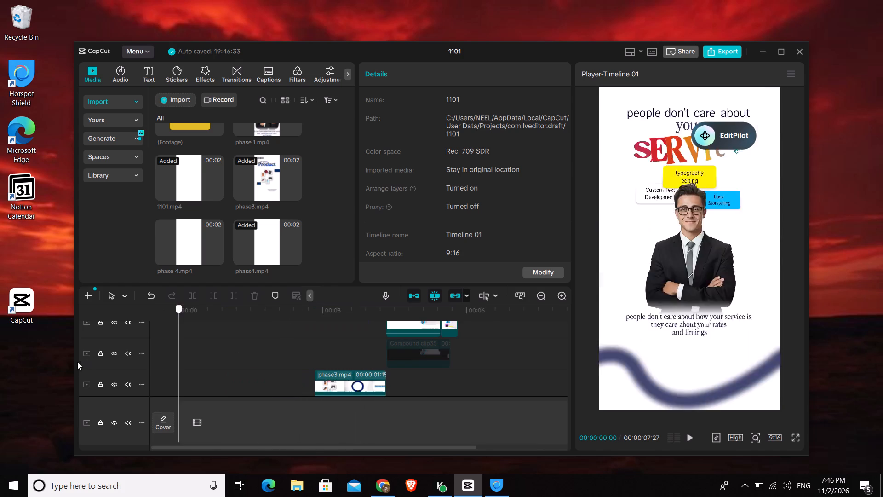
{"action": "left_click_drag", "start_coordinate": [77, 362], "coordinate": [74, 362]}
{"action": "left_click", "coordinate": [793, 436]}
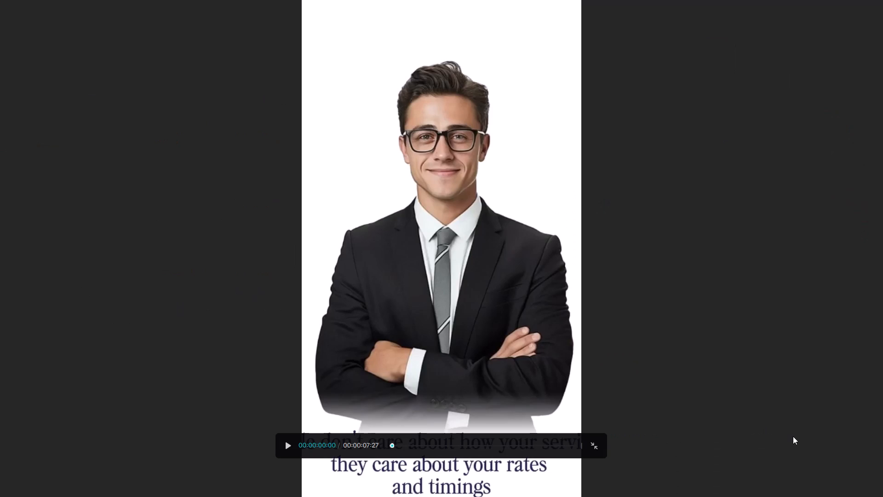
{"action": "key", "text": "space"}
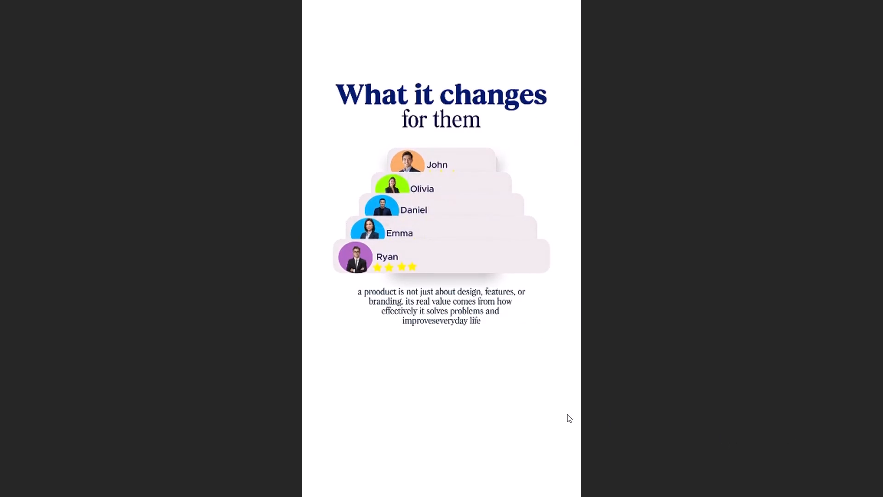
{"action": "left_click", "coordinate": [481, 385]}
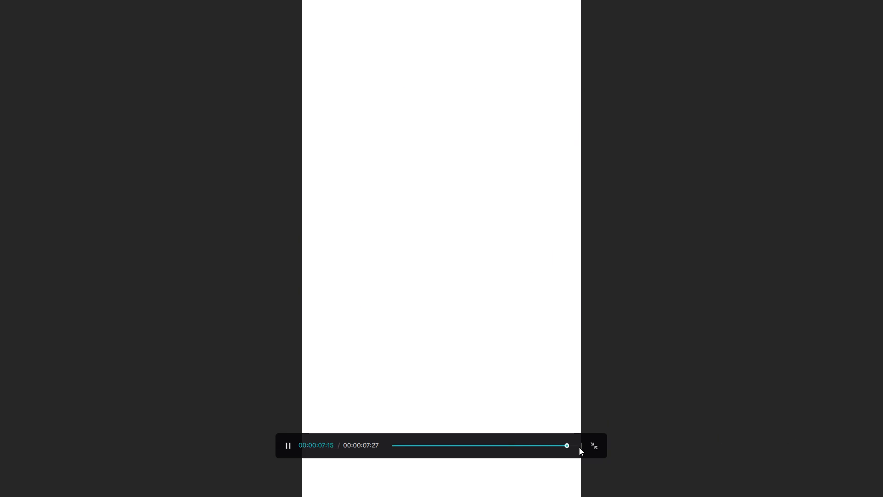
{"action": "left_click_drag", "start_coordinate": [576, 445], "coordinate": [312, 448]}
{"action": "key", "text": "space"}
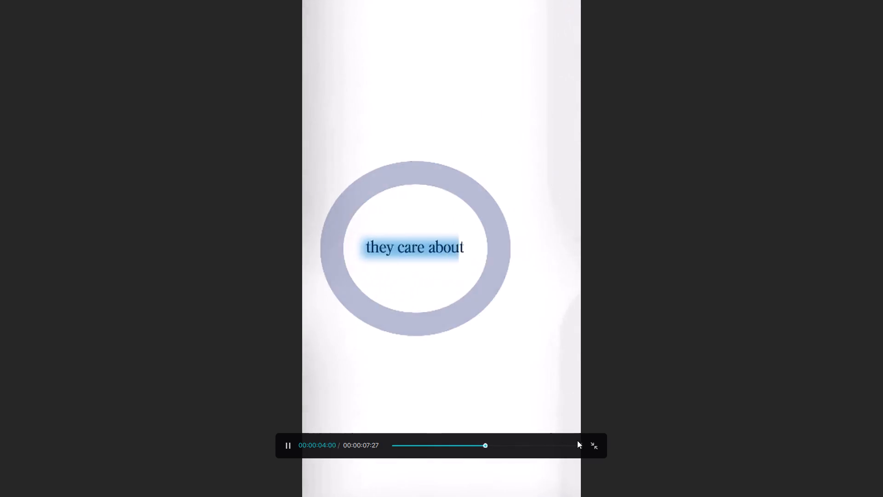
{"action": "left_click", "coordinate": [606, 433]}
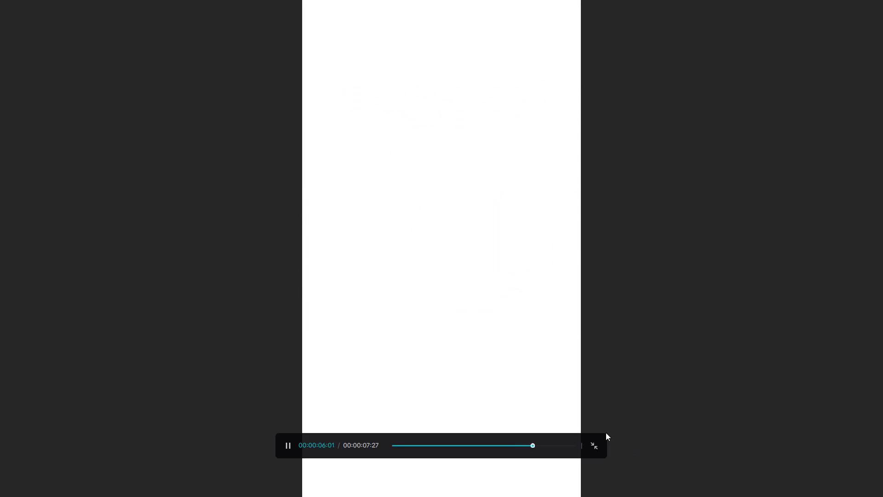
{"action": "left_click", "coordinate": [593, 448]}
{"action": "left_click", "coordinate": [531, 366]}
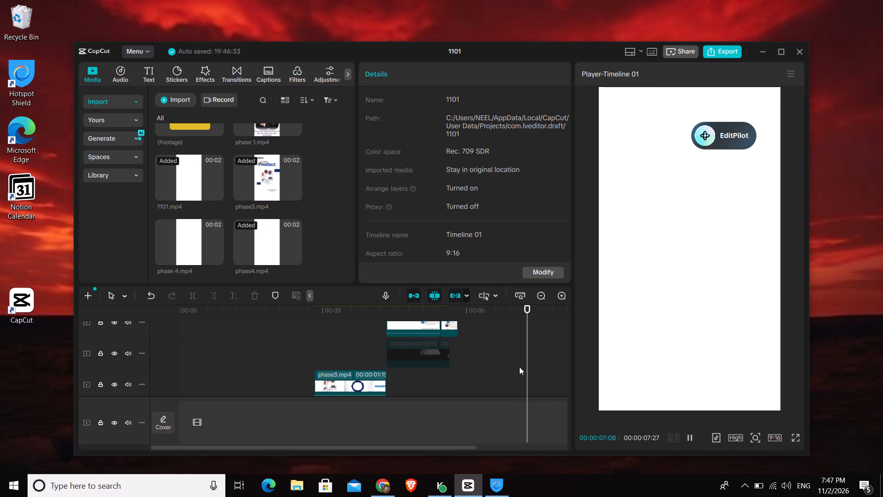
{"action": "left_click", "coordinate": [523, 369]}
{"action": "left_click_drag", "start_coordinate": [522, 371], "coordinate": [34, 402]}
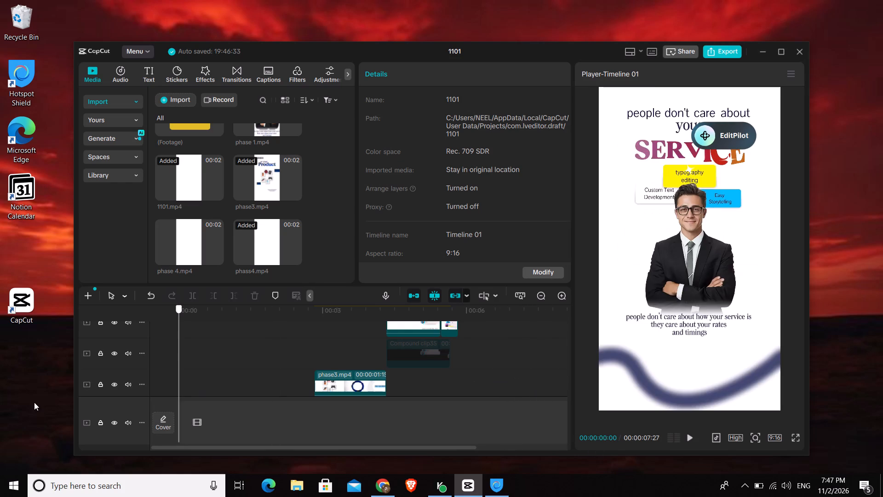
{"action": "left_click_drag", "start_coordinate": [34, 402], "coordinate": [77, 392]}
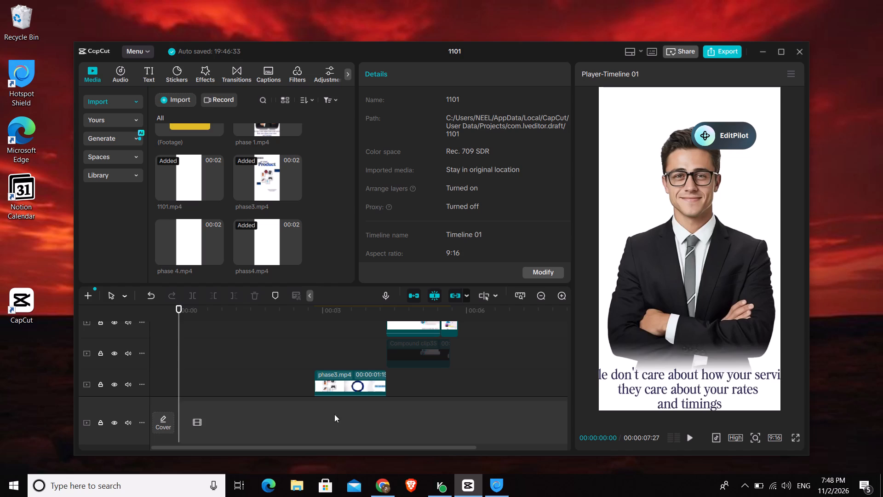
{"action": "left_click_drag", "start_coordinate": [180, 365], "coordinate": [108, 381]}
Add the ElevenLabs voiceover mp3 from the Footage folder's Audio Files to the timeline at 00:00:00:00, on a new track below the main track.
{"action": "scroll", "coordinate": [239, 144], "scroll_direction": "up", "scroll_amount": 3}
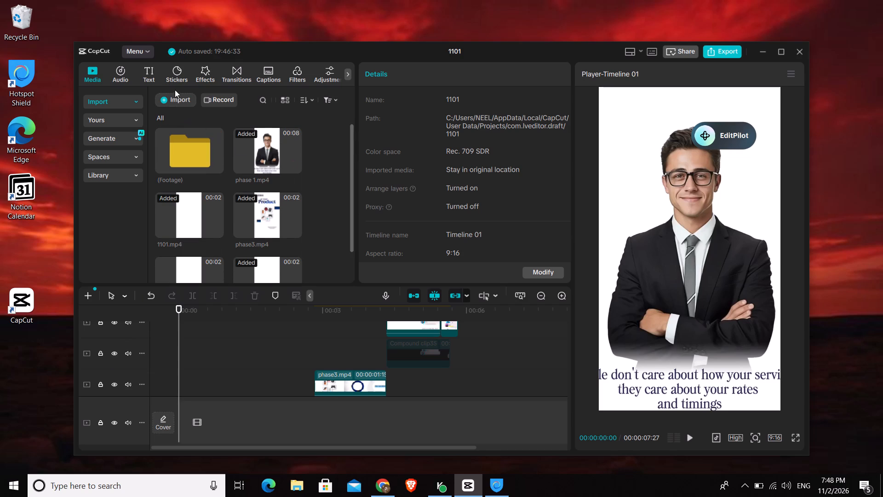
{"action": "double_click", "coordinate": [188, 146]}
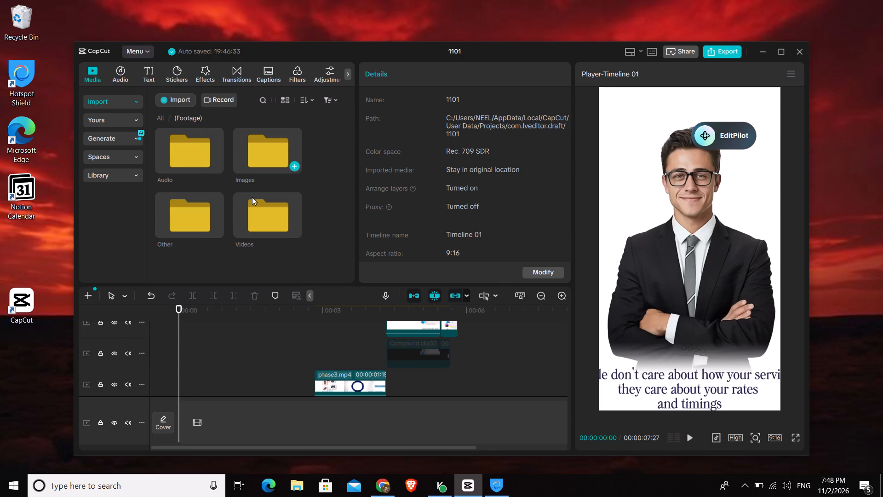
{"action": "double_click", "coordinate": [185, 157]}
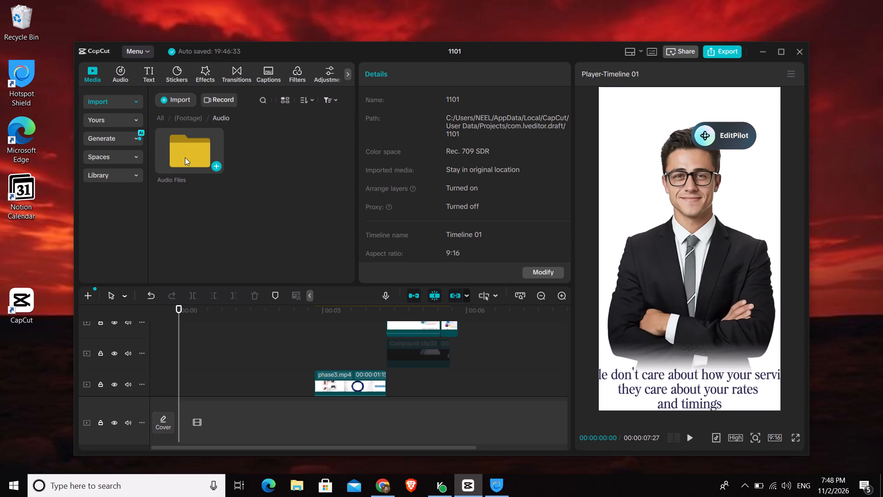
{"action": "double_click", "coordinate": [186, 162]}
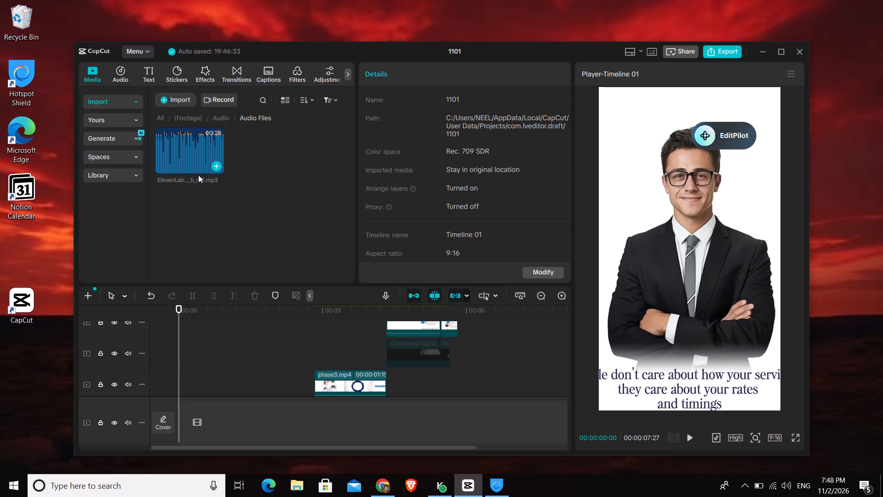
{"action": "left_click_drag", "start_coordinate": [188, 144], "coordinate": [215, 372]}
{"action": "scroll", "coordinate": [215, 372], "scroll_direction": "down", "scroll_amount": 2}
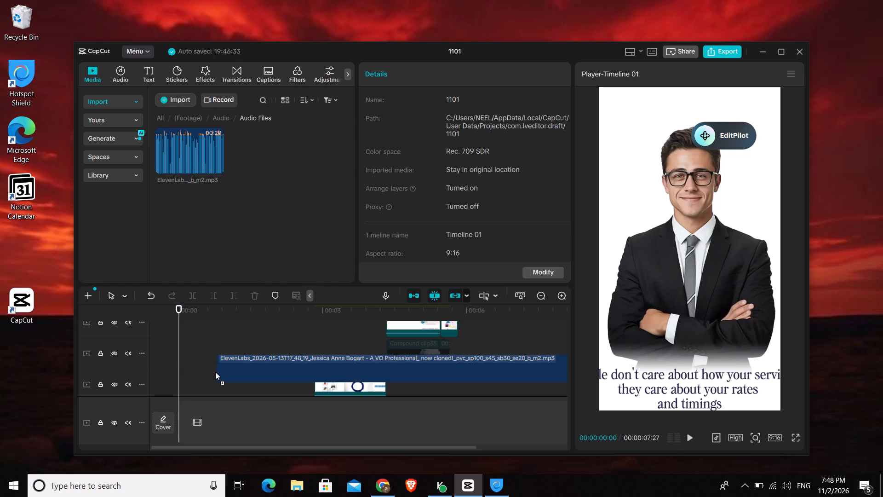
{"action": "scroll", "coordinate": [215, 372], "scroll_direction": "down", "scroll_amount": 5}
{"action": "left_click_drag", "start_coordinate": [215, 372], "coordinate": [196, 387]}
{"action": "scroll", "coordinate": [161, 371], "scroll_direction": "down", "scroll_amount": 7}
{"action": "scroll", "coordinate": [196, 387], "scroll_direction": "down", "scroll_amount": 5}
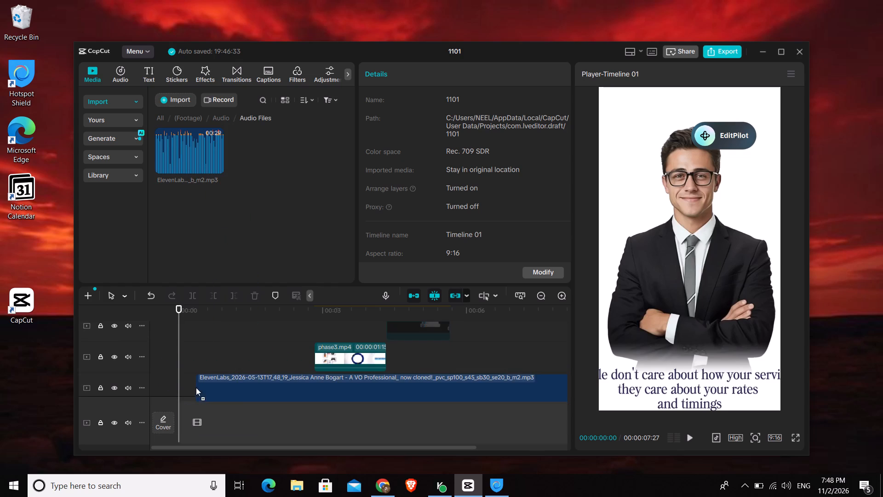
{"action": "left_click_drag", "start_coordinate": [196, 387], "coordinate": [306, 376]}
{"action": "scroll", "coordinate": [240, 385], "scroll_direction": "down", "scroll_amount": 9}
{"action": "scroll", "coordinate": [280, 376], "scroll_direction": "down", "scroll_amount": 9}
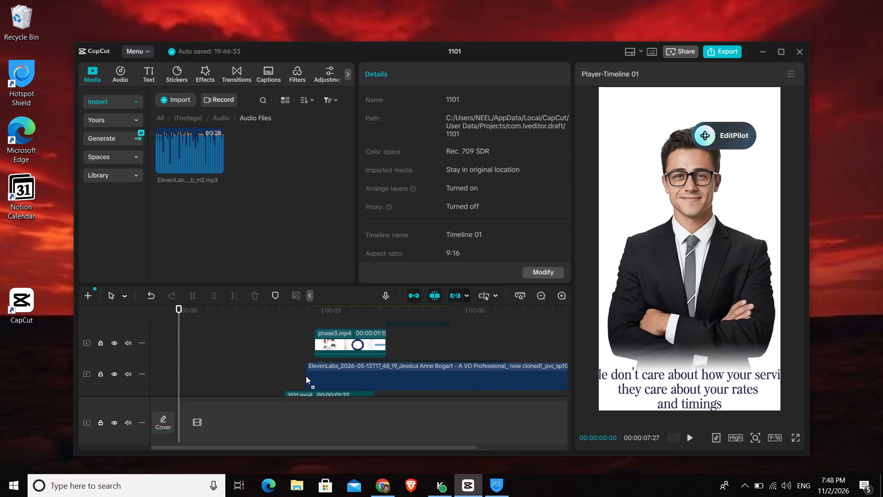
{"action": "scroll", "coordinate": [306, 376], "scroll_direction": "down", "scroll_amount": 3}
{"action": "left_click_drag", "start_coordinate": [306, 376], "coordinate": [272, 372]}
{"action": "scroll", "coordinate": [306, 376], "scroll_direction": "down", "scroll_amount": 20}
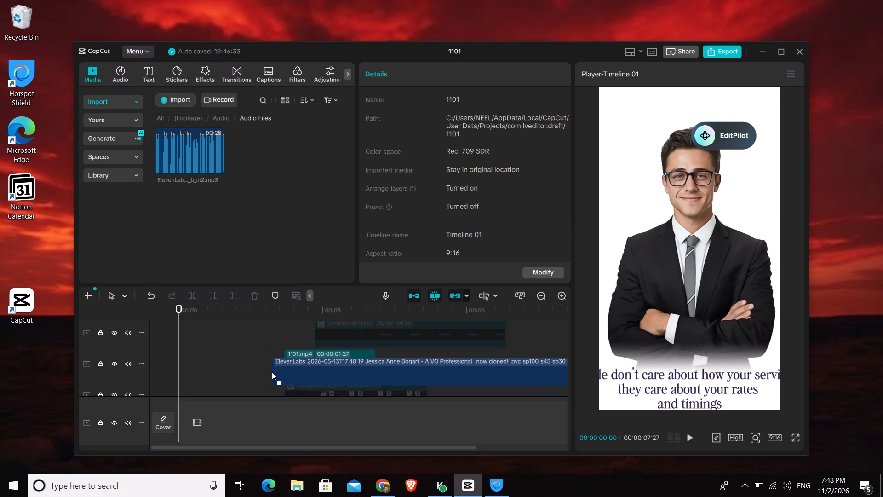
{"action": "scroll", "coordinate": [272, 372], "scroll_direction": "down", "scroll_amount": 2}
{"action": "left_click_drag", "start_coordinate": [272, 372], "coordinate": [251, 379]}
{"action": "scroll", "coordinate": [259, 375], "scroll_direction": "down", "scroll_amount": 20}
{"action": "scroll", "coordinate": [259, 375], "scroll_direction": "down", "scroll_amount": 4}
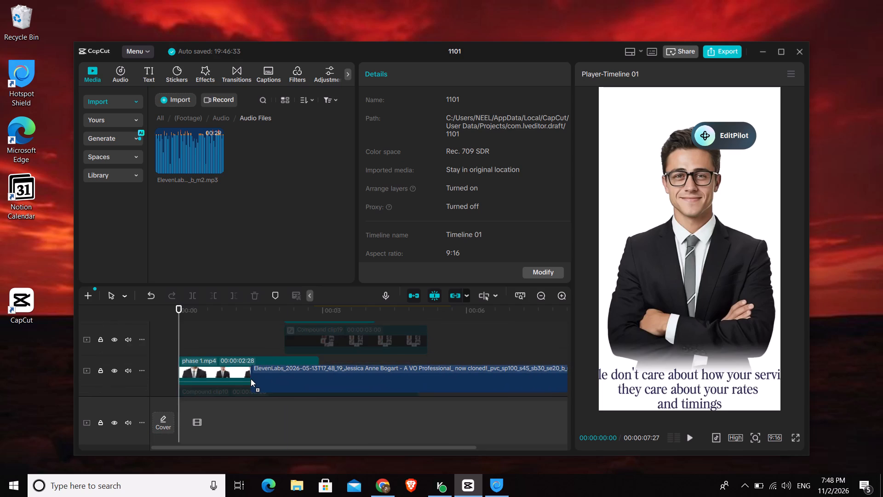
{"action": "scroll", "coordinate": [251, 379], "scroll_direction": "down", "scroll_amount": 6}
{"action": "left_click_drag", "start_coordinate": [251, 379], "coordinate": [240, 412]}
{"action": "scroll", "coordinate": [247, 381], "scroll_direction": "down", "scroll_amount": 10}
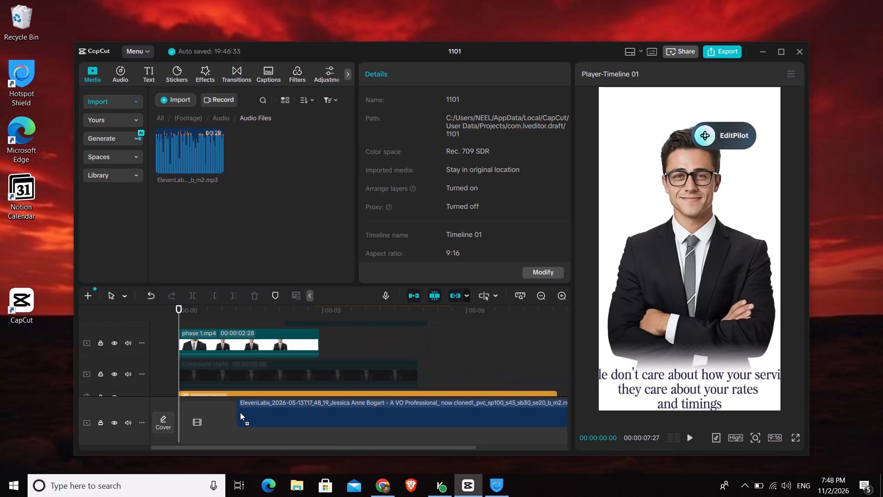
{"action": "left_click_drag", "start_coordinate": [240, 412], "coordinate": [176, 427]}
{"action": "scroll", "coordinate": [240, 411], "scroll_direction": "down", "scroll_amount": 9}
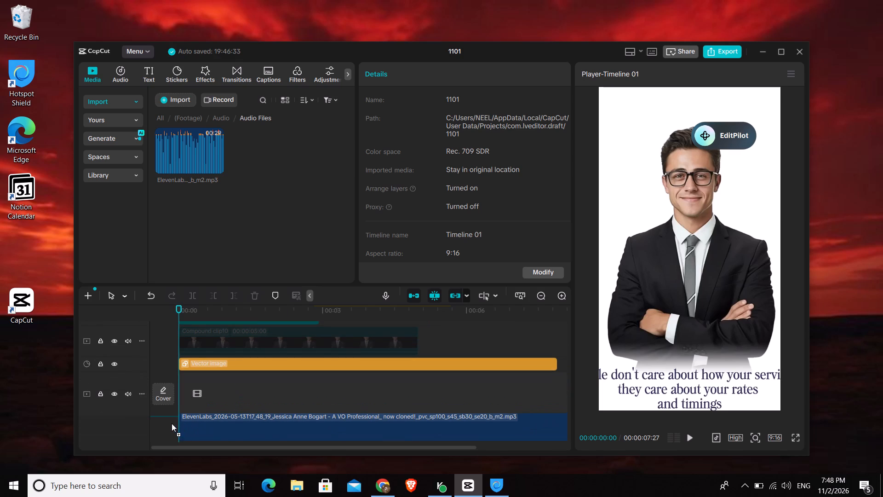
{"action": "scroll", "coordinate": [245, 397], "scroll_direction": "down", "scroll_amount": 1}
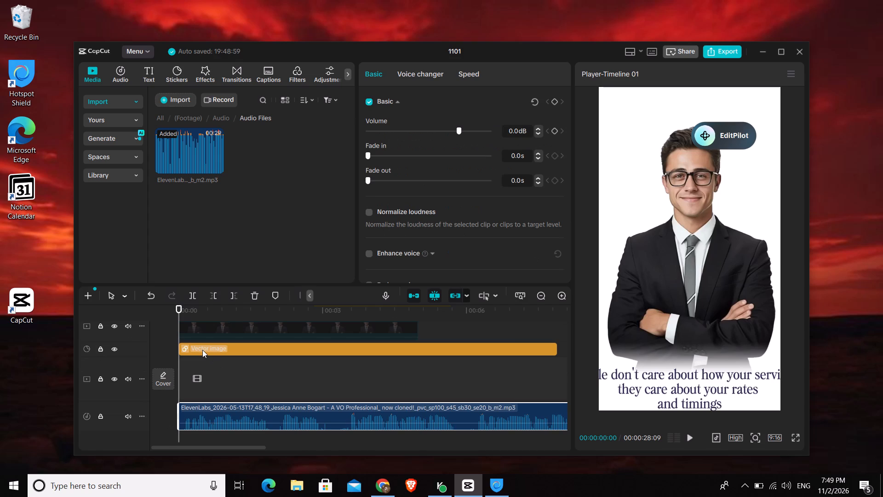
Play the video from the start with the voiceover, past the six-second mark, to check how the narration fits the scenes.
{"action": "key", "text": "space"}
{"action": "key", "text": "space"}
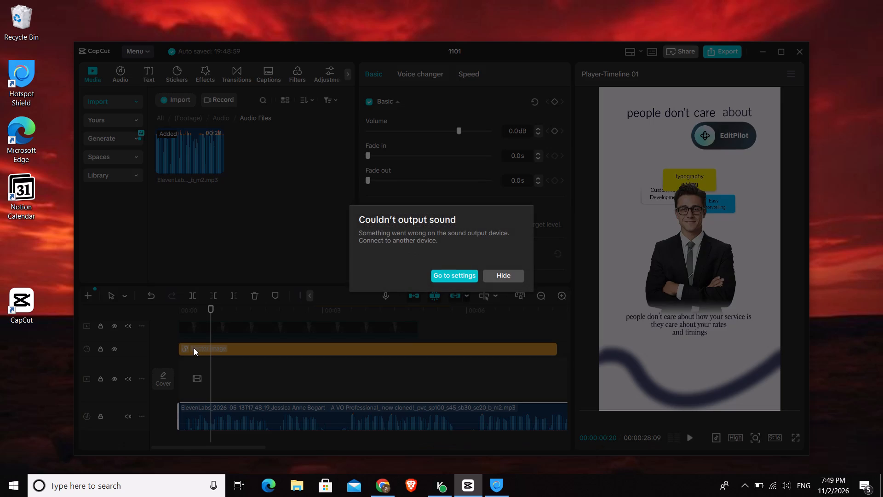
{"action": "left_click", "coordinate": [501, 278]}
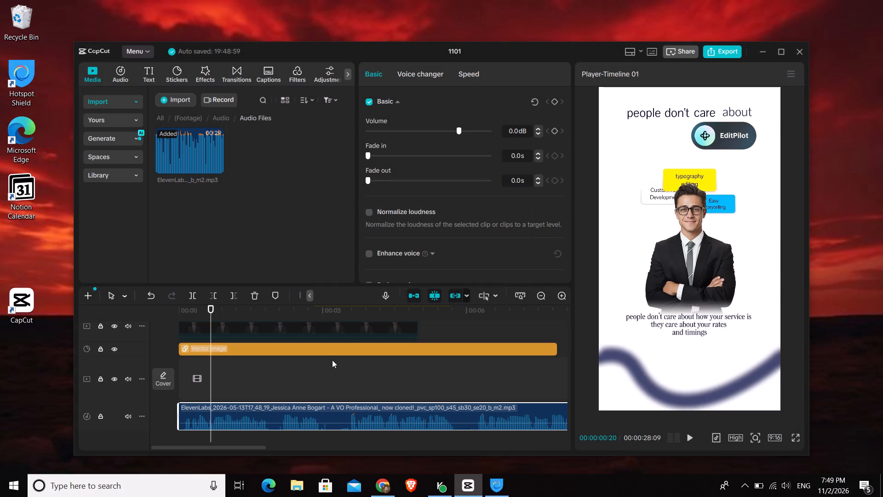
{"action": "left_click_drag", "start_coordinate": [209, 386], "coordinate": [158, 390]}
{"action": "key", "text": "space"}
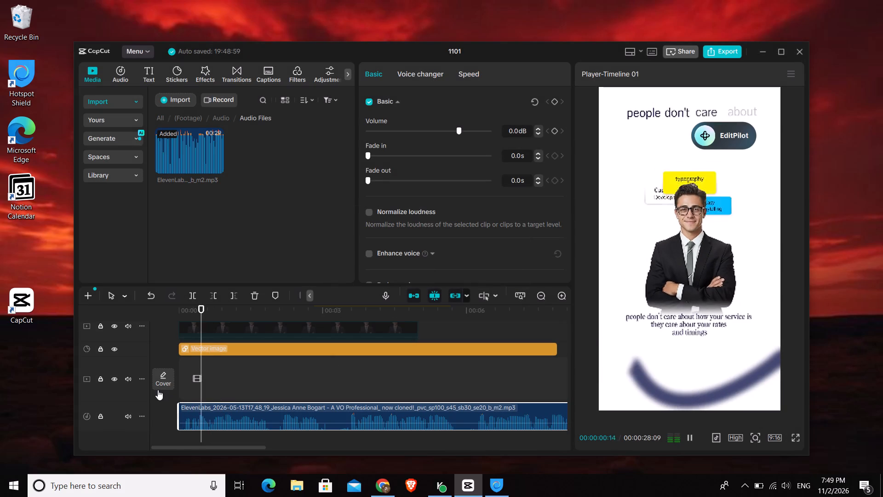
{"action": "key", "text": "space"}
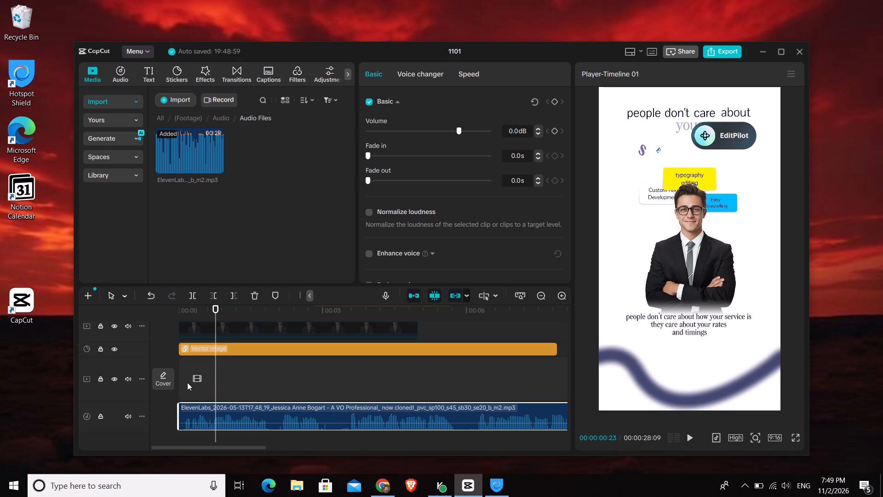
{"action": "left_click_drag", "start_coordinate": [215, 382], "coordinate": [145, 382]}
{"action": "key", "text": "space"}
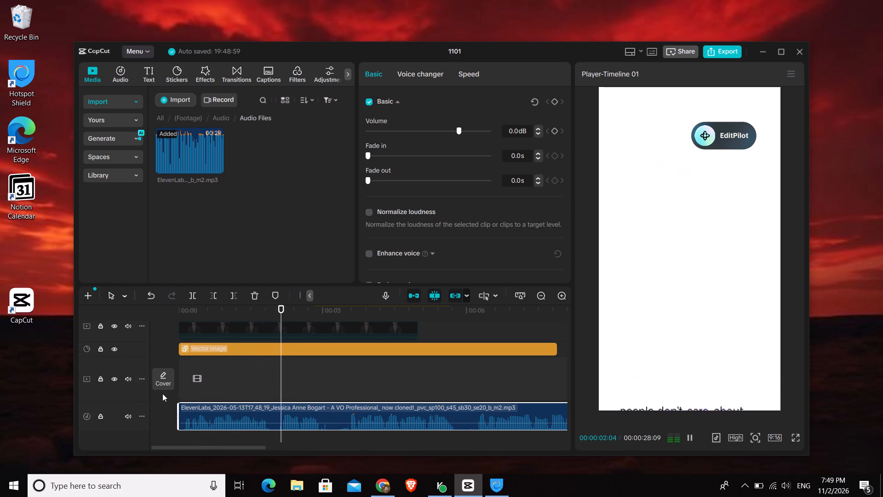
{"action": "key", "text": "space"}
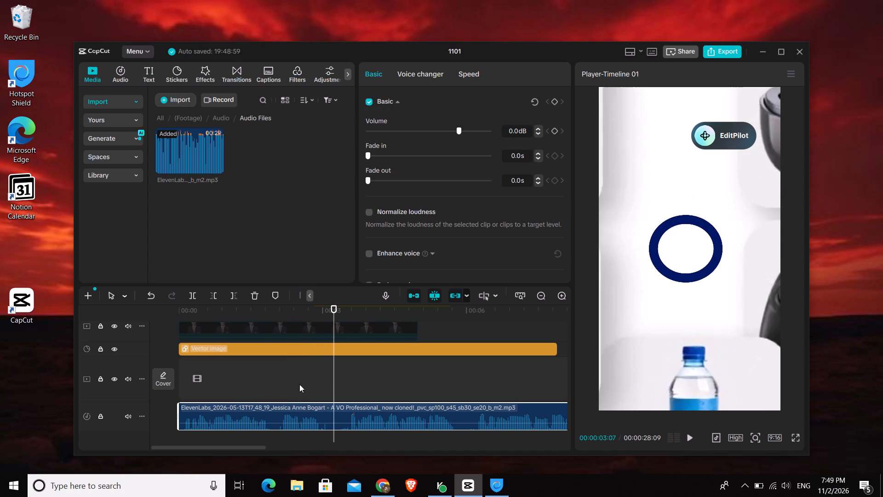
{"action": "key", "text": "space"}
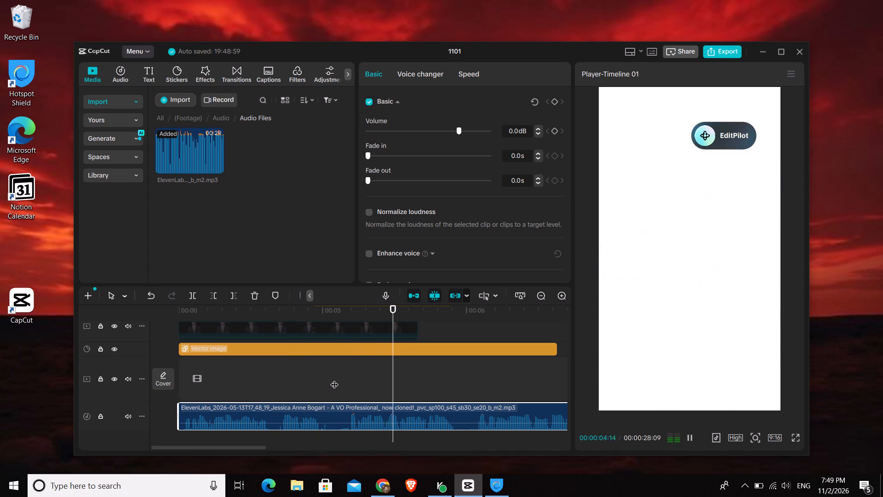
{"action": "key", "text": "space"}
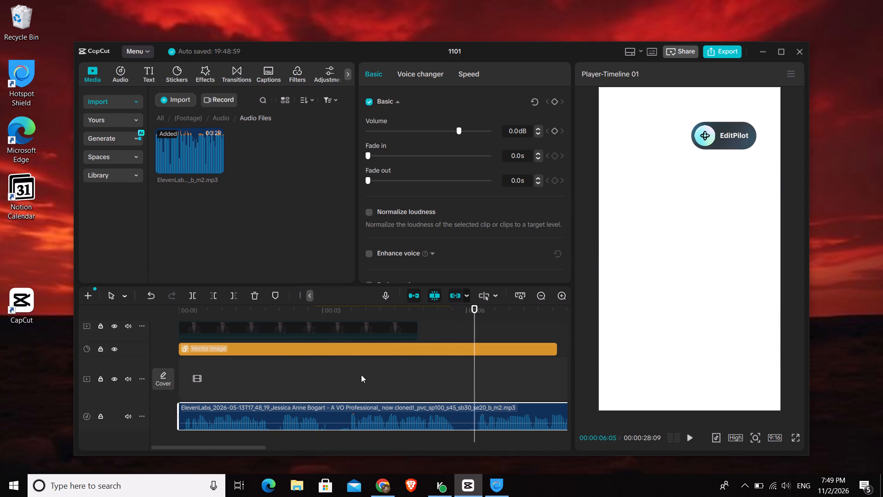
Replay the phass4 section to find where the narration pauses, split the voiceover at 00:00:06:03 and delete the part after the cut.
{"action": "left_click_drag", "start_coordinate": [471, 372], "coordinate": [384, 379]}
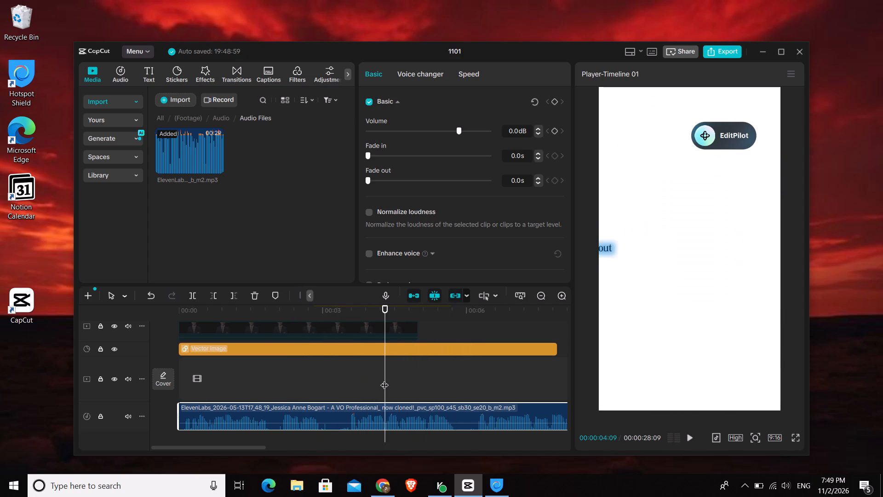
{"action": "key", "text": "space"}
{"action": "key", "text": "space"}
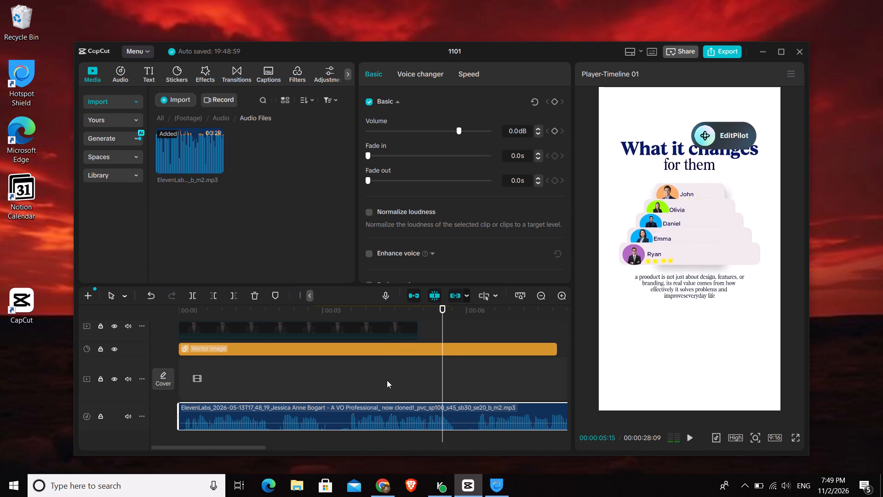
{"action": "key", "text": "space"}
{"action": "key", "text": "space"}
{"action": "key", "text": "space"}
{"action": "key", "text": "space"}
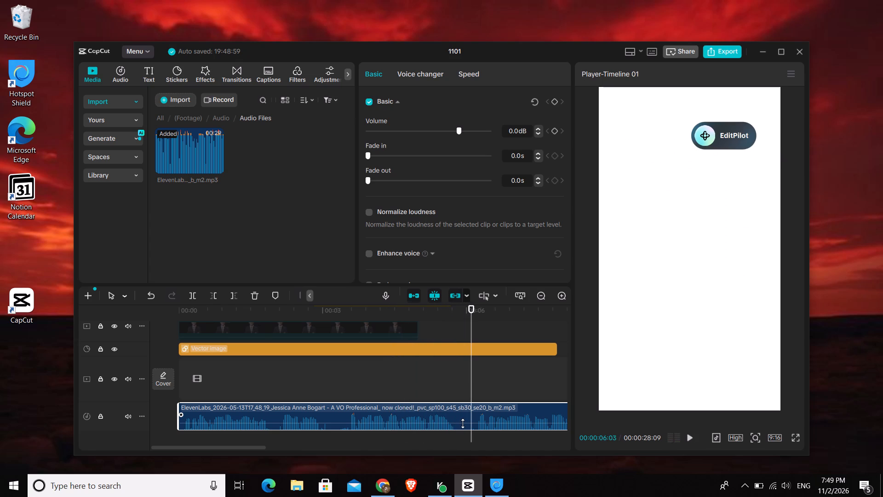
{"action": "key", "text": "f"}
{"action": "key", "text": "Delete"}
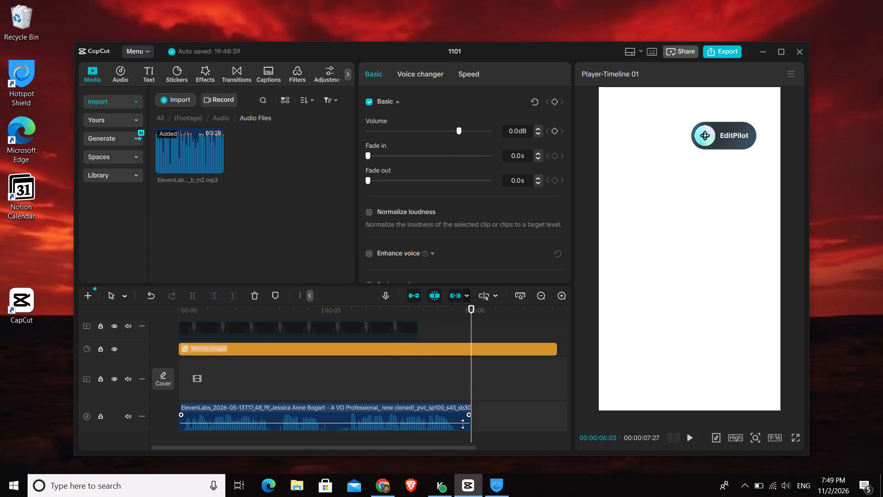
Split the vector image background at 00:00:06:03, where the voiceover ends, and delete the part after the cut.
{"action": "scroll", "coordinate": [465, 407], "scroll_direction": "up", "scroll_amount": 7}
{"action": "scroll", "coordinate": [465, 407], "scroll_direction": "down", "scroll_amount": 8}
{"action": "left_click", "coordinate": [464, 339]}
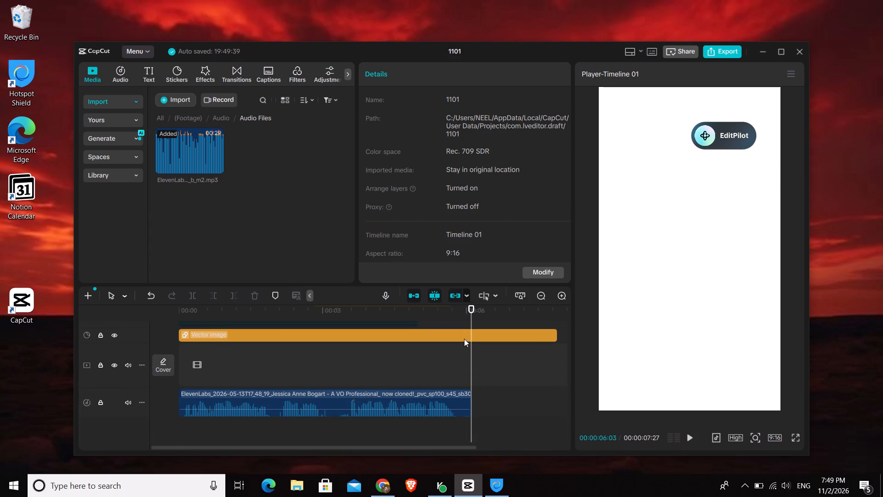
{"action": "key", "text": "f"}
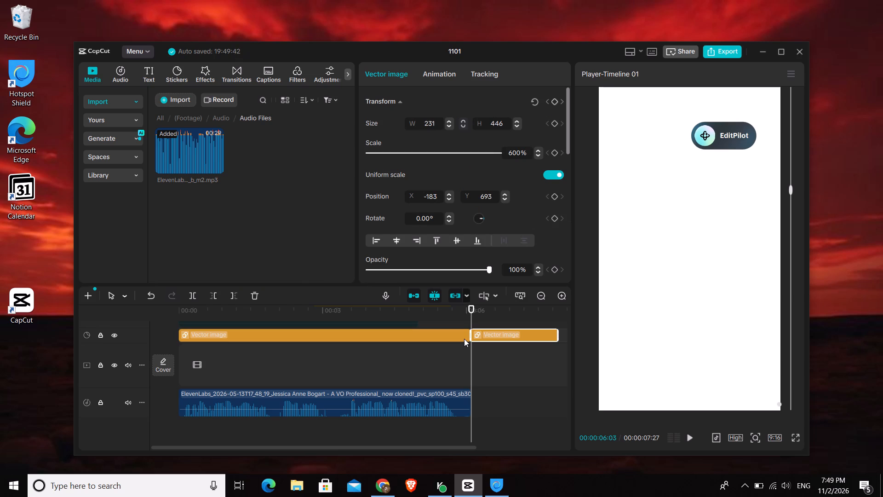
{"action": "key", "text": "Delete"}
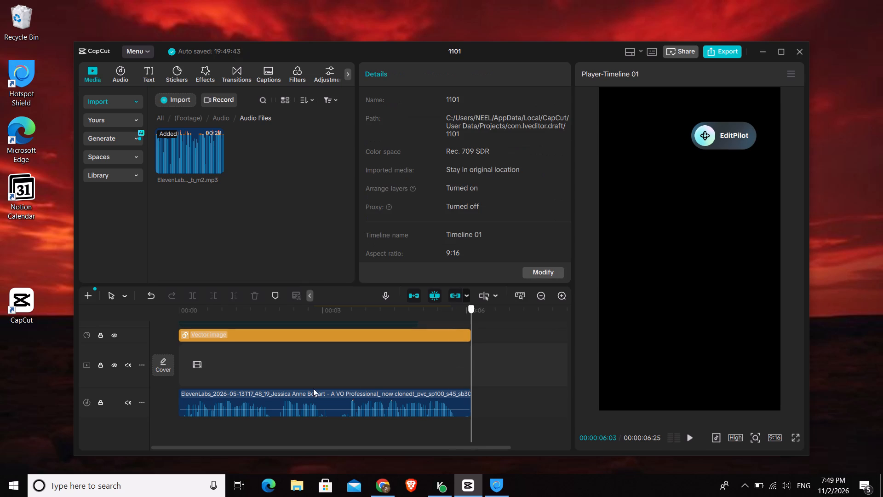
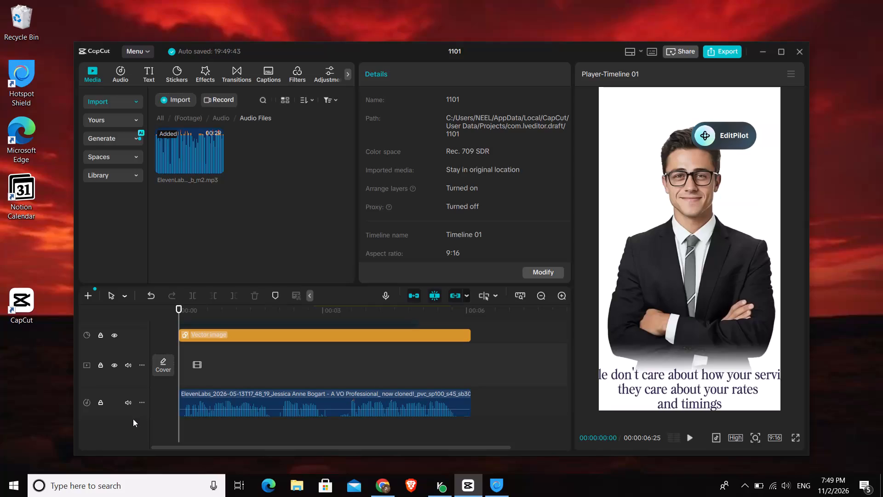
Look through the Footage folder's Audio and Other subfolders, including JFIF Files, for usable audio.
{"action": "left_click", "coordinate": [216, 121]}
{"action": "left_click", "coordinate": [216, 121]}
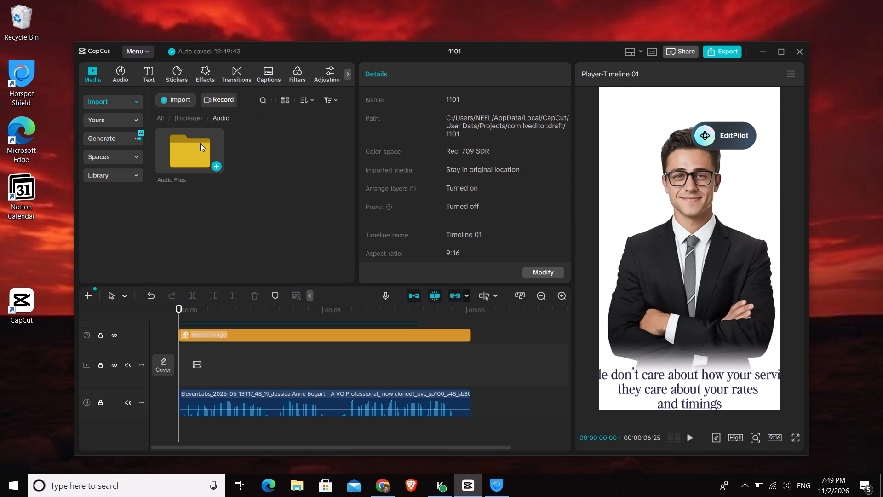
{"action": "double_click", "coordinate": [200, 143]}
{"action": "left_click", "coordinate": [218, 120]}
{"action": "left_click", "coordinate": [179, 121]}
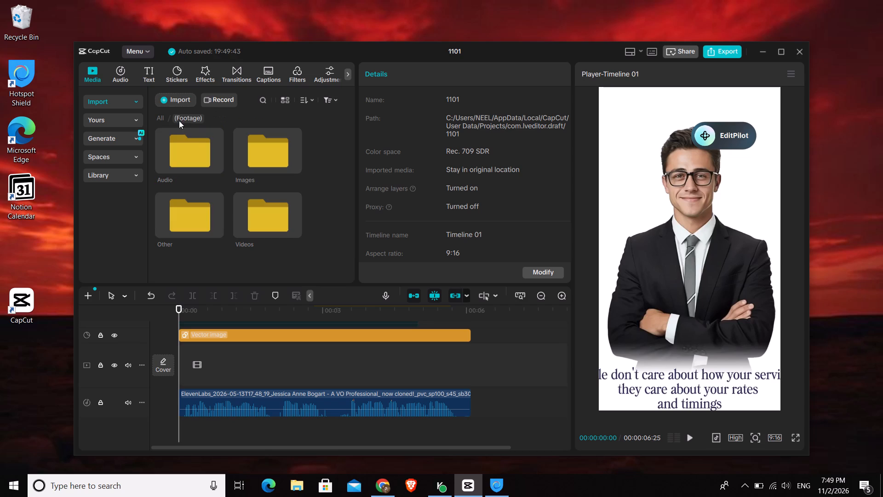
{"action": "double_click", "coordinate": [201, 220]}
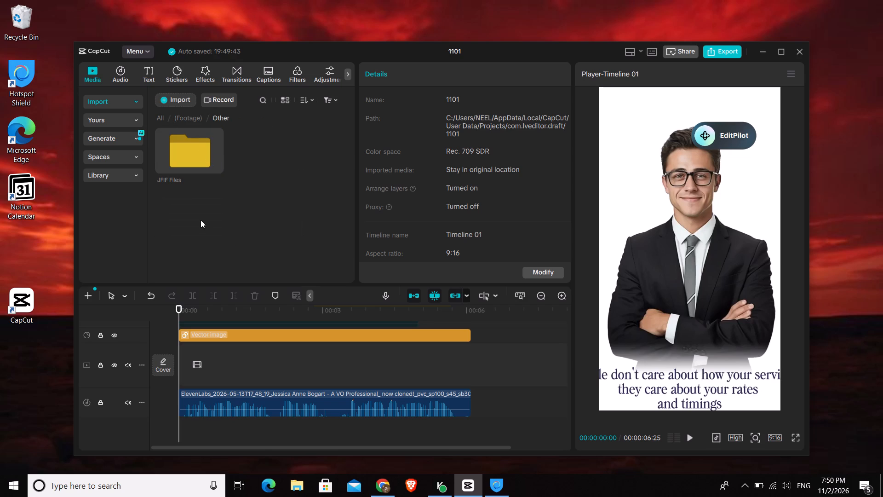
{"action": "left_click", "coordinate": [187, 117]}
{"action": "double_click", "coordinate": [186, 160]}
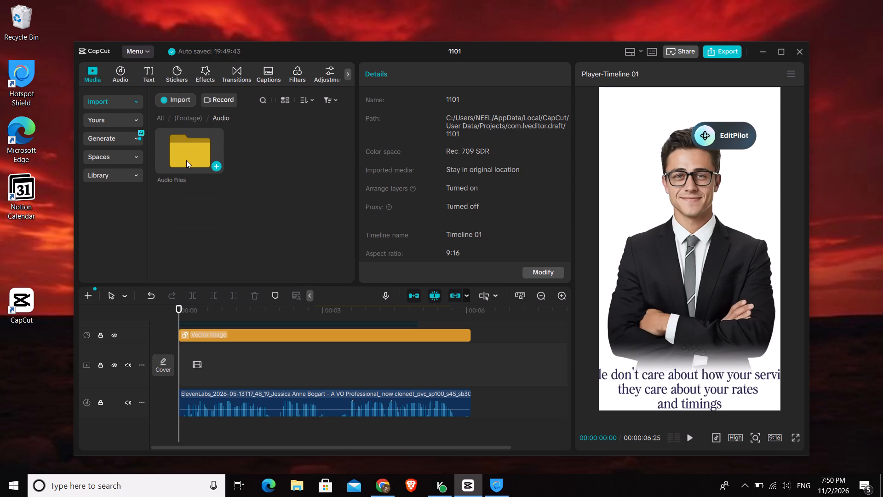
{"action": "double_click", "coordinate": [195, 140]}
{"action": "left_click", "coordinate": [191, 118]}
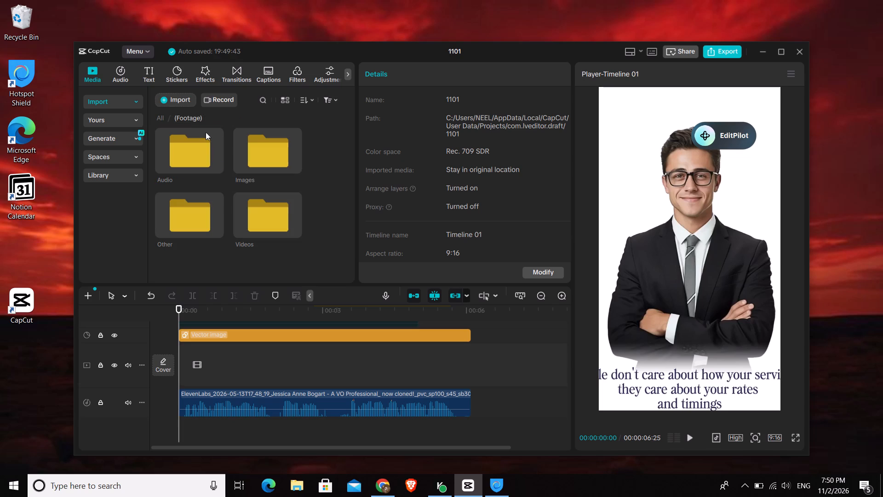
{"action": "scroll", "coordinate": [237, 230], "scroll_direction": "down", "scroll_amount": 2}
{"action": "double_click", "coordinate": [207, 218]}
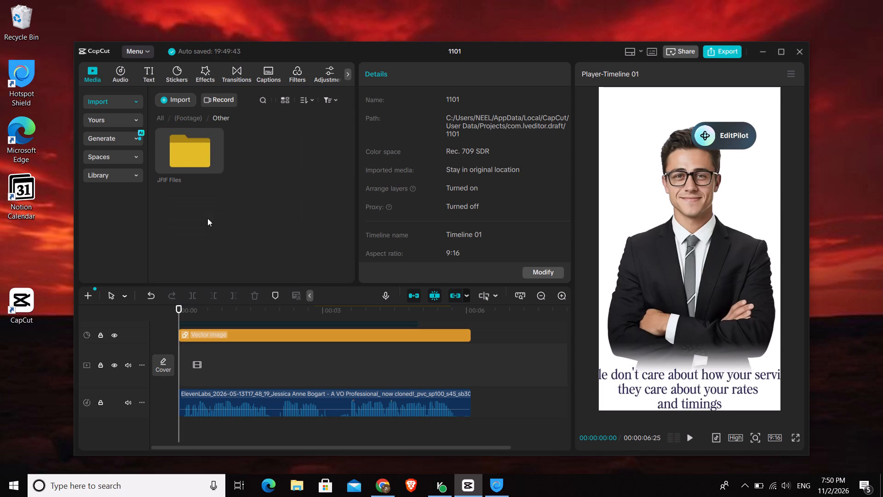
{"action": "double_click", "coordinate": [180, 156]}
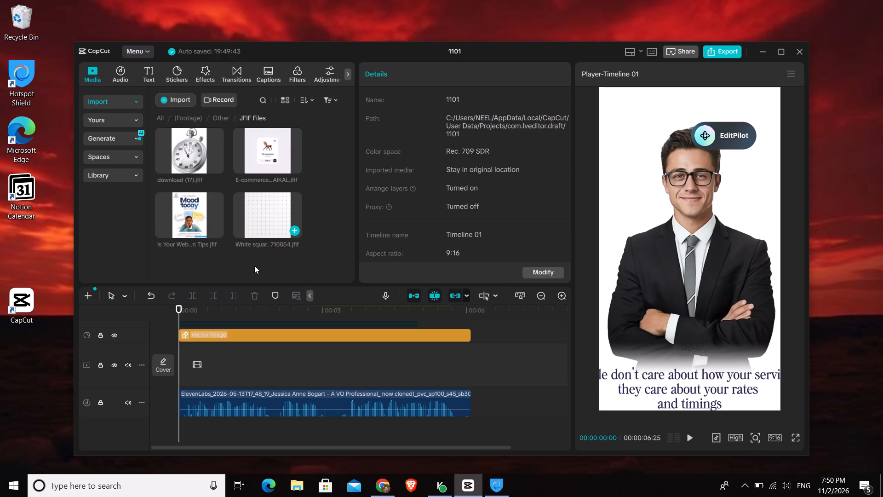
{"action": "left_click", "coordinate": [201, 114]}
{"action": "left_click", "coordinate": [198, 116]}
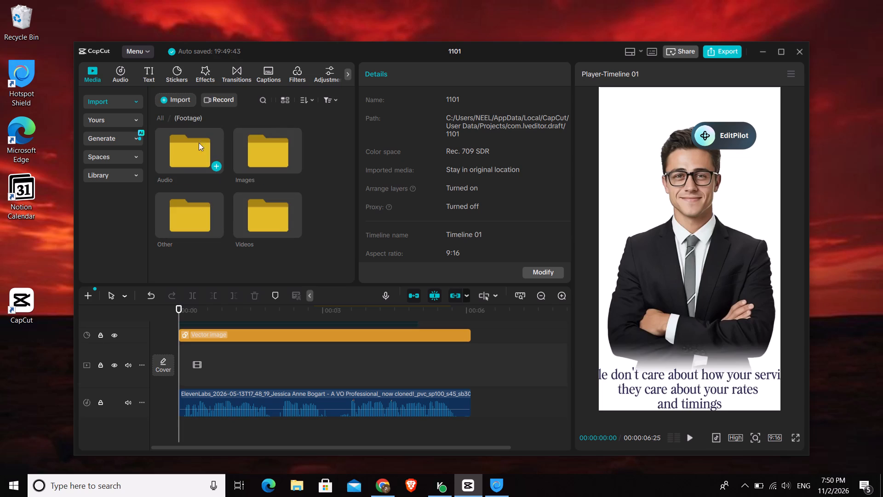
Search the sound effects library for "ship sound".
{"action": "left_click", "coordinate": [121, 76]}
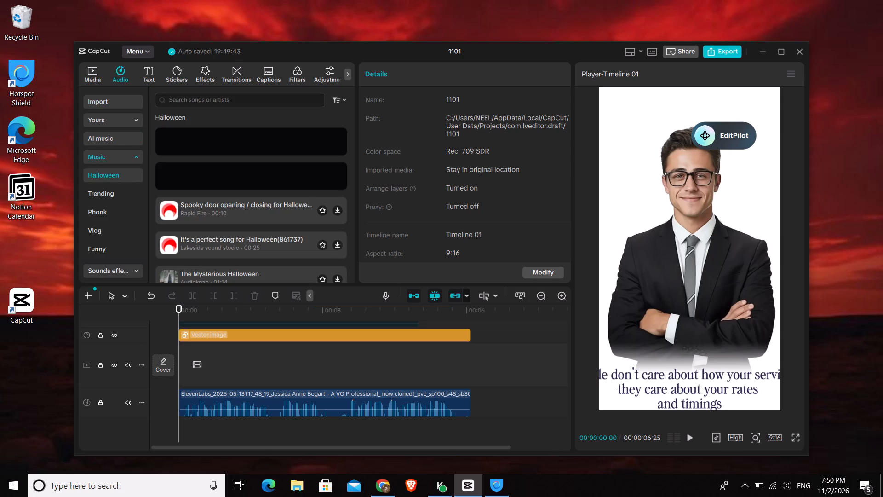
{"action": "left_click", "coordinate": [200, 103]}
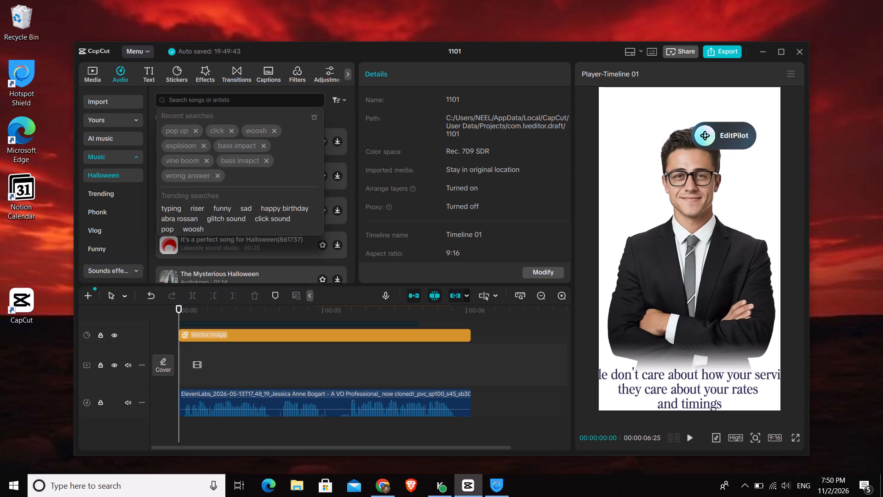
{"action": "type", "text": "ship"}
{"action": "key", "text": "space"}
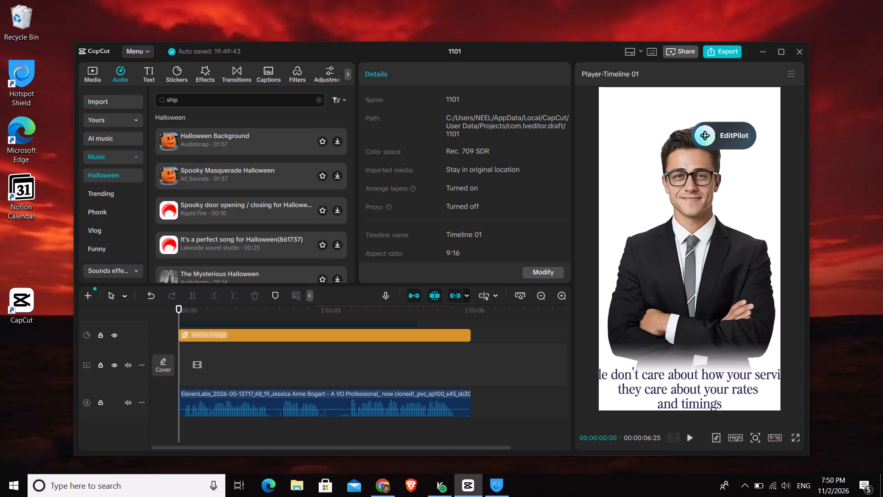
{"action": "type", "text": "sound"}
{"action": "left_click", "coordinate": [116, 268]}
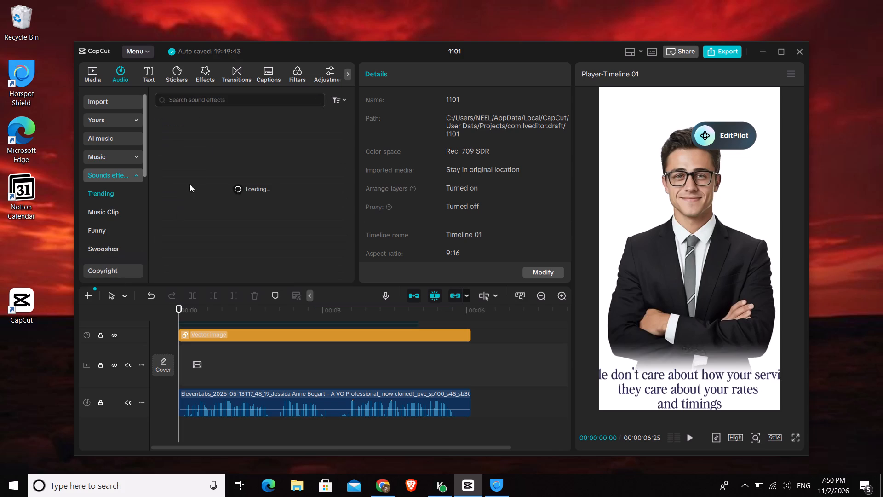
{"action": "left_click", "coordinate": [231, 97]}
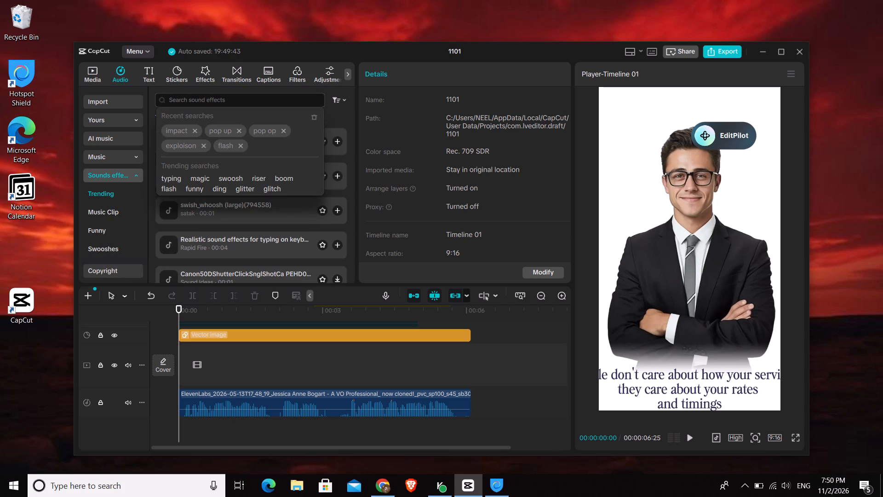
{"action": "type", "text": "shi"}
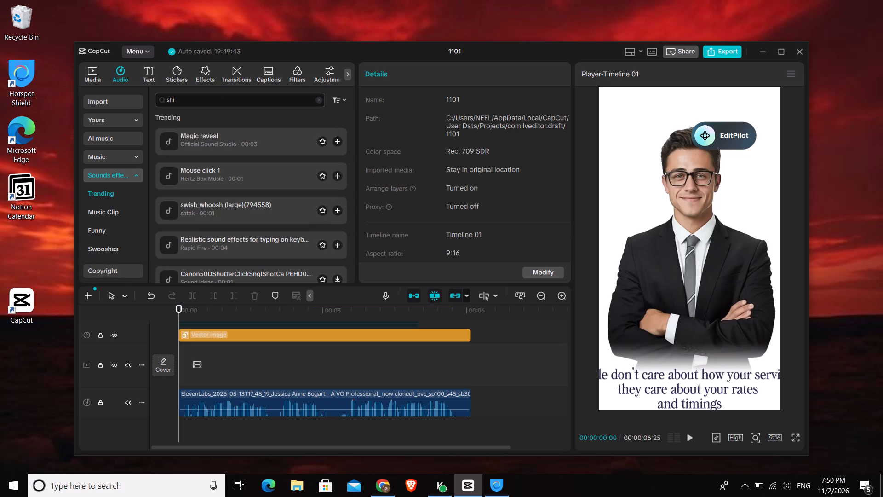
{"action": "type", "text": "p sound"}
{"action": "key", "text": "Return"}
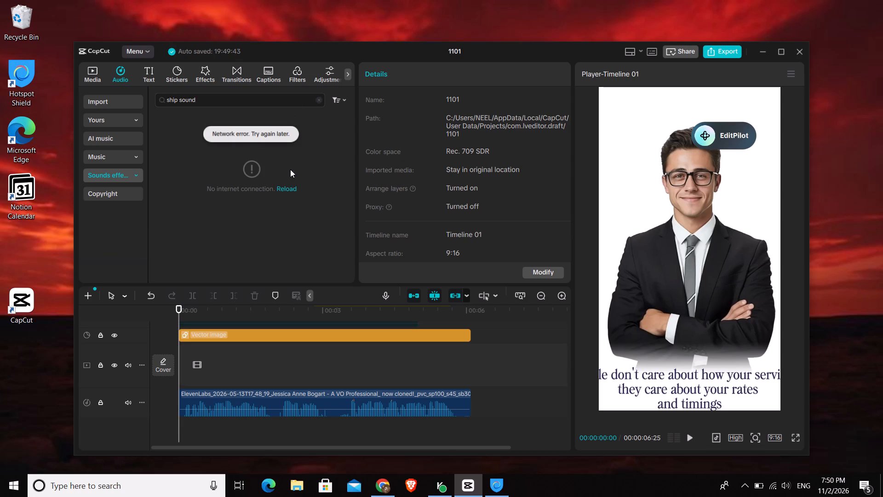
Retry the "ship sound" search by reloading the results, and rerun it from the recent sound effect searches.
{"action": "left_click", "coordinate": [287, 184]}
{"action": "double_click", "coordinate": [286, 188]}
{"action": "triple_click", "coordinate": [285, 190]}
{"action": "triple_click", "coordinate": [285, 190]}
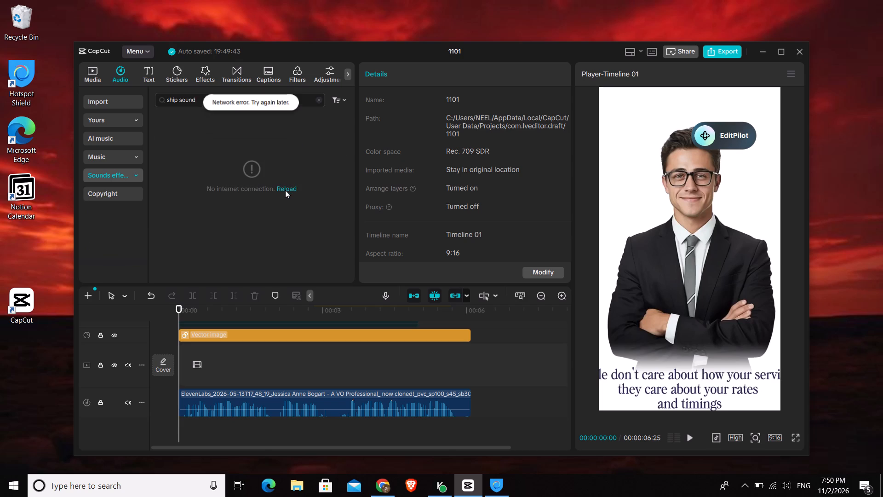
{"action": "triple_click", "coordinate": [285, 190]}
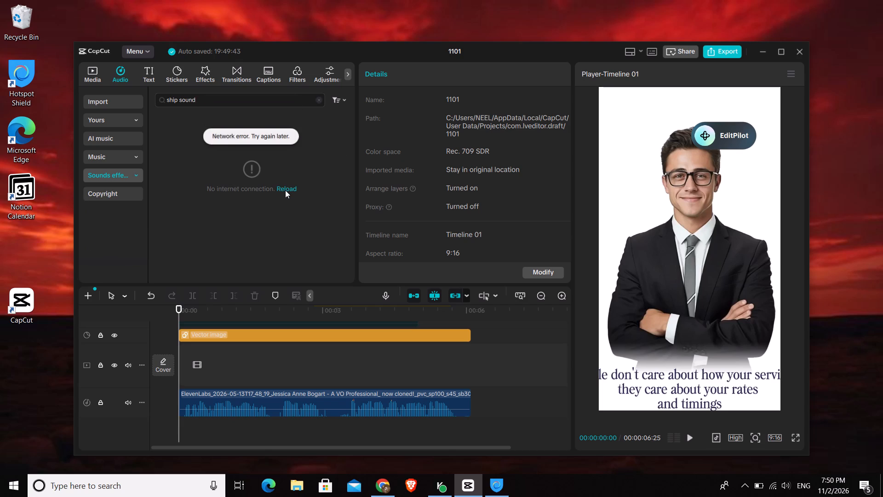
{"action": "triple_click", "coordinate": [285, 190]}
{"action": "triple_click", "coordinate": [285, 190]}
{"action": "left_click", "coordinate": [285, 190]}
{"action": "left_click", "coordinate": [288, 190]}
{"action": "left_click", "coordinate": [120, 163]}
{"action": "left_click", "coordinate": [115, 278]}
{"action": "left_click", "coordinate": [115, 273]}
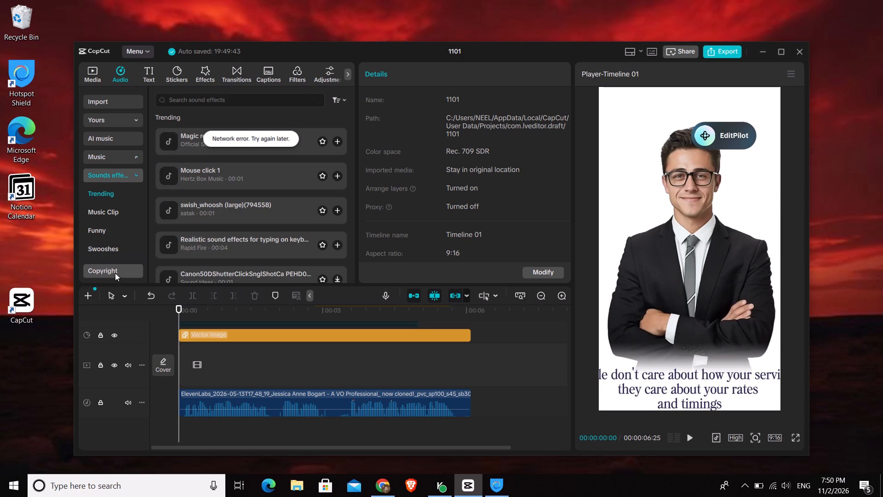
{"action": "left_click", "coordinate": [214, 100]}
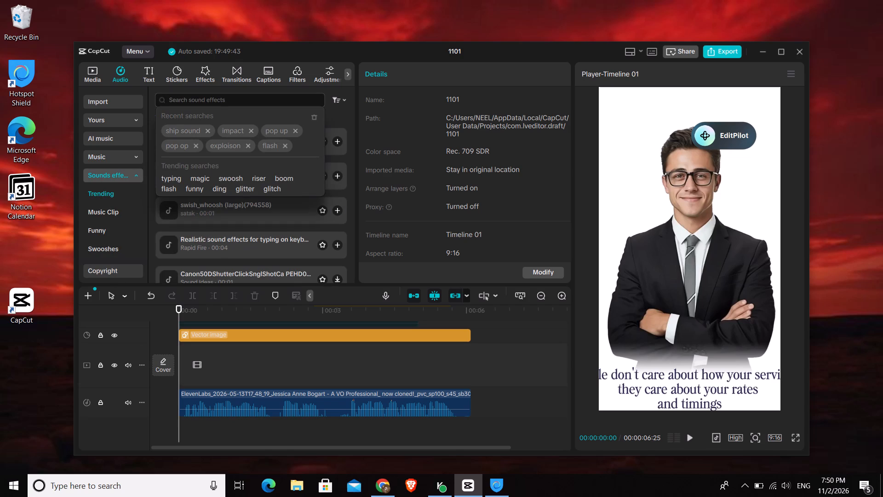
{"action": "left_click", "coordinate": [180, 131]}
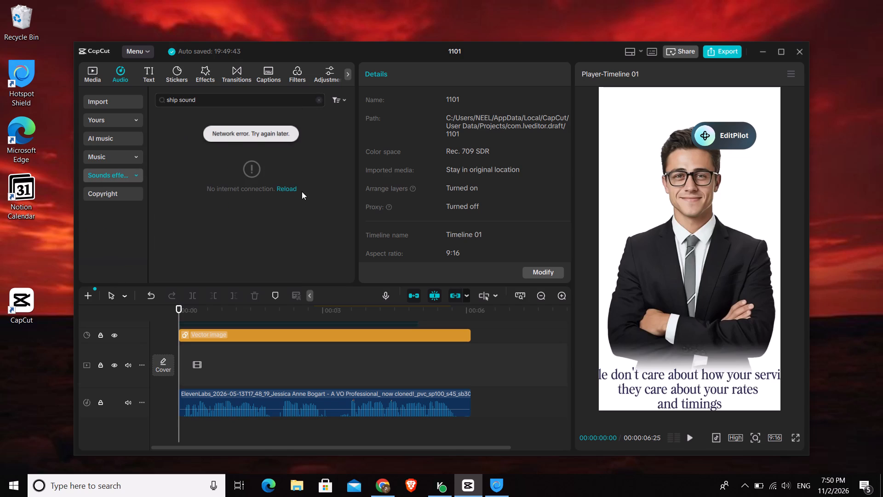
Clear the sound effects search and audition Trending sounds such as Mouse click 1, swish_whoosh (large), Explosion and Fart.
{"action": "left_click", "coordinate": [320, 97]}
{"action": "left_click", "coordinate": [251, 179]}
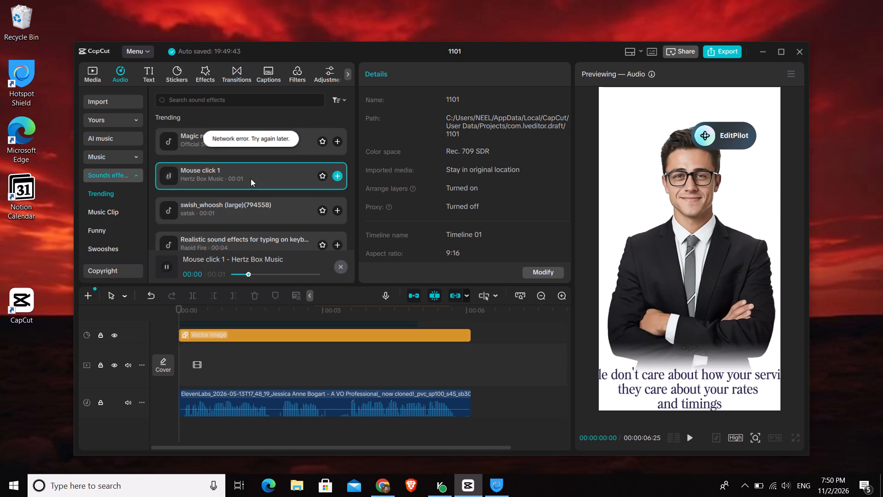
{"action": "left_click", "coordinate": [244, 209]}
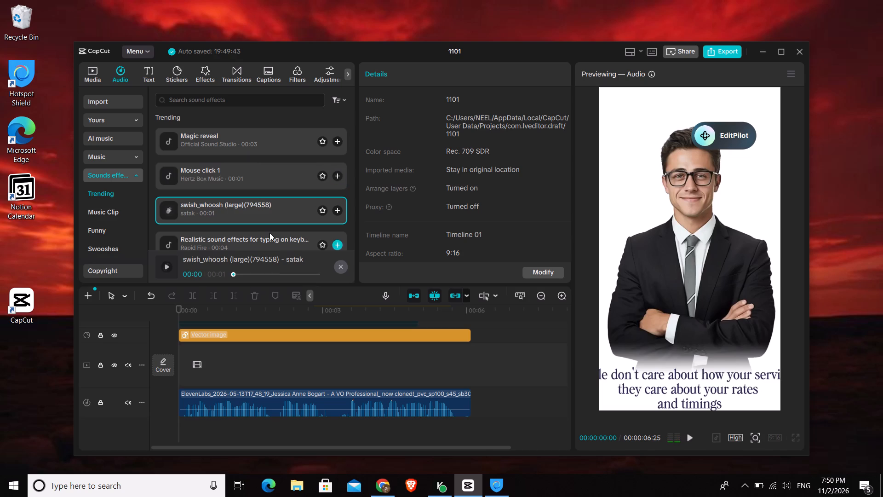
{"action": "scroll", "coordinate": [269, 233], "scroll_direction": "down", "scroll_amount": 3}
{"action": "left_click", "coordinate": [247, 162]}
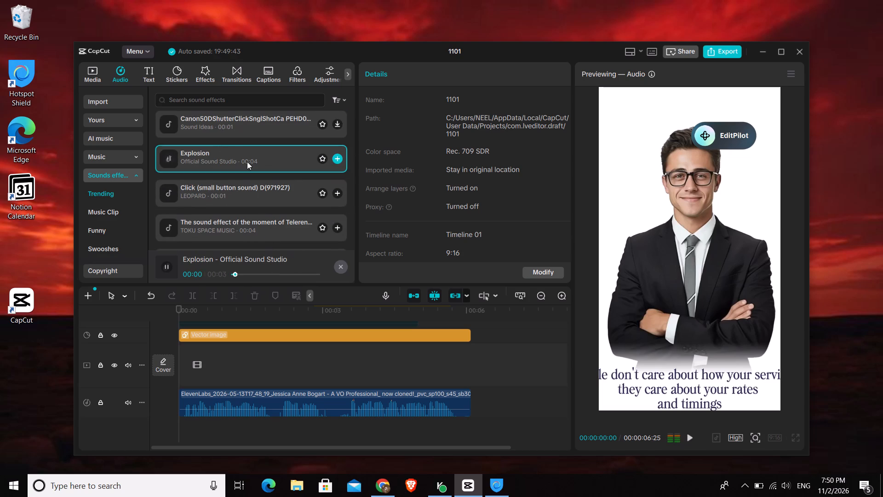
{"action": "scroll", "coordinate": [247, 162], "scroll_direction": "down", "scroll_amount": 3}
{"action": "left_click", "coordinate": [246, 204]}
{"action": "scroll", "coordinate": [246, 204], "scroll_direction": "down", "scroll_amount": 3}
{"action": "left_click", "coordinate": [246, 204]}
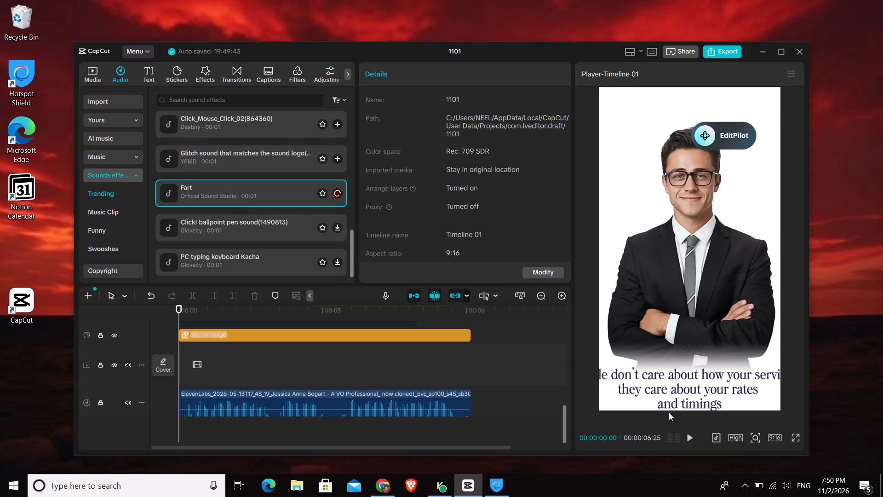
Switch to Hotspot Shield, start the VPN connection with Los Angeles as virtual location, and return to CapCut.
{"action": "left_click", "coordinate": [504, 496]}
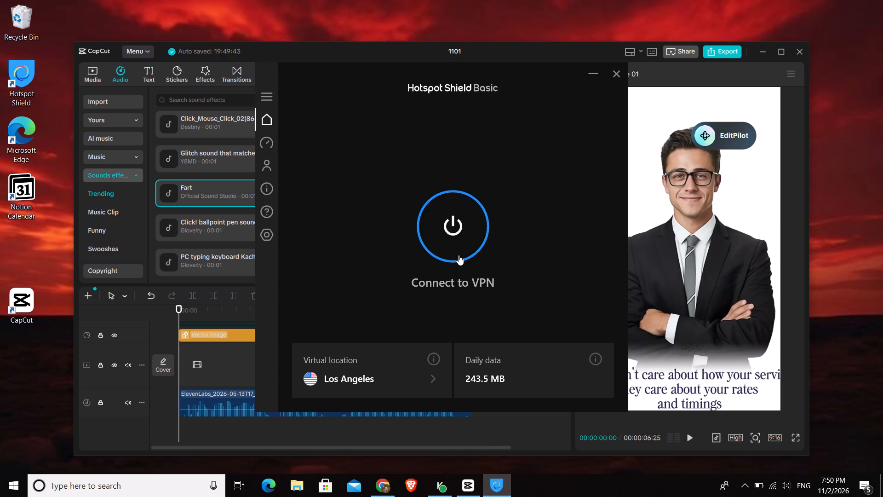
{"action": "left_click", "coordinate": [459, 255]}
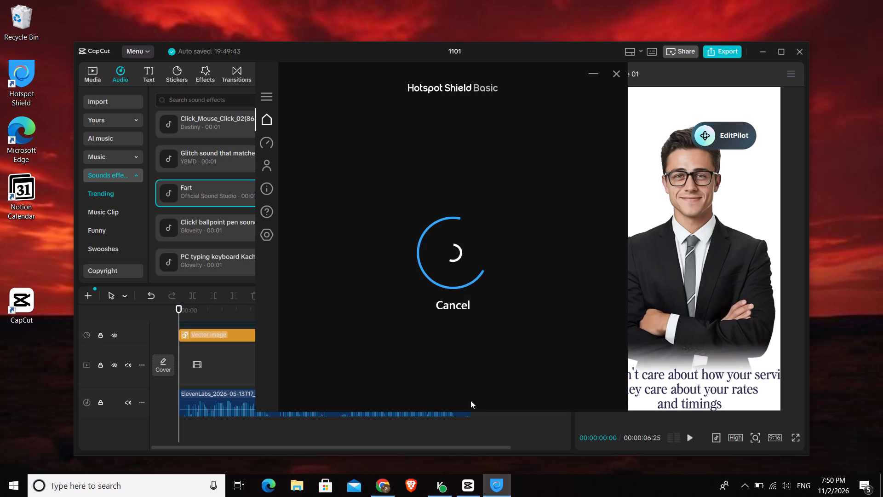
{"action": "left_click", "coordinate": [594, 81]}
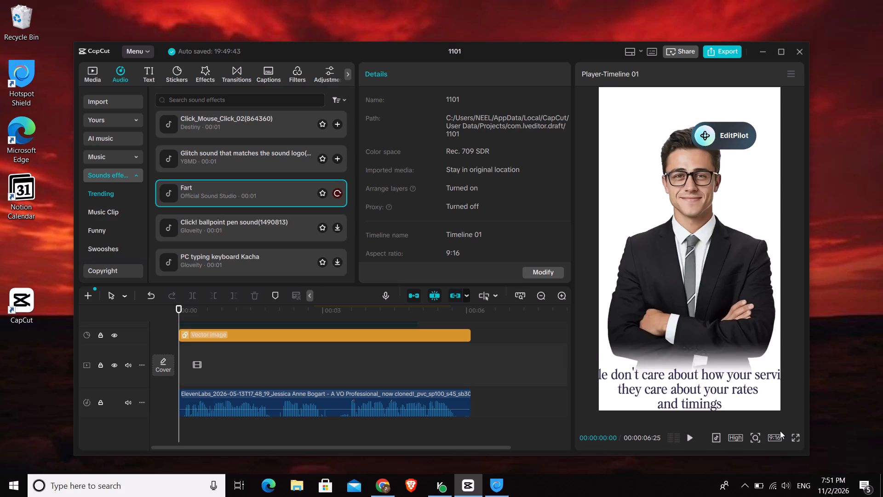
Play the timeline from the start, and replay the transition out of the SERVICE scene from just before 00:00:02:00.
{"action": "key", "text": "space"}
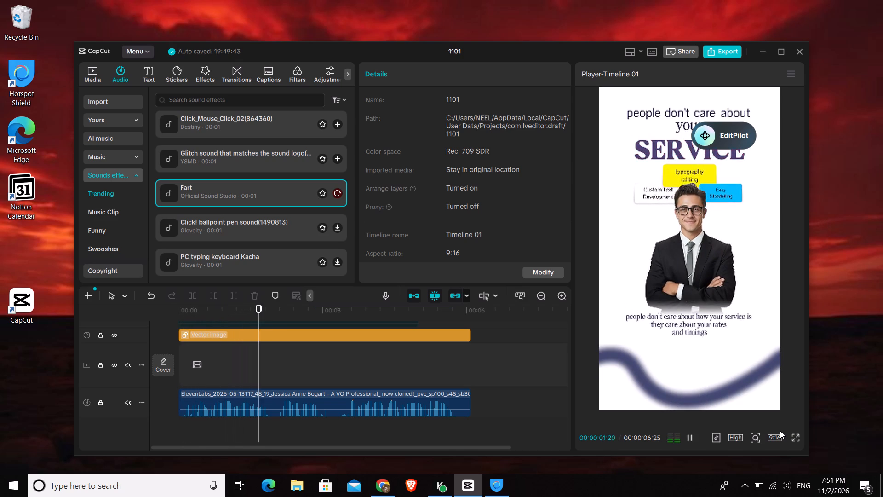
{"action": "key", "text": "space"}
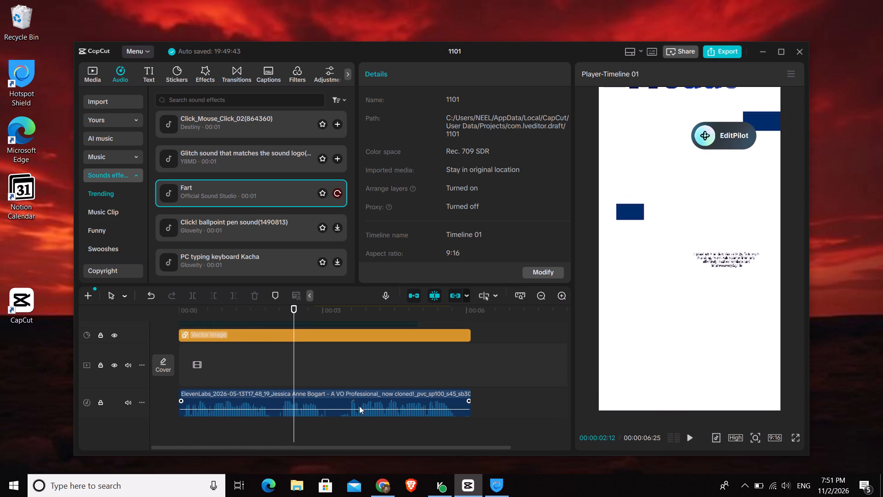
{"action": "left_click", "coordinate": [261, 369]}
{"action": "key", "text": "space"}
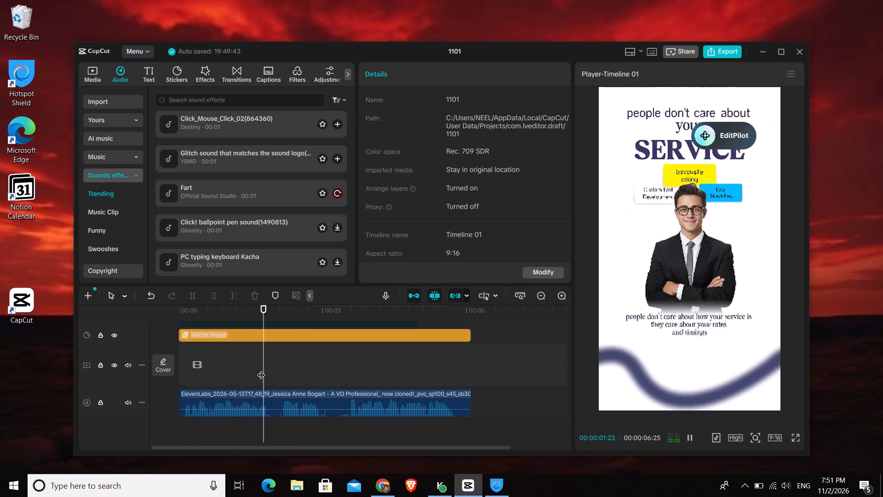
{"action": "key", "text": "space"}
{"action": "scroll", "coordinate": [318, 384], "scroll_direction": "up", "scroll_amount": 7}
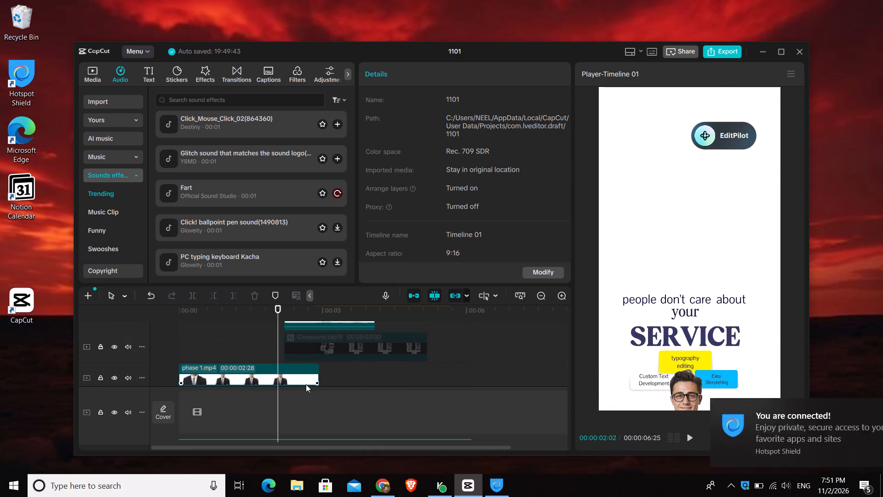
Move the 1101.mp4 clip earlier so it starts at 00:00:02:02, and play from 00:00:01:19 to check its timing.
{"action": "scroll", "coordinate": [306, 384], "scroll_direction": "up", "scroll_amount": 4}
{"action": "left_click_drag", "start_coordinate": [321, 370], "coordinate": [310, 375]}
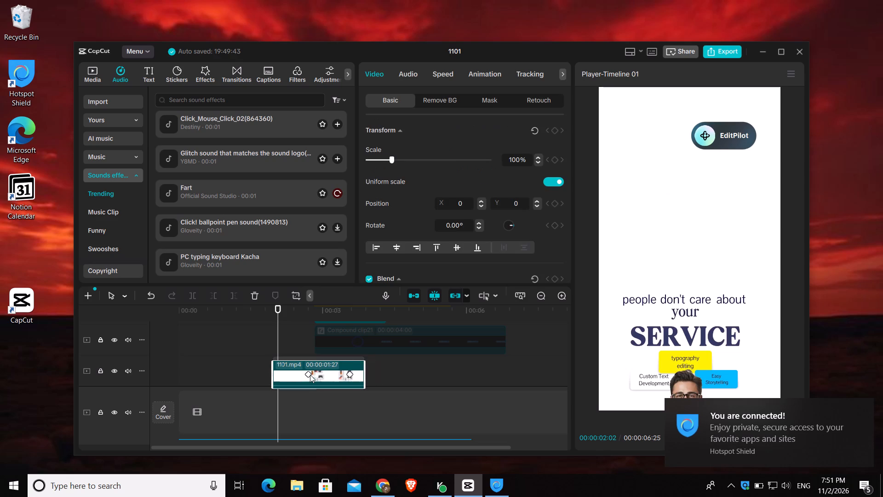
{"action": "left_click_drag", "start_coordinate": [310, 375], "coordinate": [312, 374]}
{"action": "left_click", "coordinate": [257, 359]}
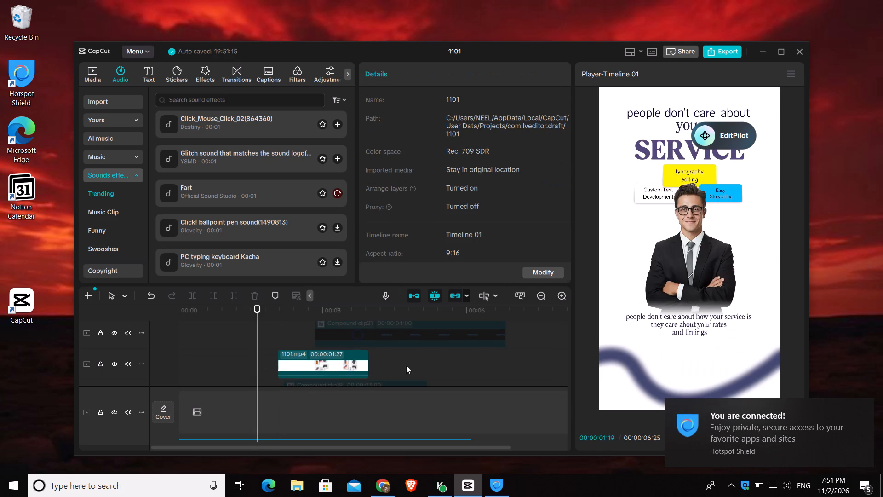
{"action": "key", "text": "space"}
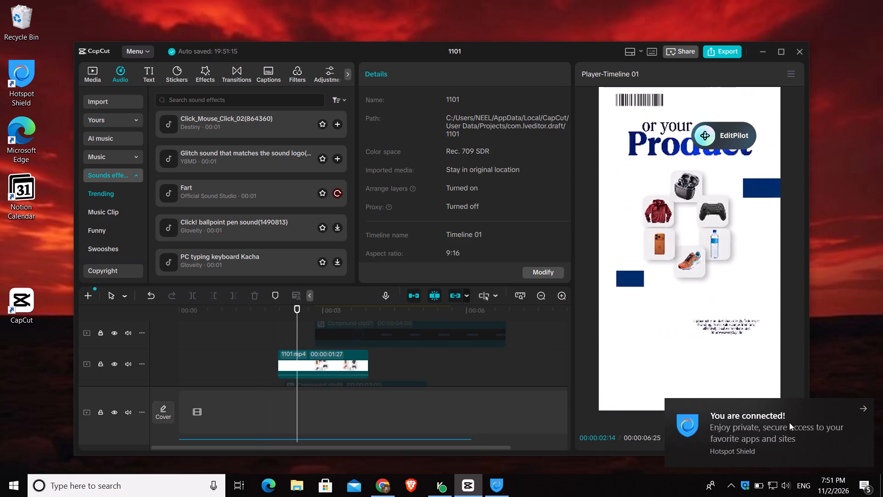
{"action": "key", "text": "space"}
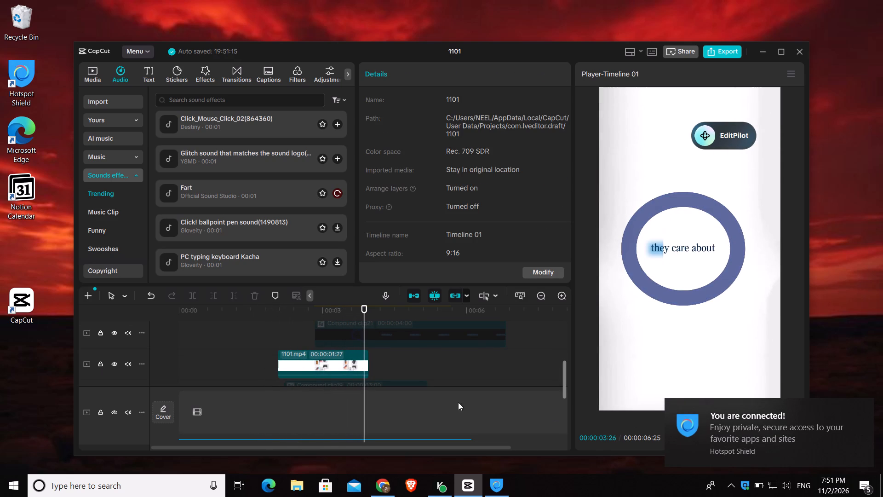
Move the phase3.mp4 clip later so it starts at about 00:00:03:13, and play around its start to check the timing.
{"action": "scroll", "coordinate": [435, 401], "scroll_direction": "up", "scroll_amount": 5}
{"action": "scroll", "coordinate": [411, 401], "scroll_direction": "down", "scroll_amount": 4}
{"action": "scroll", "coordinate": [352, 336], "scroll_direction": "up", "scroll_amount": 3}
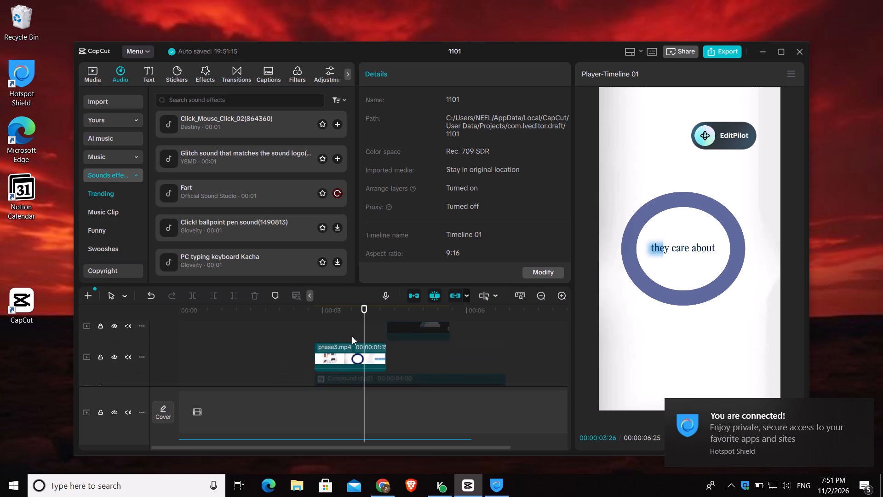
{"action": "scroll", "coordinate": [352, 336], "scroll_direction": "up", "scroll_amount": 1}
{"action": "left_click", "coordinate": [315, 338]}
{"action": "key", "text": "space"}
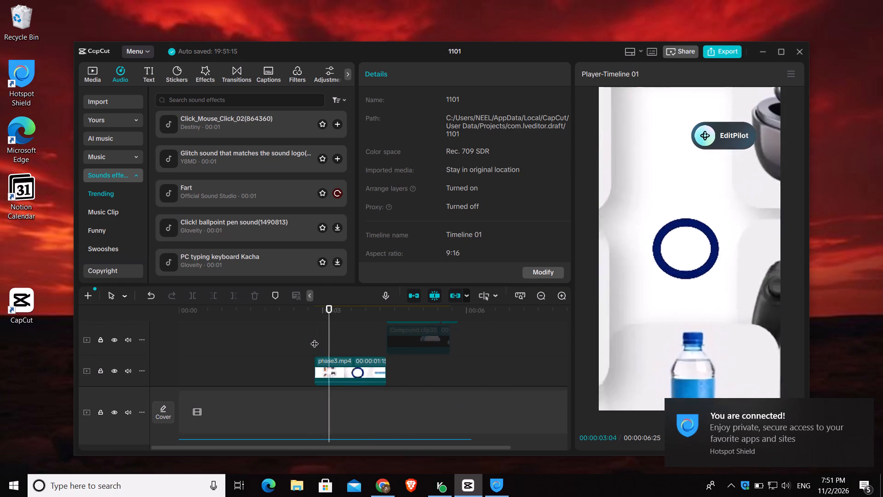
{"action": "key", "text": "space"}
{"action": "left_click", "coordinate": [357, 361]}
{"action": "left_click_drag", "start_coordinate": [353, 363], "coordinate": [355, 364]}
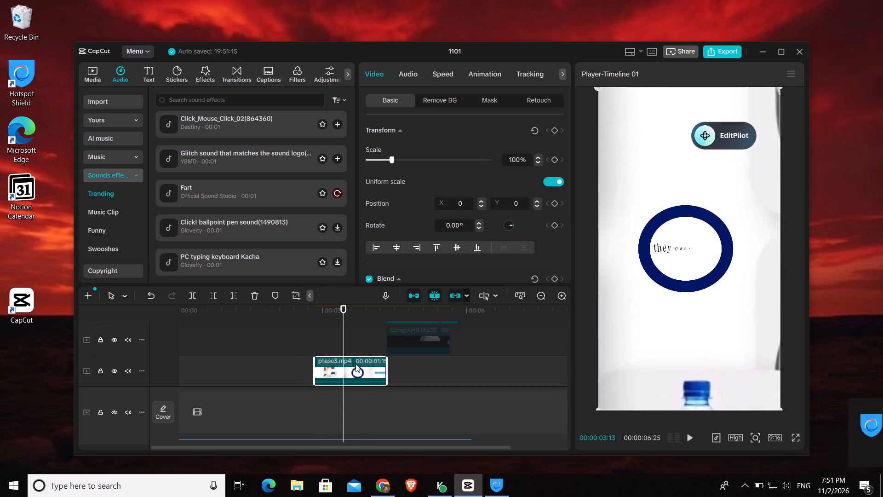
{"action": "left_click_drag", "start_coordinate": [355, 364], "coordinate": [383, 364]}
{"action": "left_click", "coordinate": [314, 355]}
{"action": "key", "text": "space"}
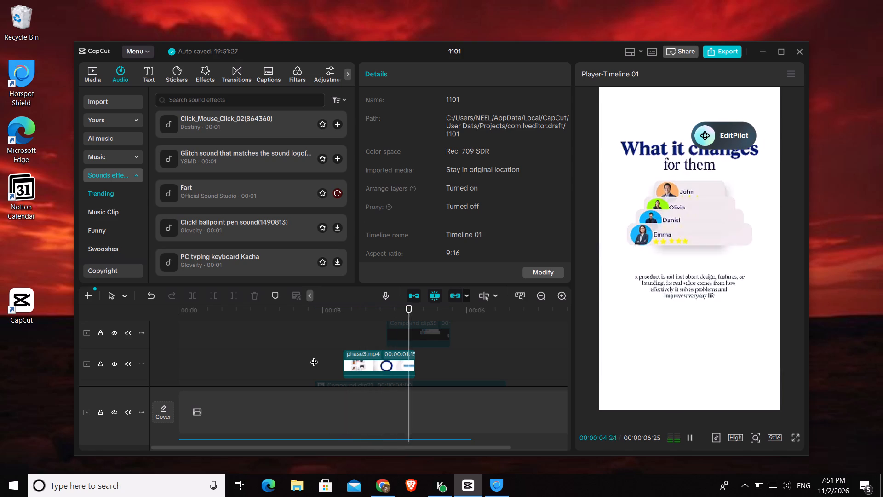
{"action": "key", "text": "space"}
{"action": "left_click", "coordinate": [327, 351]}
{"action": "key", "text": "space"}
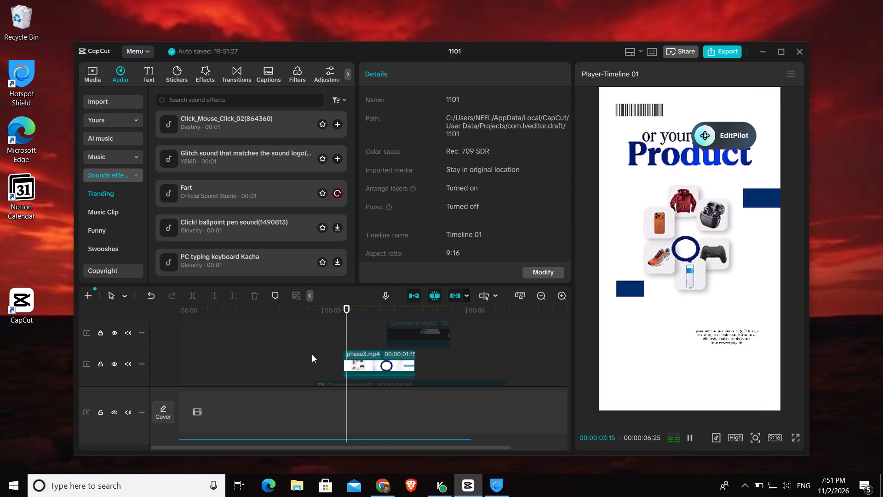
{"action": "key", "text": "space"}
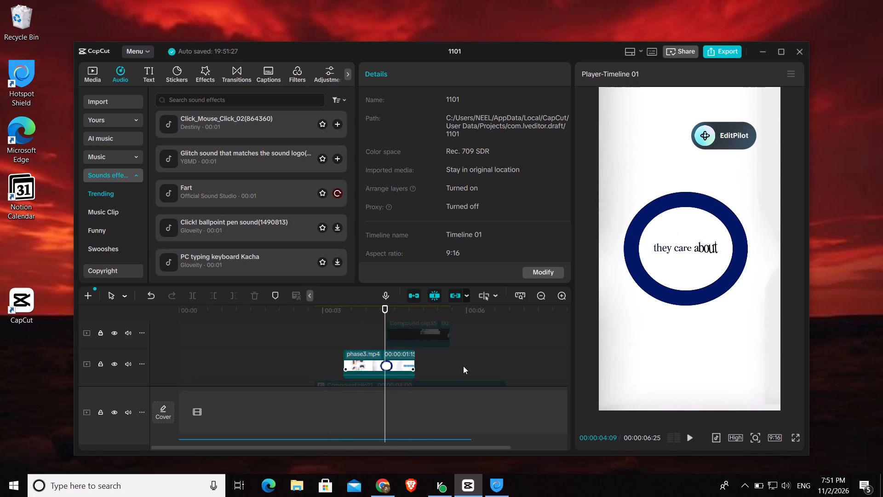
Move the phase3.mp4 clip back to start at about 00:00:03:00, and play through to the phass4 section to check the timing.
{"action": "left_click", "coordinate": [314, 357]}
{"action": "key", "text": "space"}
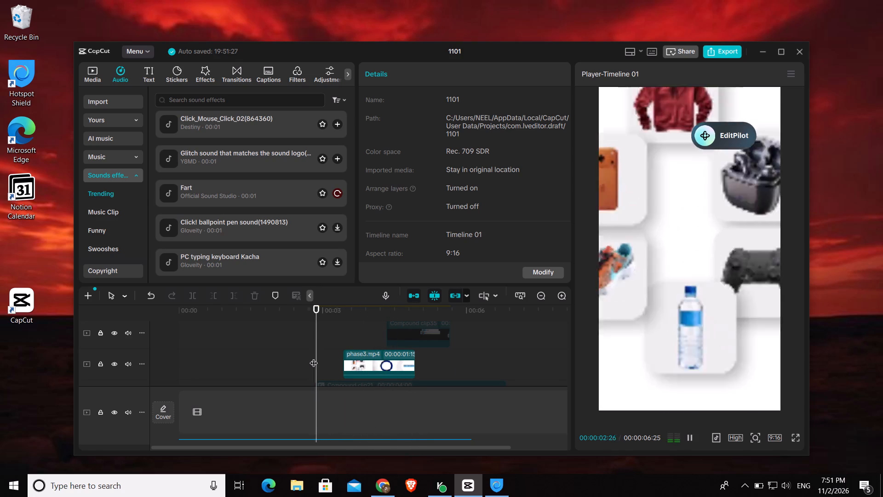
{"action": "key", "text": "space"}
{"action": "left_click_drag", "start_coordinate": [367, 359], "coordinate": [347, 364]}
{"action": "scroll", "coordinate": [397, 361], "scroll_direction": "up", "scroll_amount": 5}
{"action": "scroll", "coordinate": [406, 358], "scroll_direction": "down", "scroll_amount": 2}
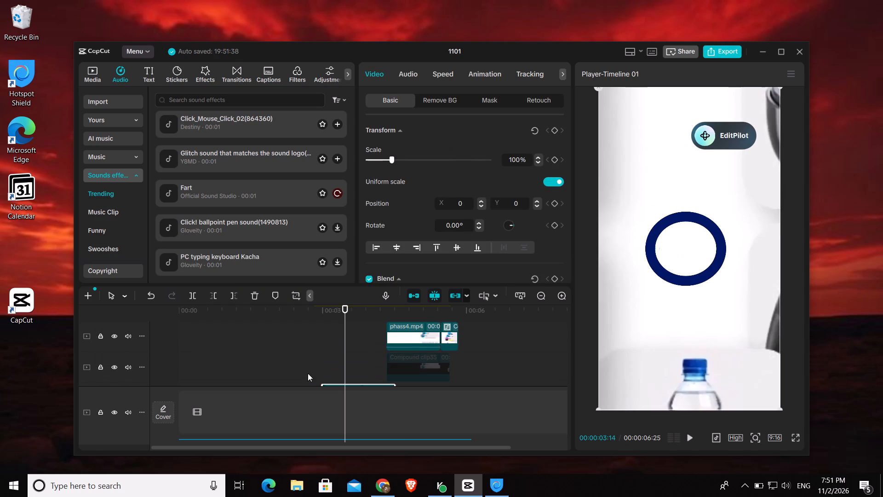
{"action": "left_click", "coordinate": [292, 378]}
{"action": "key", "text": "space"}
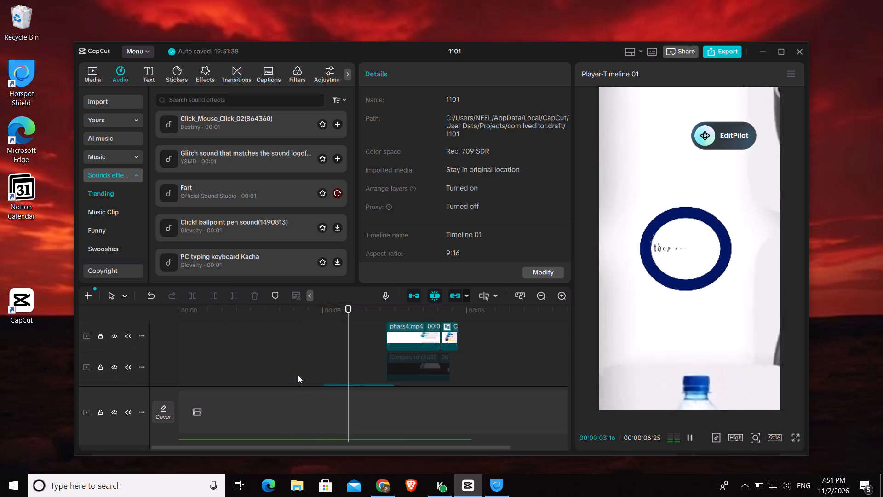
{"action": "key", "text": "space"}
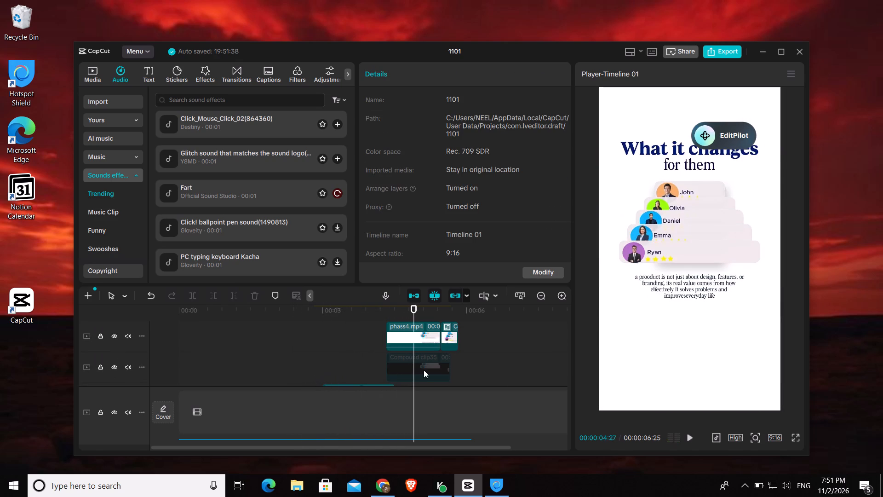
Play on from 00:00:04:27 and replay from 00:00:02:12 to check the scene timing against the voiceover.
{"action": "key", "text": "space"}
{"action": "key", "text": "space"}
{"action": "scroll", "coordinate": [431, 368], "scroll_direction": "up", "scroll_amount": 2}
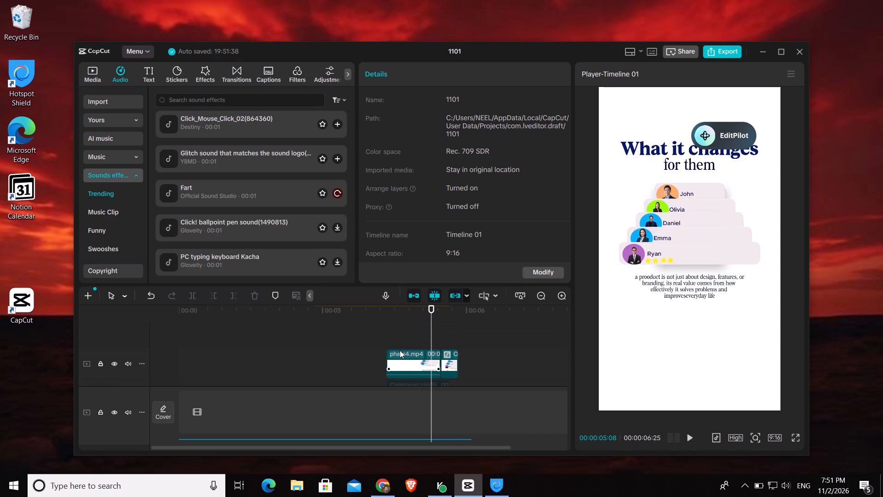
{"action": "left_click", "coordinate": [355, 335]}
{"action": "left_click", "coordinate": [293, 349]}
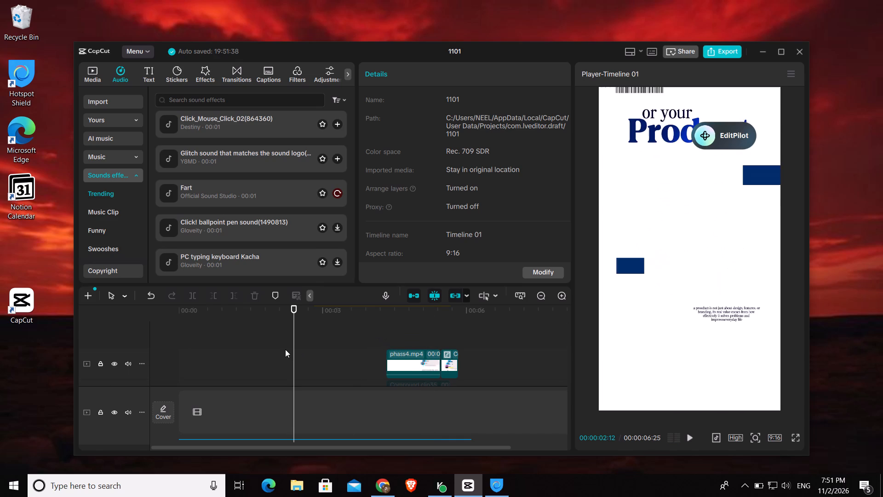
{"action": "key", "text": "space"}
{"action": "key", "text": "space"}
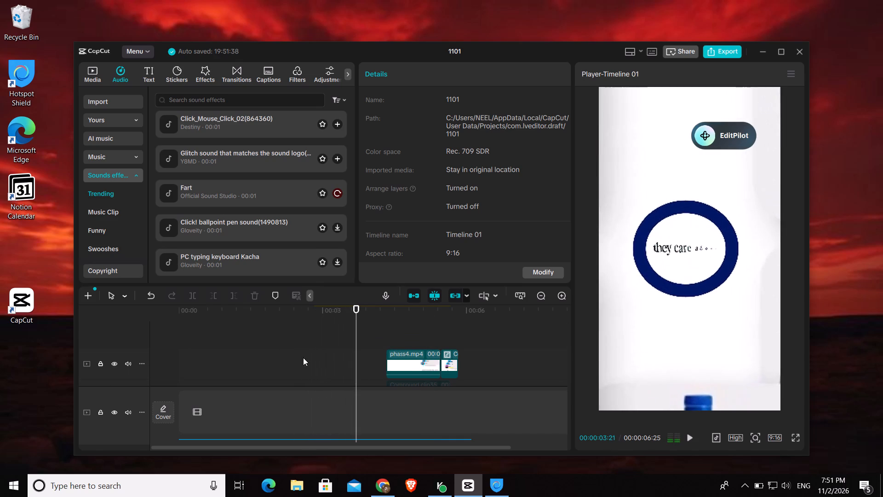
Play from 00:00:01:19 and again from 00:00:00:29 to check the change from the phase 1.mp4 scene to the 1101.mp4 scene.
{"action": "scroll", "coordinate": [379, 345], "scroll_direction": "down", "scroll_amount": 9}
{"action": "left_click", "coordinate": [258, 347]}
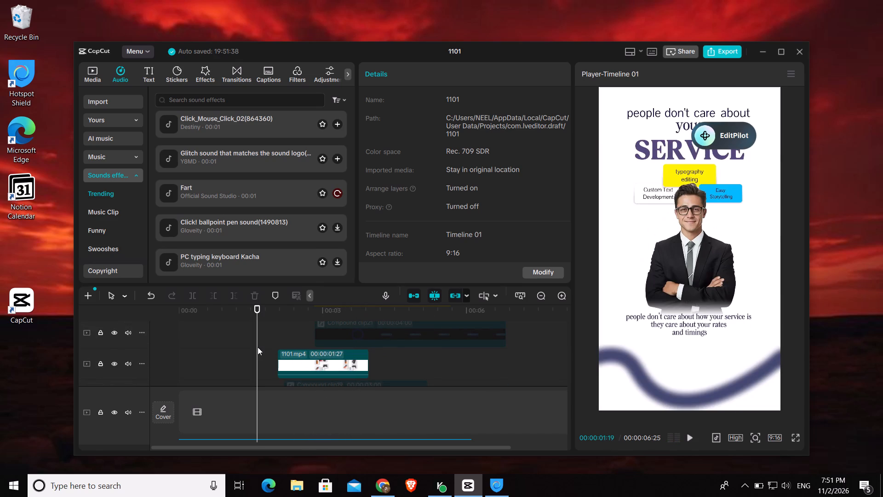
{"action": "key", "text": "space"}
{"action": "key", "text": "space"}
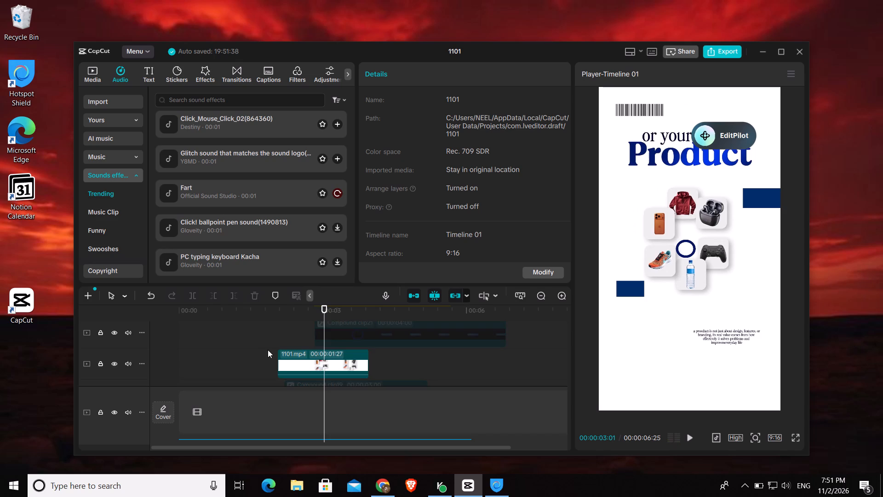
{"action": "scroll", "coordinate": [269, 351], "scroll_direction": "down", "scroll_amount": 4}
{"action": "scroll", "coordinate": [262, 349], "scroll_direction": "up", "scroll_amount": 3}
{"action": "left_click", "coordinate": [225, 348]}
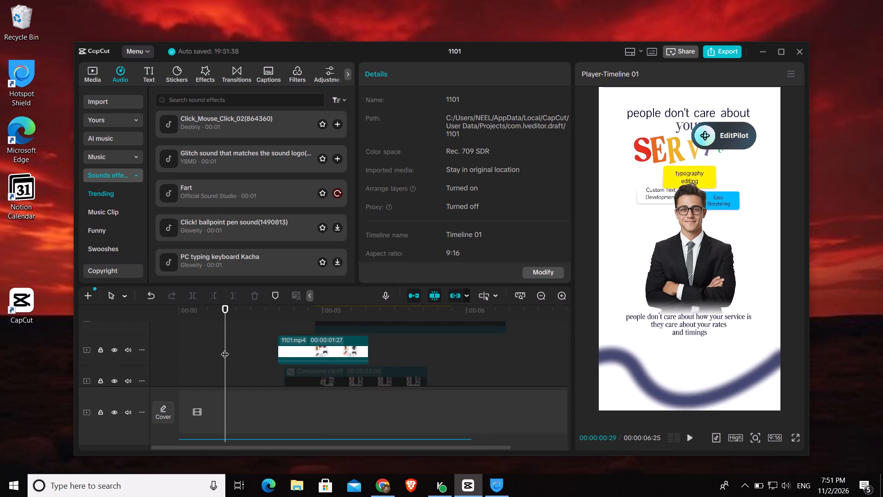
{"action": "key", "text": "space"}
{"action": "key", "text": "space"}
{"action": "key", "text": "space"}
{"action": "key", "text": "space"}
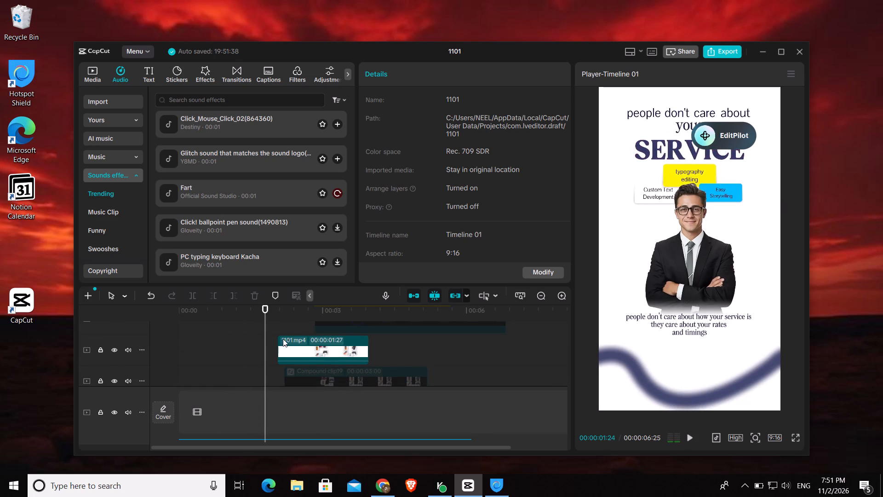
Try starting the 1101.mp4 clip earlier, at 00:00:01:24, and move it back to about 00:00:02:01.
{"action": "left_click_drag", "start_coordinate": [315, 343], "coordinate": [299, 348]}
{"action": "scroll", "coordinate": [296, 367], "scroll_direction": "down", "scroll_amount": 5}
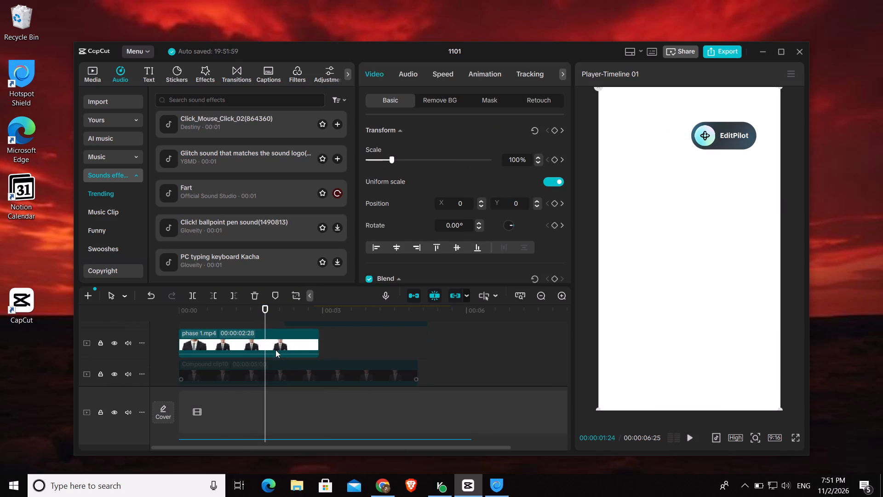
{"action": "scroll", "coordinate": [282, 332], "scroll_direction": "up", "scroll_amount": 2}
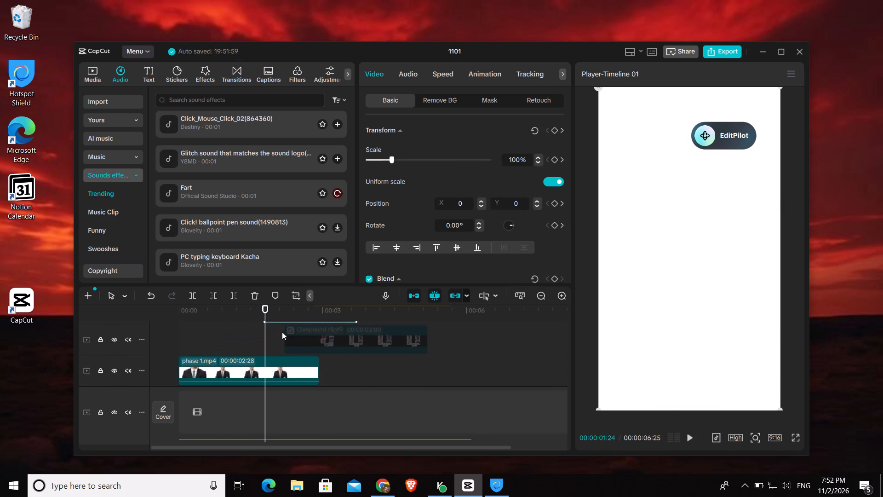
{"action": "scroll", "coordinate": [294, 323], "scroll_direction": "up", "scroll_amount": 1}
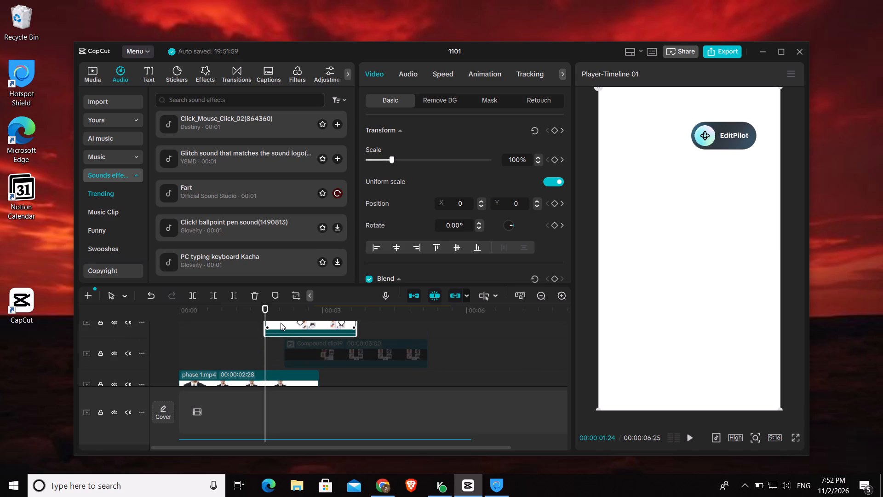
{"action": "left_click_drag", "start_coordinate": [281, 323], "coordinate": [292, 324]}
Cut the phase 1.mp4 clip at 00:00:01:22 and delete the part after the cut.
{"action": "left_click_drag", "start_coordinate": [265, 347], "coordinate": [275, 348]}
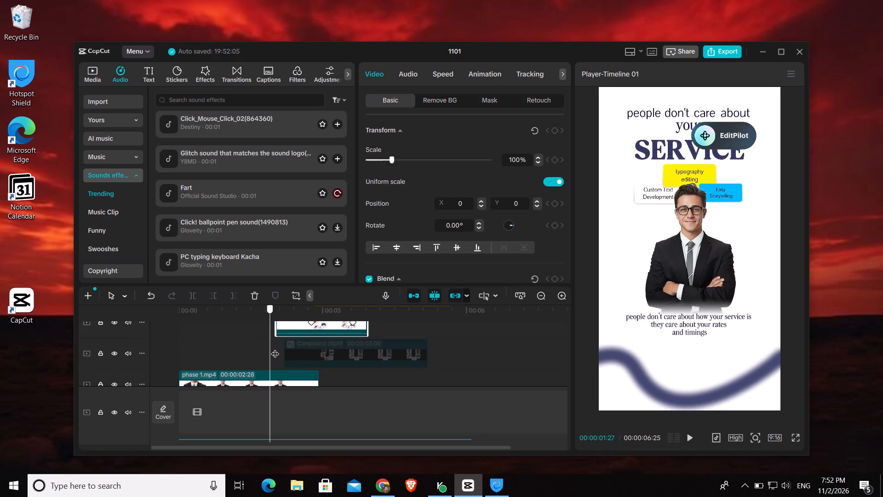
{"action": "left_click_drag", "start_coordinate": [275, 348], "coordinate": [262, 351]}
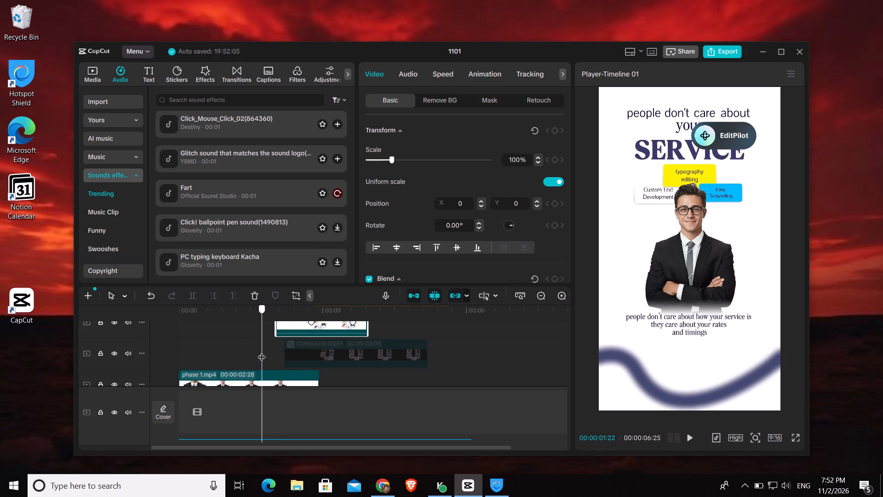
{"action": "left_click_drag", "start_coordinate": [262, 351], "coordinate": [262, 351]}
{"action": "left_click", "coordinate": [277, 381]}
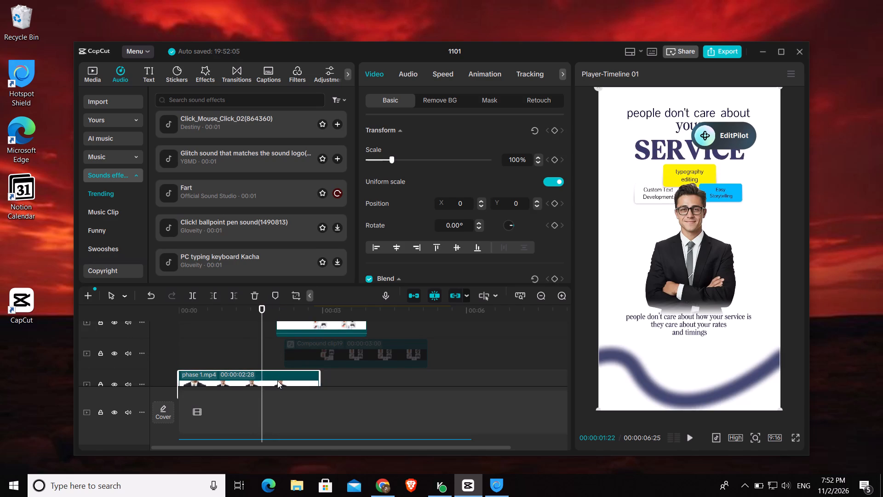
{"action": "key", "text": "f"}
{"action": "key", "text": "Delete"}
Move the 1101.mp4 clip earlier so it starts at 00:00:01:22, right where phase 1.mp4 ends, and play it to check the timing.
{"action": "scroll", "coordinate": [277, 381], "scroll_direction": "up", "scroll_amount": 2}
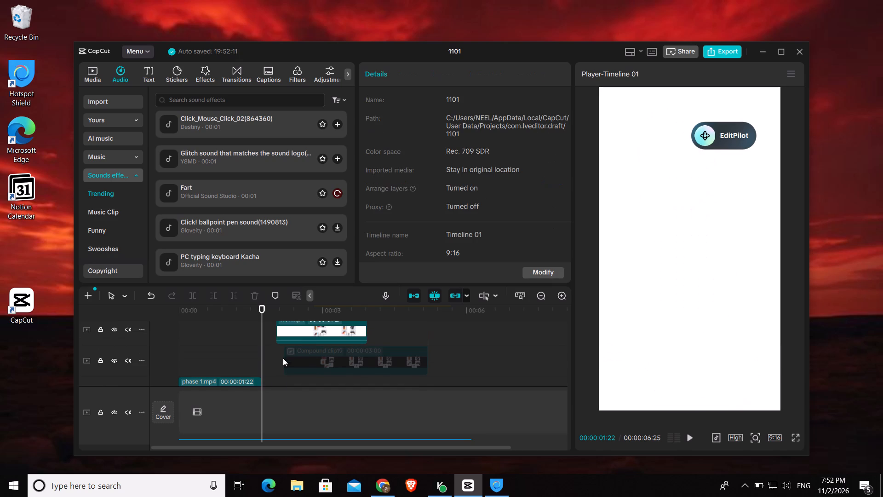
{"action": "left_click_drag", "start_coordinate": [288, 331], "coordinate": [274, 334]}
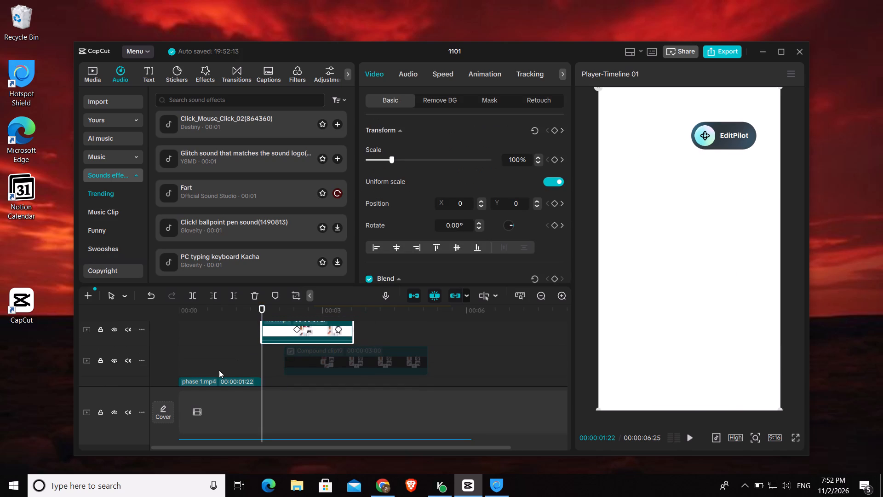
{"action": "key", "text": "space"}
{"action": "key", "text": "space"}
Move the phase3.mp4 clip later so it starts at about 00:00:03:10, and play through it to check the timing.
{"action": "scroll", "coordinate": [319, 366], "scroll_direction": "up", "scroll_amount": 2}
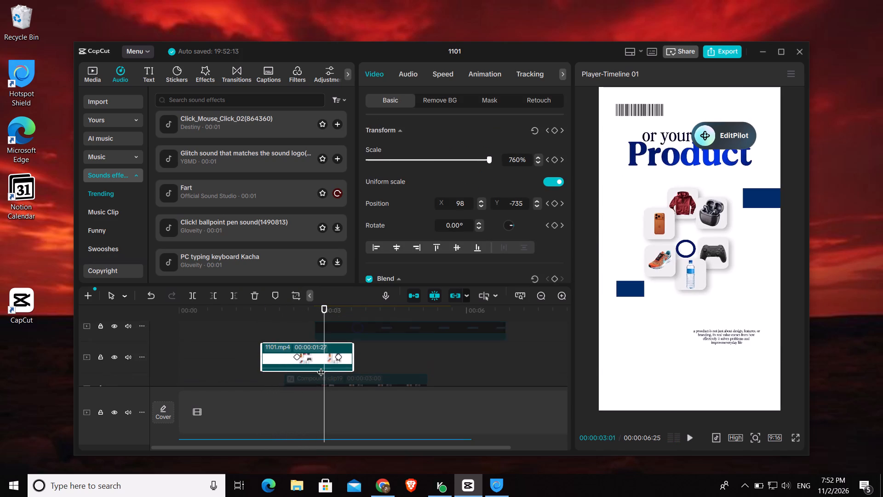
{"action": "scroll", "coordinate": [321, 366], "scroll_direction": "up", "scroll_amount": 2}
{"action": "scroll", "coordinate": [322, 366], "scroll_direction": "down", "scroll_amount": 1}
{"action": "scroll", "coordinate": [322, 366], "scroll_direction": "up", "scroll_amount": 1}
{"action": "key", "text": "space"}
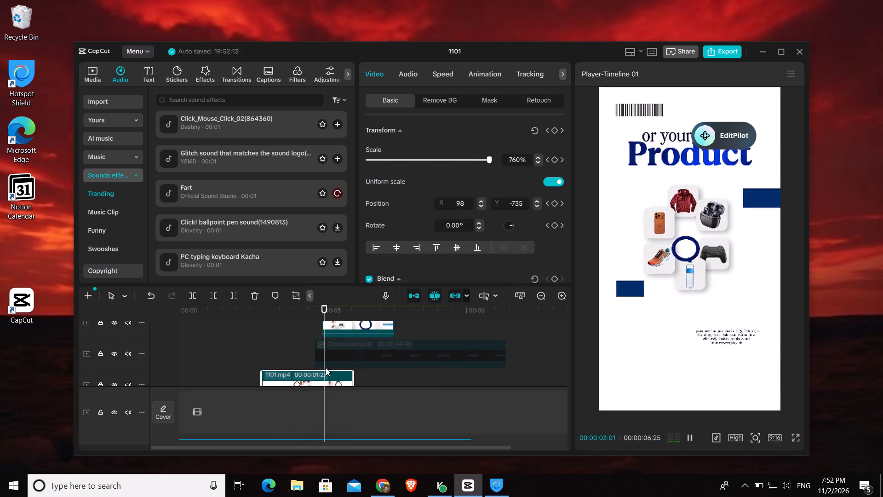
{"action": "key", "text": "space"}
{"action": "key", "text": "space"}
{"action": "key", "text": "space"}
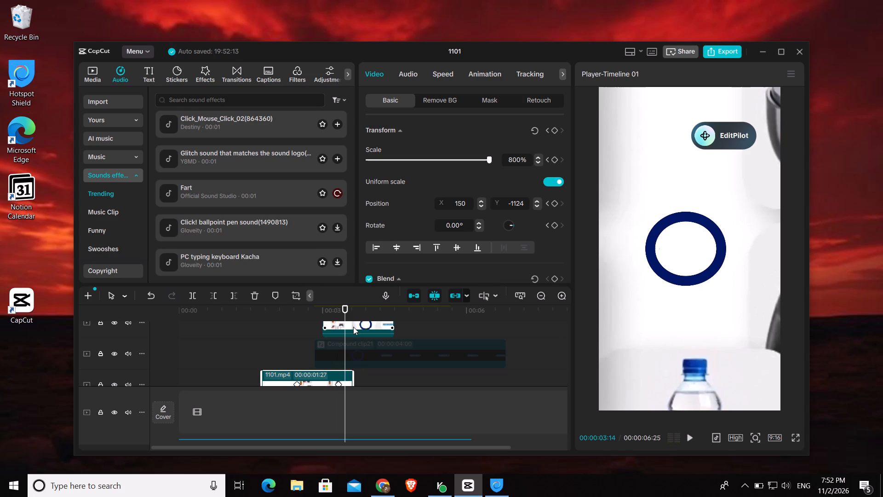
{"action": "left_click_drag", "start_coordinate": [353, 324], "coordinate": [368, 326]}
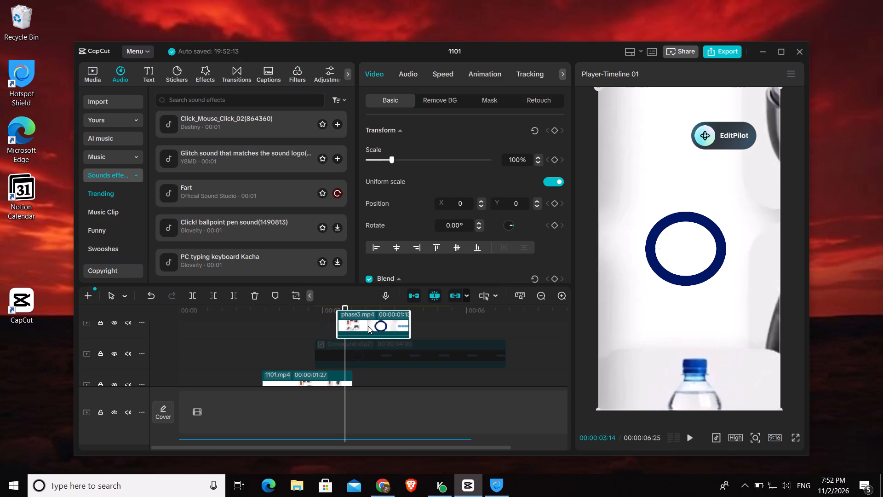
{"action": "left_click_drag", "start_coordinate": [368, 326], "coordinate": [369, 352]}
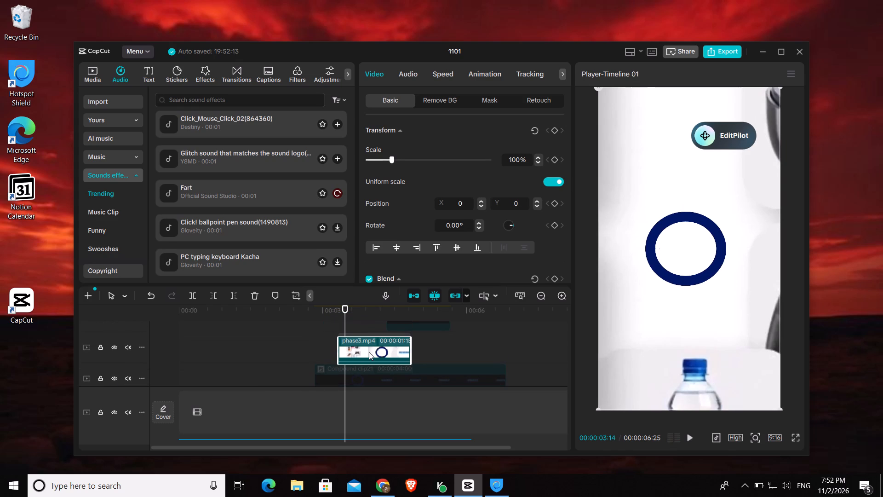
{"action": "left_click", "coordinate": [310, 350]}
{"action": "key", "text": "space"}
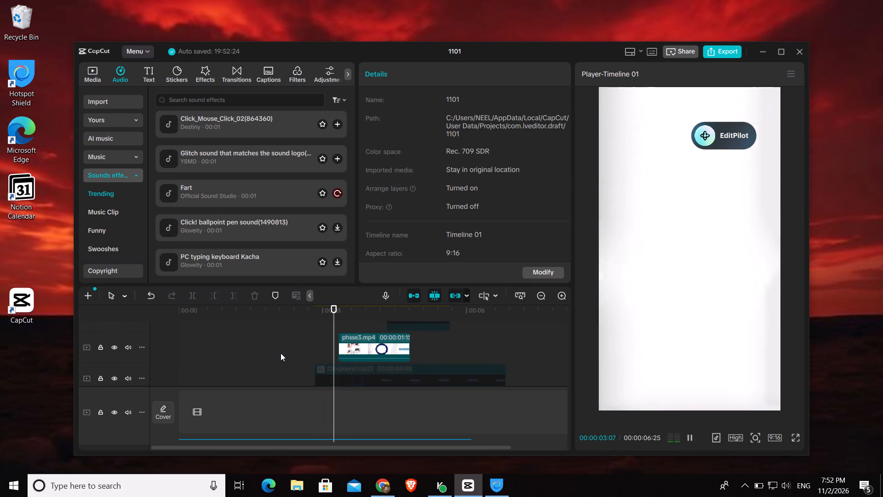
{"action": "key", "text": "space"}
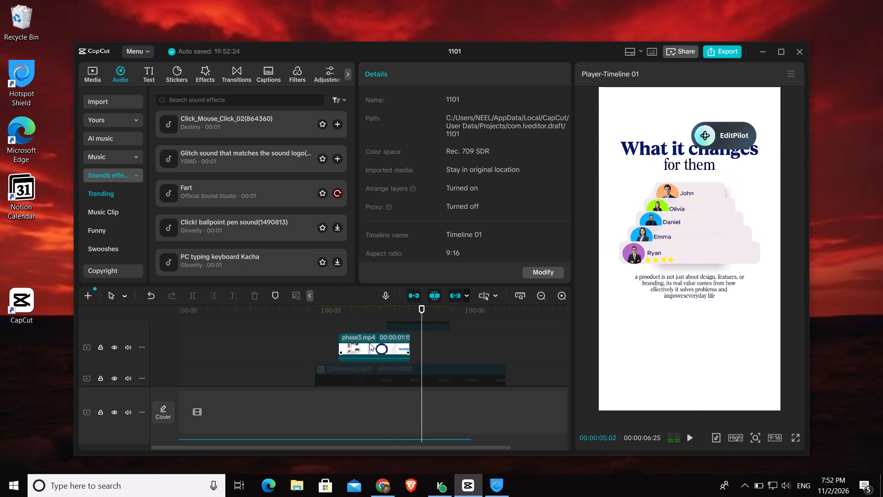
Replay the phase3.mp4 scene and its change to the phass4.mp4 scene several times to check the timing against the voiceover.
{"action": "left_click", "coordinate": [353, 328]}
{"action": "key", "text": "space"}
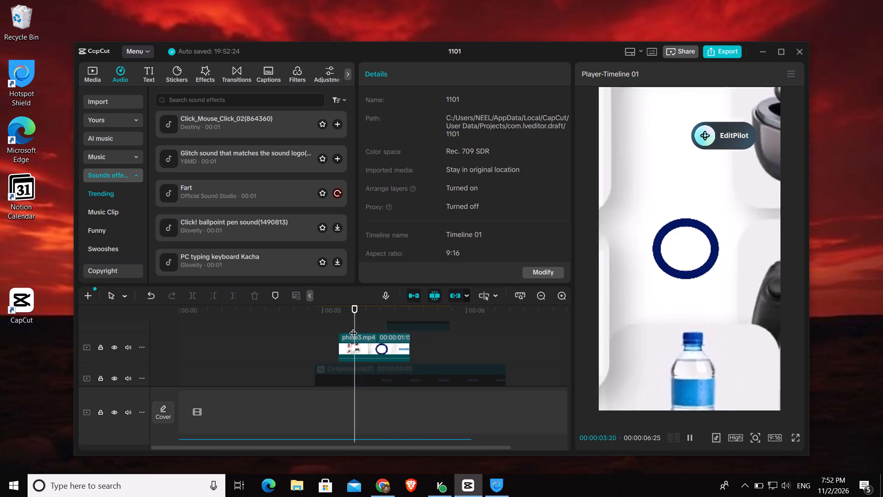
{"action": "key", "text": "space"}
{"action": "scroll", "coordinate": [398, 332], "scroll_direction": "up", "scroll_amount": 3}
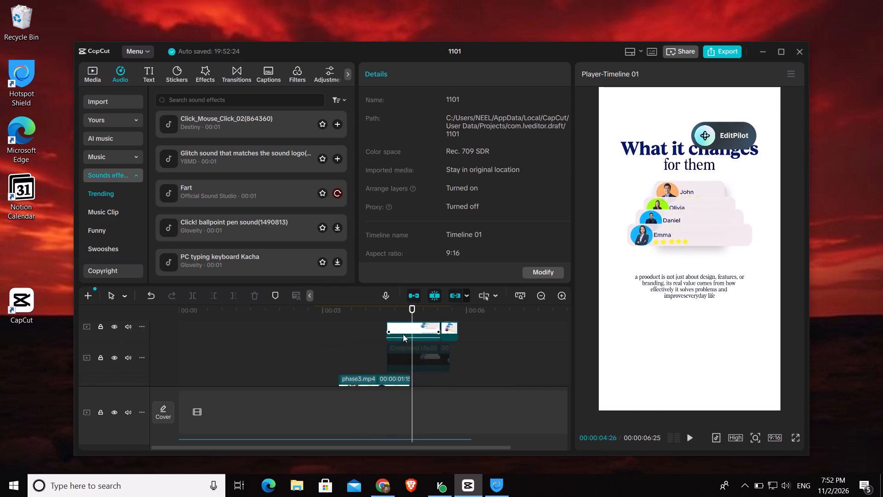
{"action": "scroll", "coordinate": [403, 334], "scroll_direction": "up", "scroll_amount": 1}
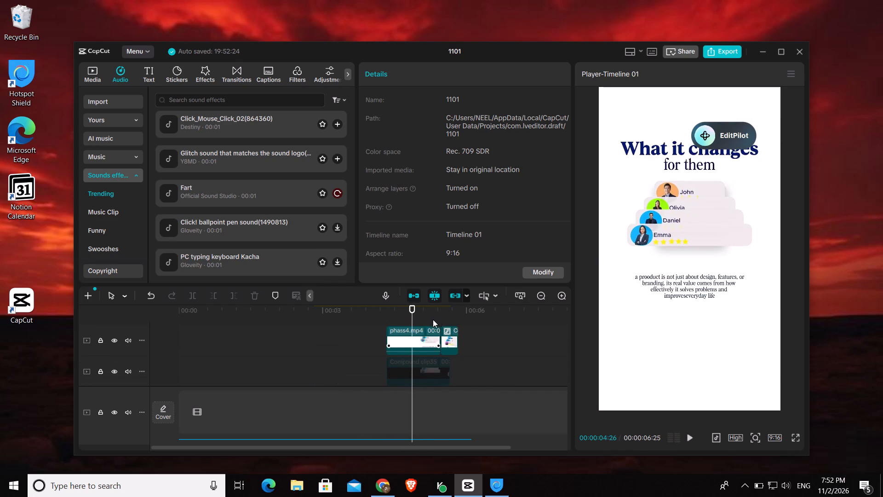
{"action": "left_click_drag", "start_coordinate": [433, 319], "coordinate": [407, 357]}
{"action": "left_click", "coordinate": [363, 358]}
{"action": "key", "text": "space"}
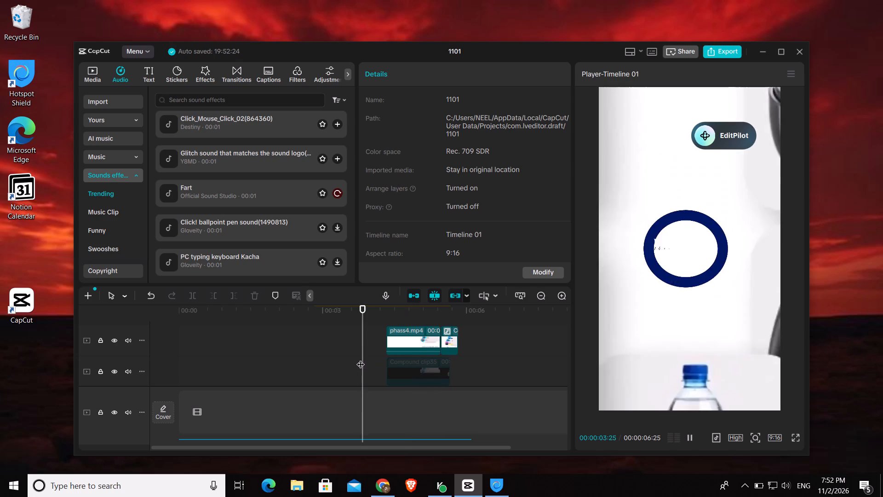
{"action": "key", "text": "space"}
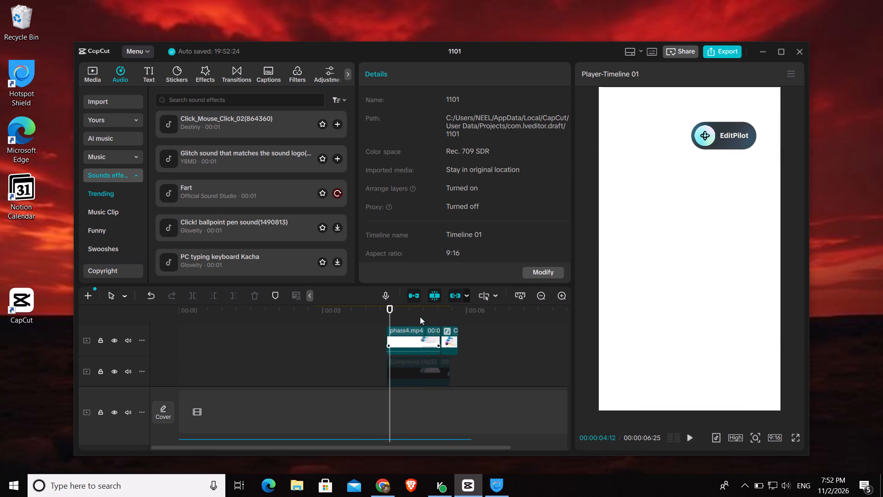
{"action": "left_click_drag", "start_coordinate": [418, 315], "coordinate": [377, 367]}
{"action": "key", "text": "space"}
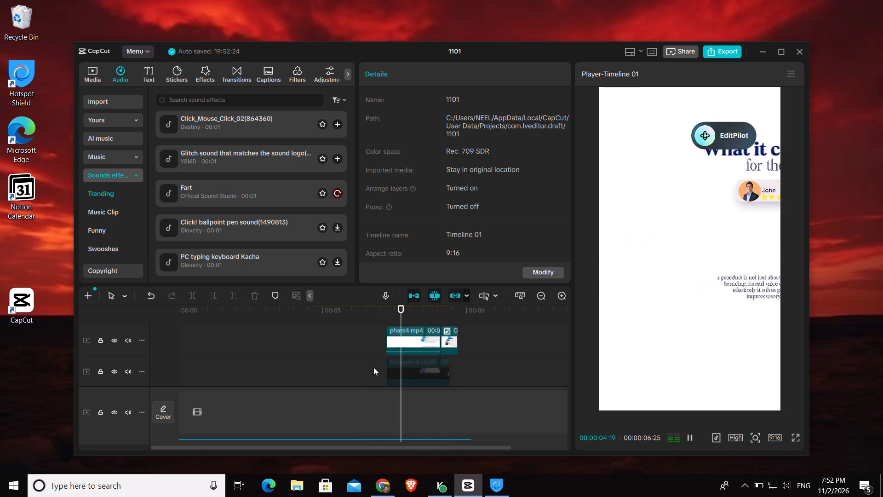
{"action": "key", "text": "space"}
Move the phass4.mp4 clip and the clip following it together so they start at 00:00:04:19, and play through to the end.
{"action": "scroll", "coordinate": [396, 361], "scroll_direction": "down", "scroll_amount": 7}
{"action": "scroll", "coordinate": [400, 359], "scroll_direction": "up", "scroll_amount": 4}
{"action": "scroll", "coordinate": [400, 359], "scroll_direction": "down", "scroll_amount": 1}
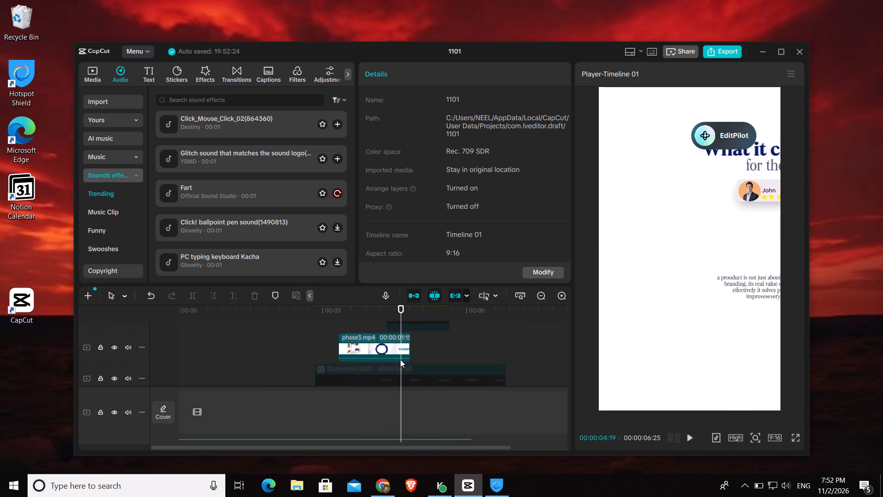
{"action": "scroll", "coordinate": [400, 359], "scroll_direction": "up", "scroll_amount": 5}
{"action": "left_click_drag", "start_coordinate": [417, 328], "coordinate": [429, 337]}
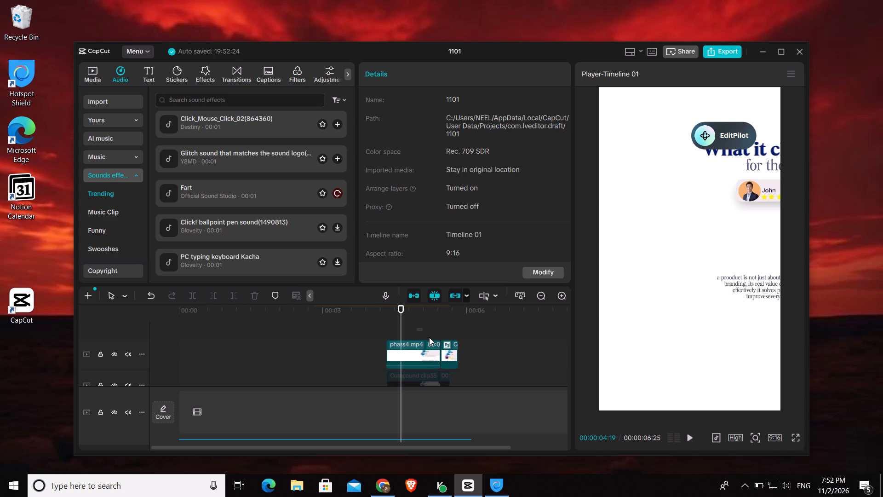
{"action": "left_click_drag", "start_coordinate": [429, 337], "coordinate": [455, 368]}
{"action": "left_click_drag", "start_coordinate": [418, 355], "coordinate": [430, 358]}
{"action": "left_click", "coordinate": [350, 354]}
{"action": "key", "text": "space"}
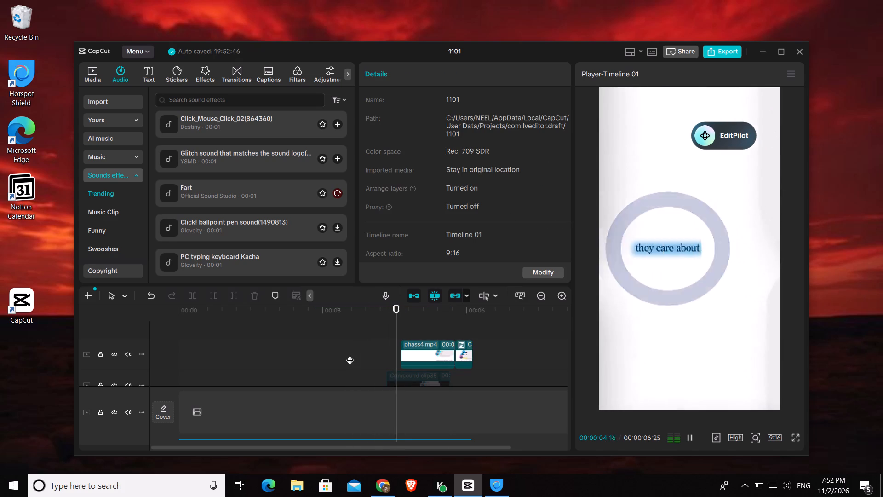
{"action": "key", "text": "space"}
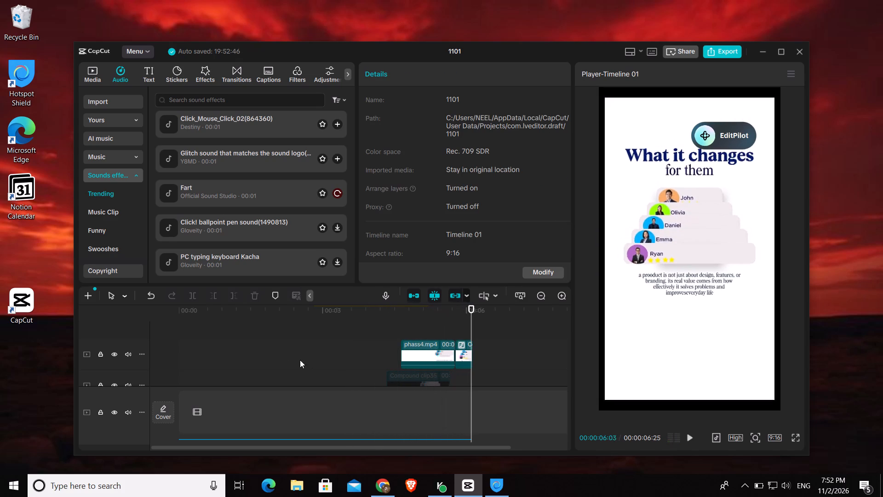
{"action": "key", "text": "space"}
{"action": "key", "text": "space"}
Adjust the end of the vector image layer to line up with the end of the voiceover at about 00:00:06:03.
{"action": "left_click", "coordinate": [279, 359]}
{"action": "scroll", "coordinate": [359, 358], "scroll_direction": "down", "scroll_amount": 6}
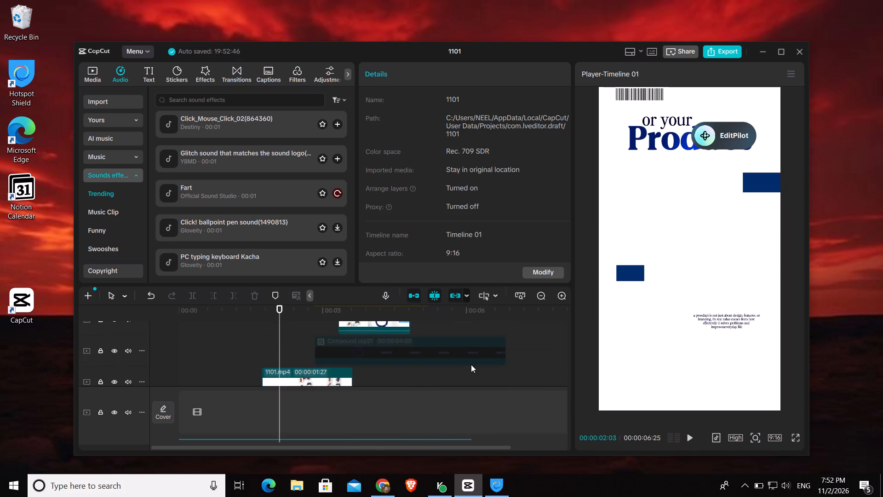
{"action": "scroll", "coordinate": [471, 364], "scroll_direction": "down", "scroll_amount": 13}
{"action": "left_click_drag", "start_coordinate": [470, 333], "coordinate": [466, 342]}
Play the video full screen from the beginning to review the scene timing, and return to the editing view.
{"action": "left_click_drag", "start_coordinate": [281, 367], "coordinate": [159, 407]}
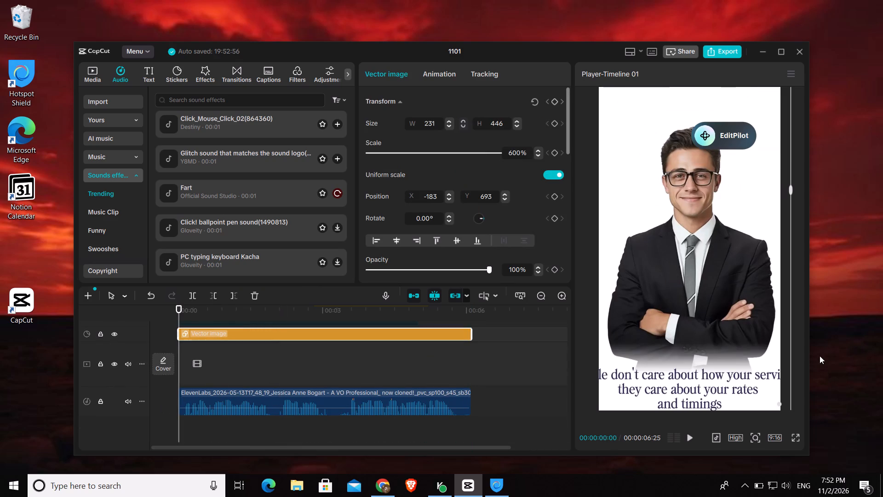
{"action": "left_click", "coordinate": [792, 438]}
{"action": "key", "text": "space"}
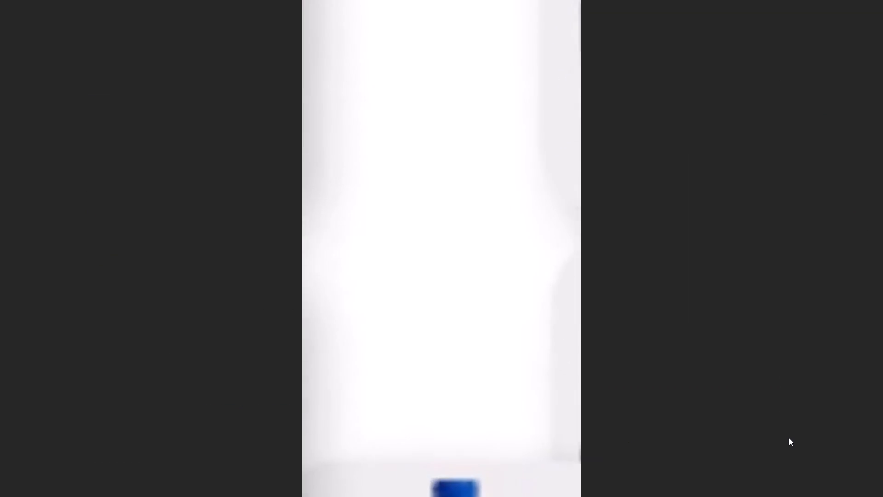
{"action": "left_click", "coordinate": [598, 393]}
{"action": "key", "text": "space"}
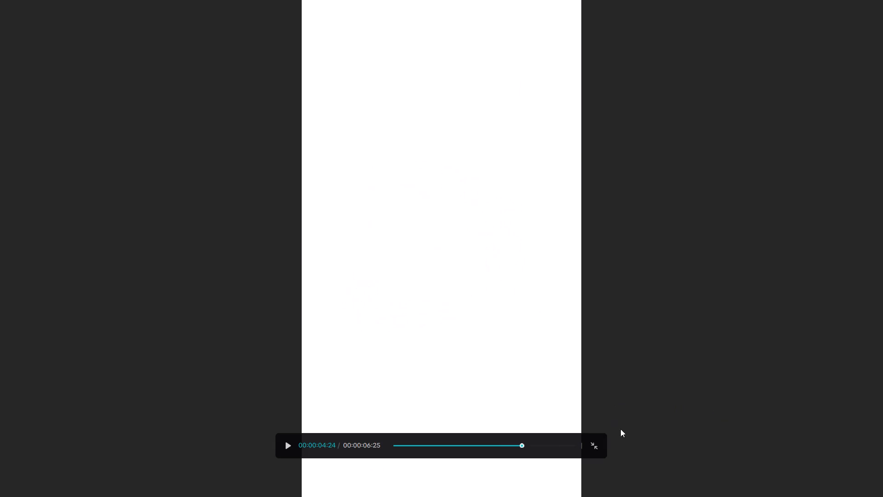
{"action": "left_click", "coordinate": [596, 444]}
Scrub back and forth through the 1101.mp4 product scene and its change to phase3.mp4 to examine the transition.
{"action": "scroll", "coordinate": [343, 401], "scroll_direction": "up", "scroll_amount": 12}
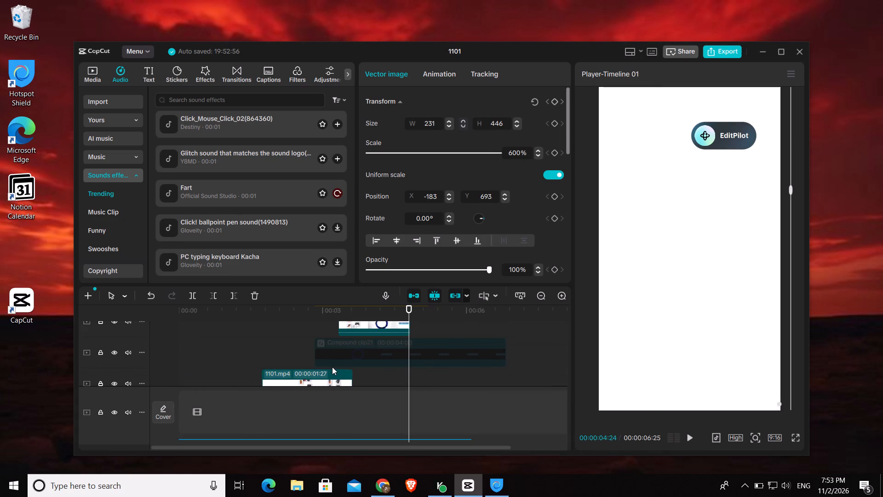
{"action": "left_click", "coordinate": [279, 345]}
{"action": "left_click_drag", "start_coordinate": [278, 350], "coordinate": [310, 356]}
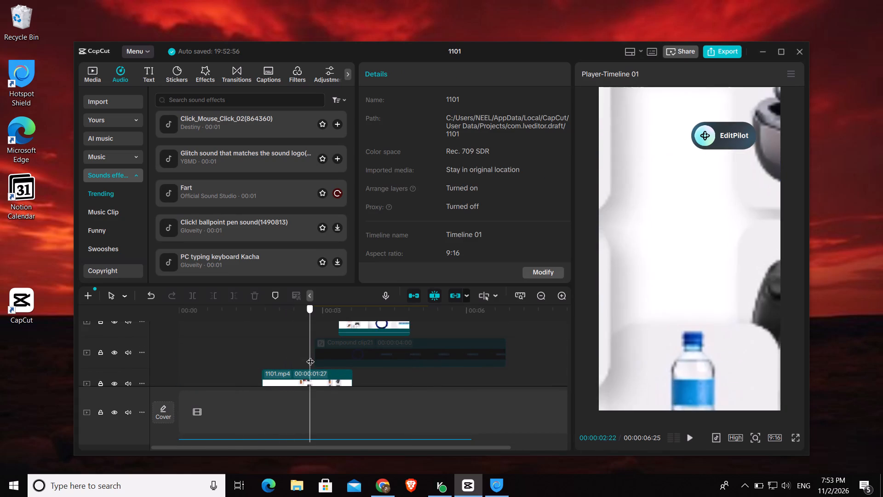
{"action": "left_click_drag", "start_coordinate": [310, 356], "coordinate": [356, 362]}
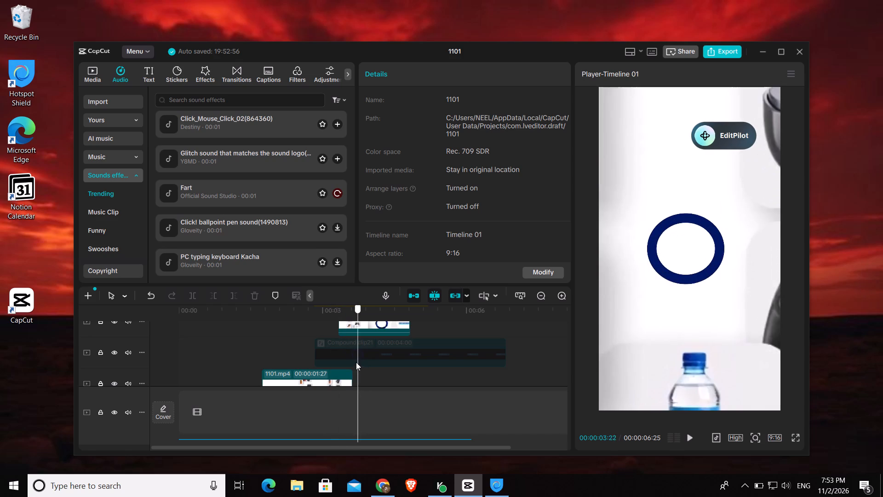
{"action": "left_click_drag", "start_coordinate": [356, 362], "coordinate": [340, 365]}
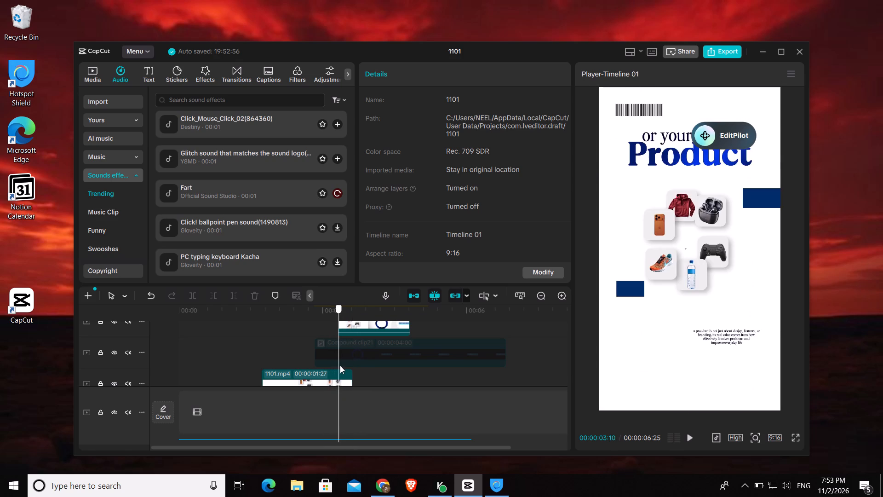
{"action": "left_click_drag", "start_coordinate": [340, 365], "coordinate": [370, 363]}
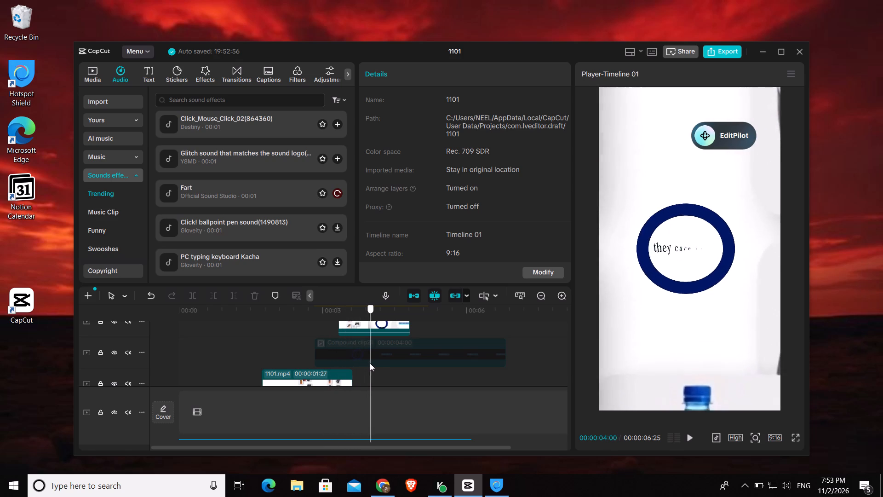
{"action": "left_click_drag", "start_coordinate": [370, 363], "coordinate": [304, 382]}
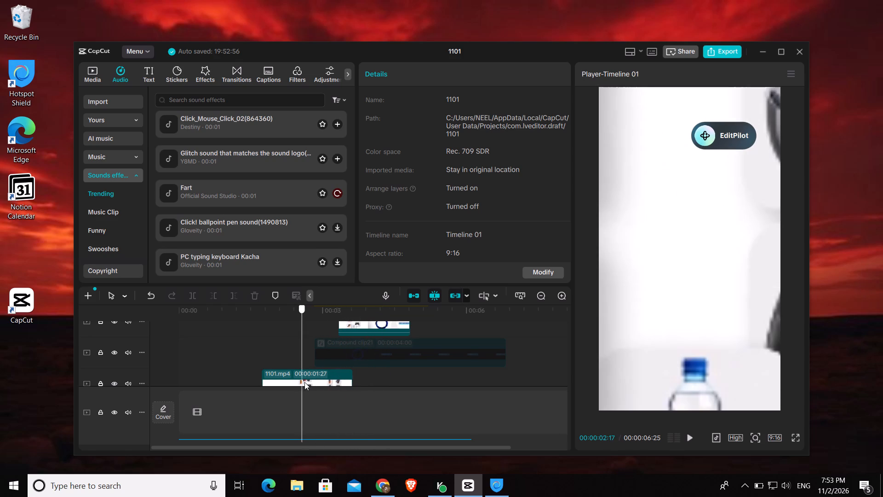
{"action": "left_click_drag", "start_coordinate": [304, 382], "coordinate": [229, 386]}
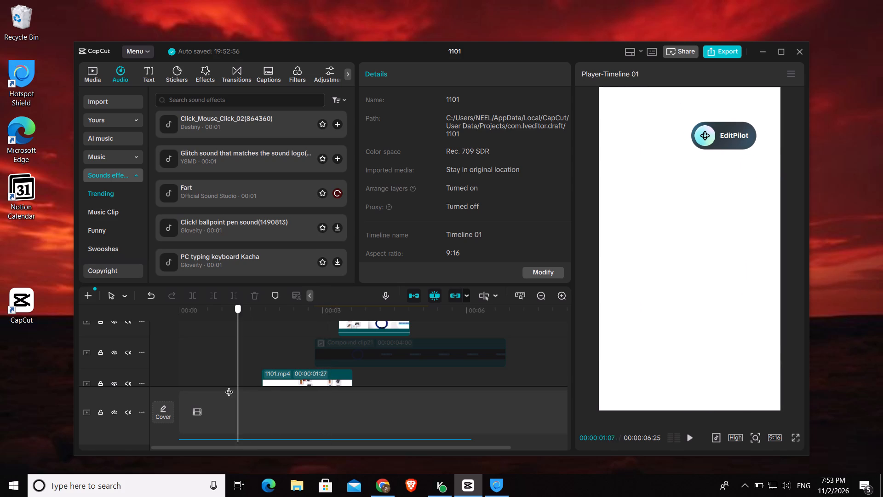
{"action": "left_click_drag", "start_coordinate": [229, 386], "coordinate": [306, 385]}
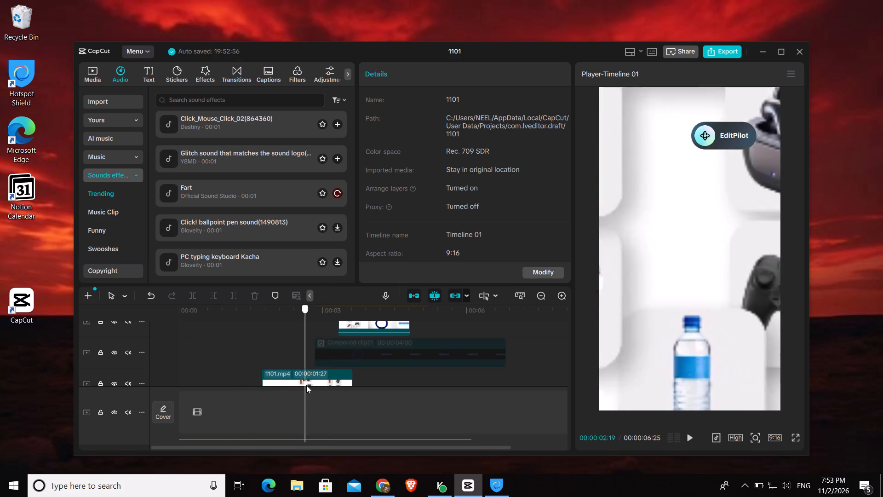
{"action": "left_click_drag", "start_coordinate": [306, 385], "coordinate": [345, 387]}
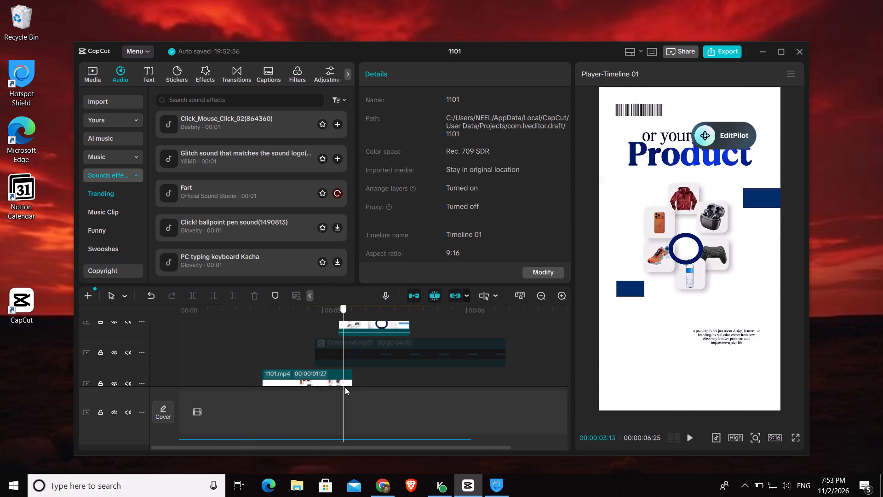
{"action": "left_click_drag", "start_coordinate": [345, 387], "coordinate": [342, 389]}
{"action": "scroll", "coordinate": [342, 383], "scroll_direction": "up", "scroll_amount": 5}
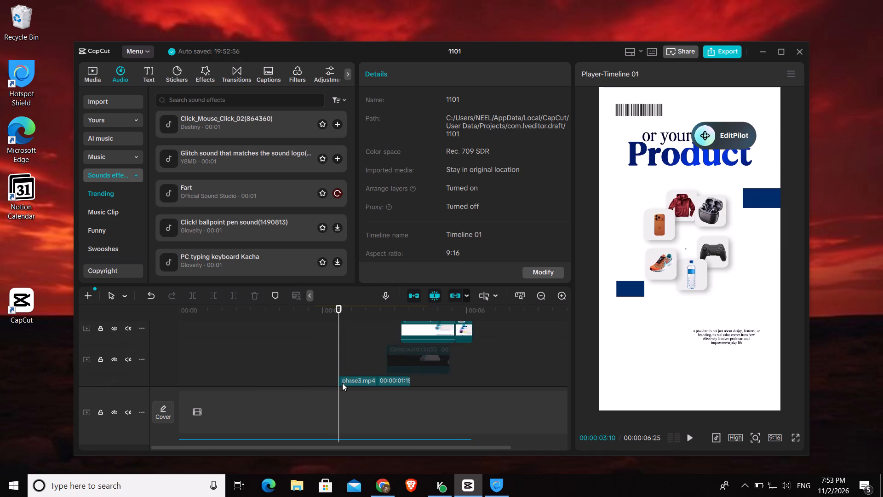
{"action": "scroll", "coordinate": [342, 383], "scroll_direction": "down", "scroll_amount": 5}
{"action": "left_click", "coordinate": [276, 342]}
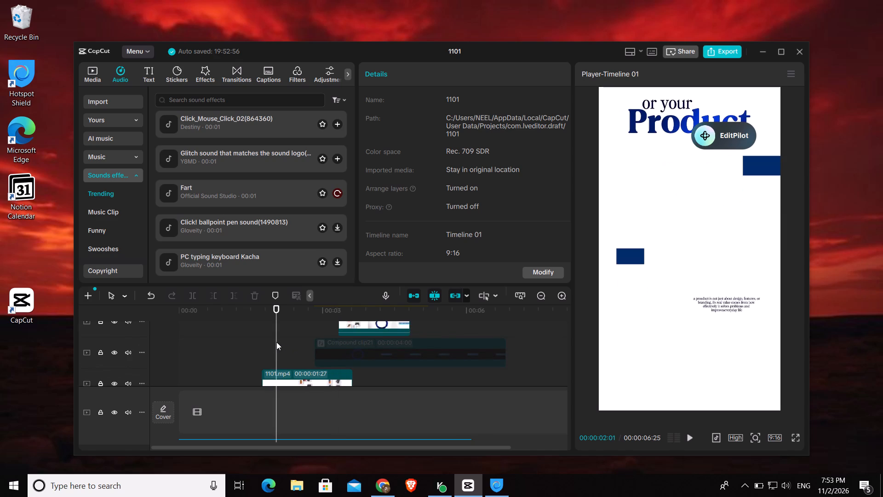
{"action": "left_click_drag", "start_coordinate": [276, 354], "coordinate": [312, 362]}
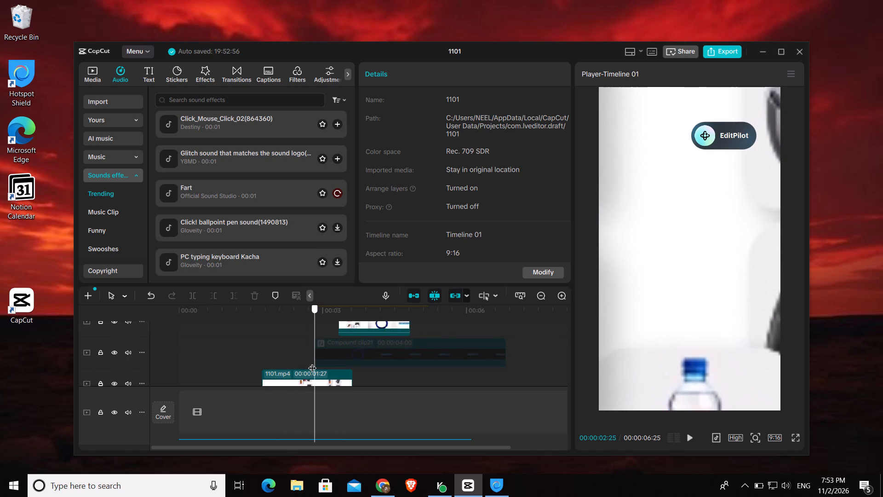
{"action": "left_click_drag", "start_coordinate": [312, 362], "coordinate": [291, 373]}
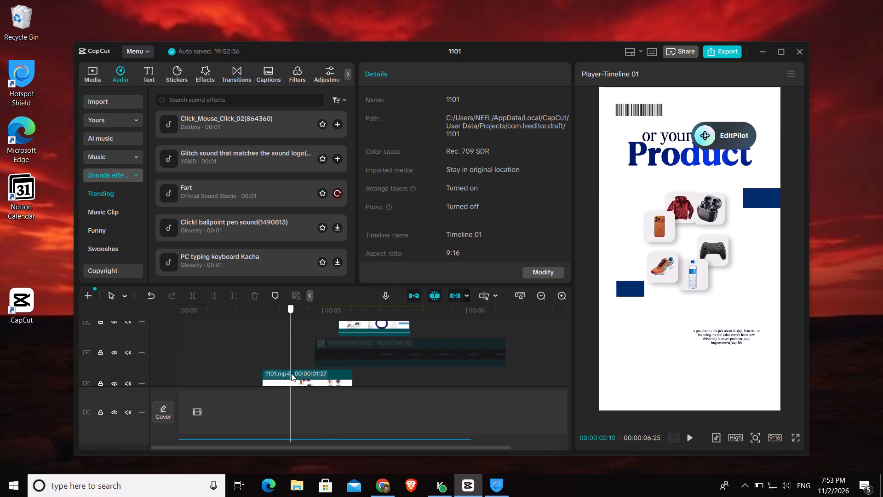
{"action": "left_click_drag", "start_coordinate": [291, 373], "coordinate": [295, 372]}
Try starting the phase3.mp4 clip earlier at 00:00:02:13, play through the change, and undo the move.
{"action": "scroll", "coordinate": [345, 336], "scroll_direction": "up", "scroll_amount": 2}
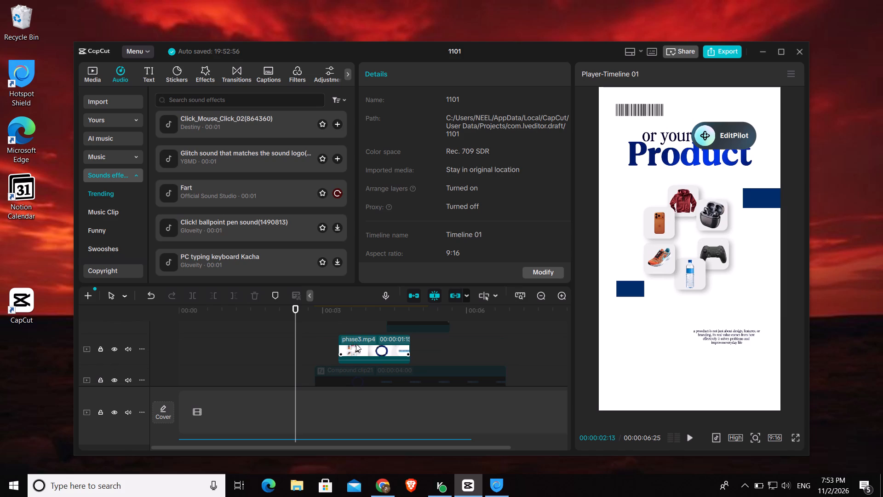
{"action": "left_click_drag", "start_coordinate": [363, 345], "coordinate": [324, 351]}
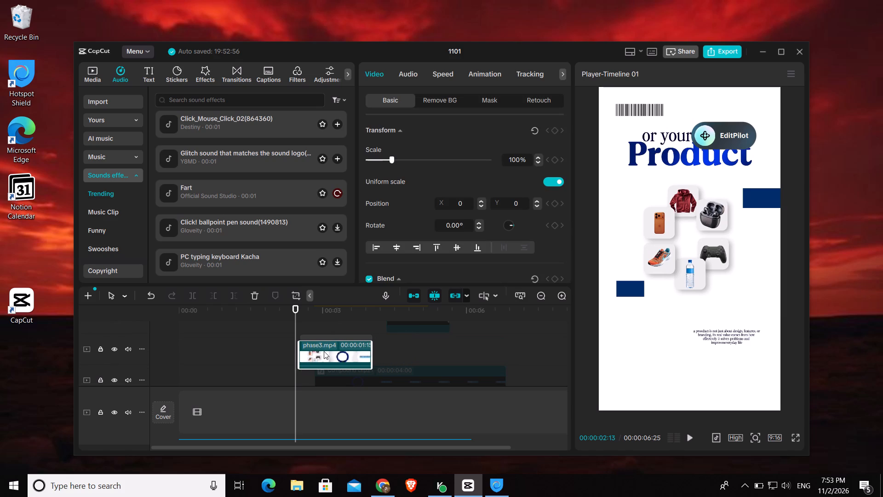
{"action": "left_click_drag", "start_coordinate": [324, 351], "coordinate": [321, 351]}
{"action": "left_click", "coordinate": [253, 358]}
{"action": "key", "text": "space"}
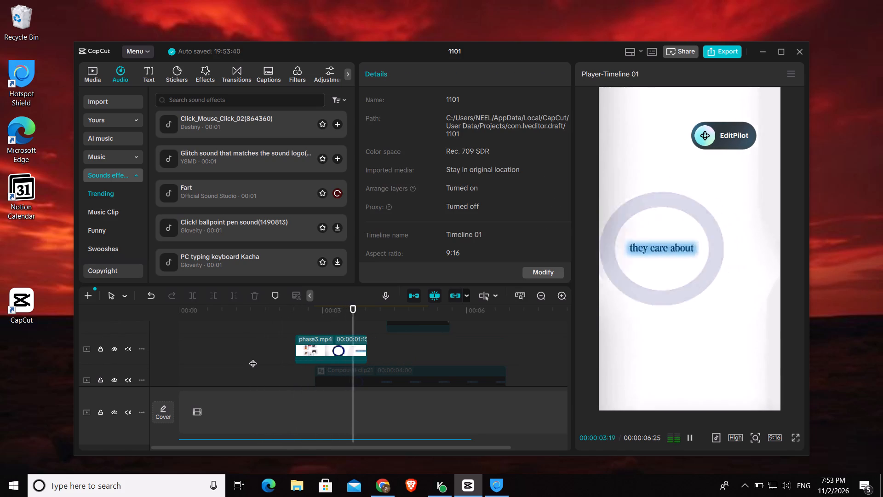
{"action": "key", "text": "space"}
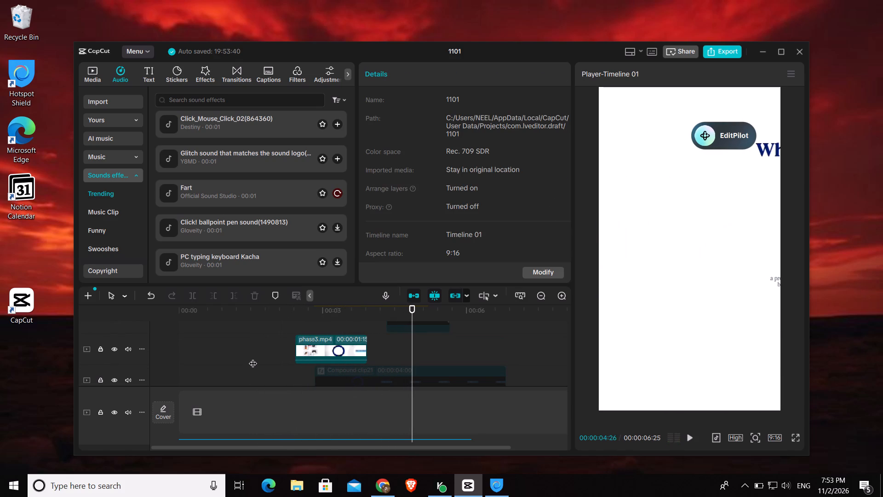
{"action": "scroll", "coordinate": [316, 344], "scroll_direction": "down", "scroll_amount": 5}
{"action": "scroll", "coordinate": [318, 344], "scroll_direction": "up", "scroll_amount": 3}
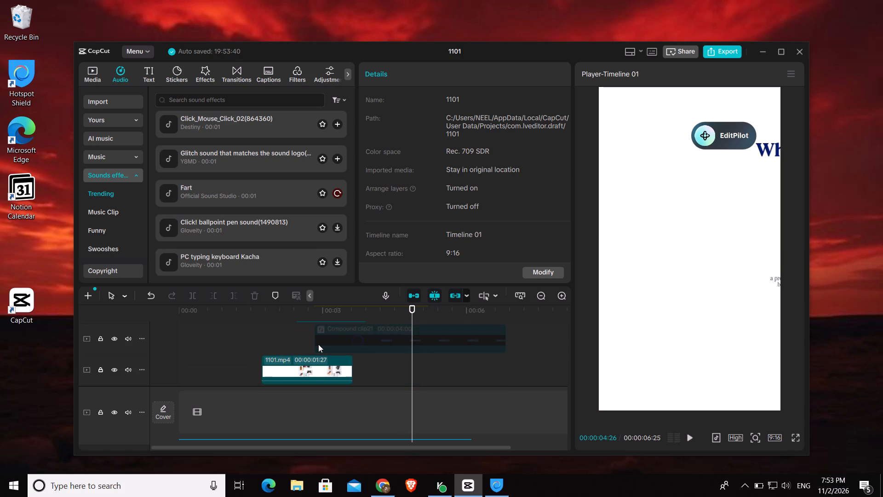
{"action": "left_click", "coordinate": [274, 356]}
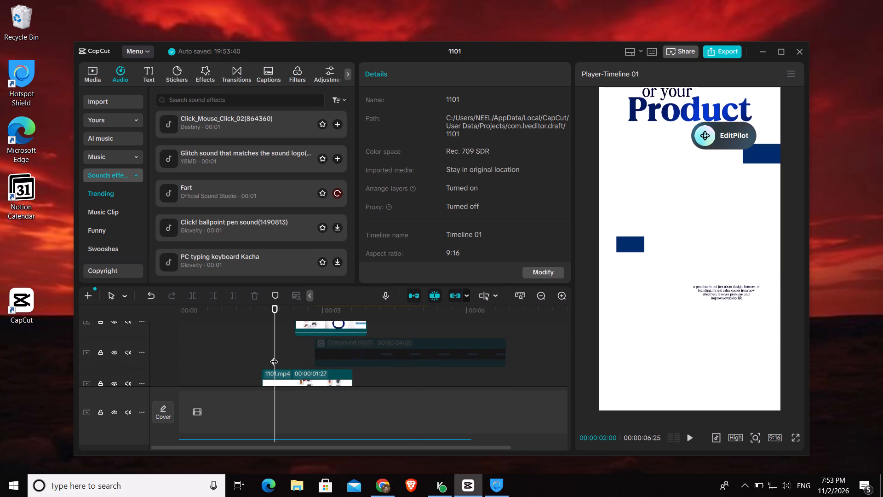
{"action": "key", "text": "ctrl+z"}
Replay the 1101.mp4 product scene several times from about 00:00:02:00 to check its timing against the voiceover.
{"action": "scroll", "coordinate": [401, 354], "scroll_direction": "down", "scroll_amount": 3}
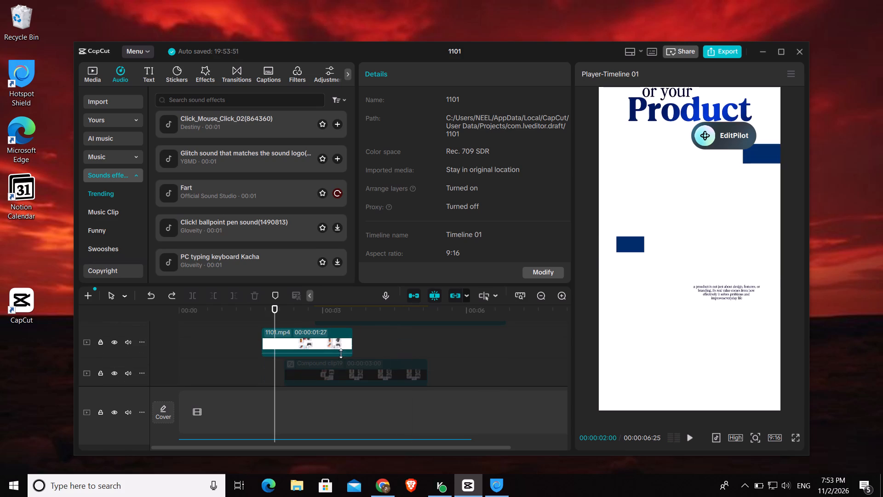
{"action": "left_click", "coordinate": [317, 339]}
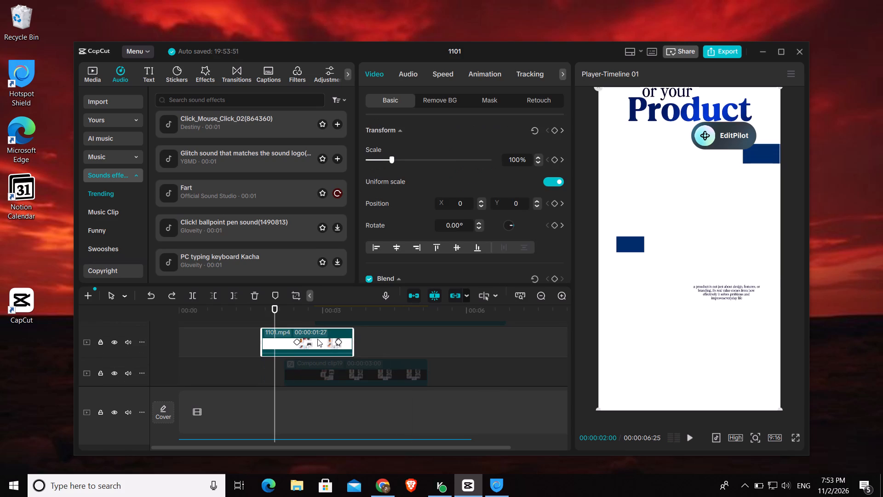
{"action": "scroll", "coordinate": [317, 339], "scroll_direction": "up", "scroll_amount": 4}
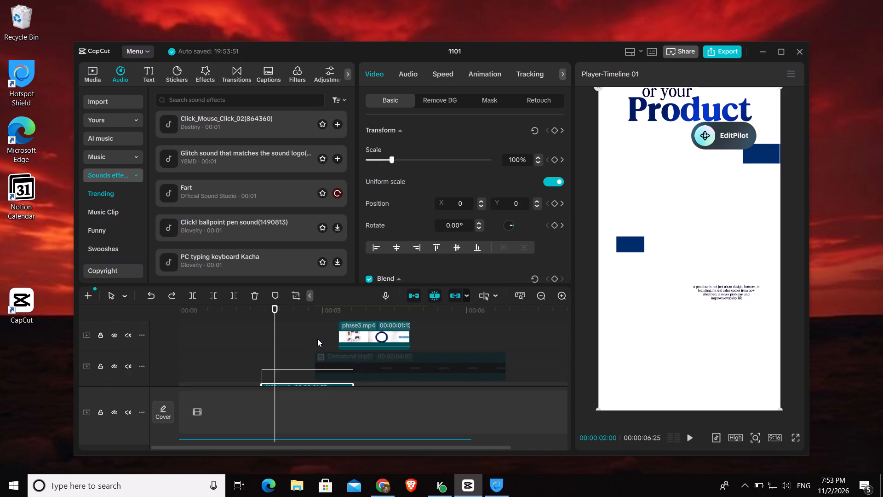
{"action": "key", "text": "space"}
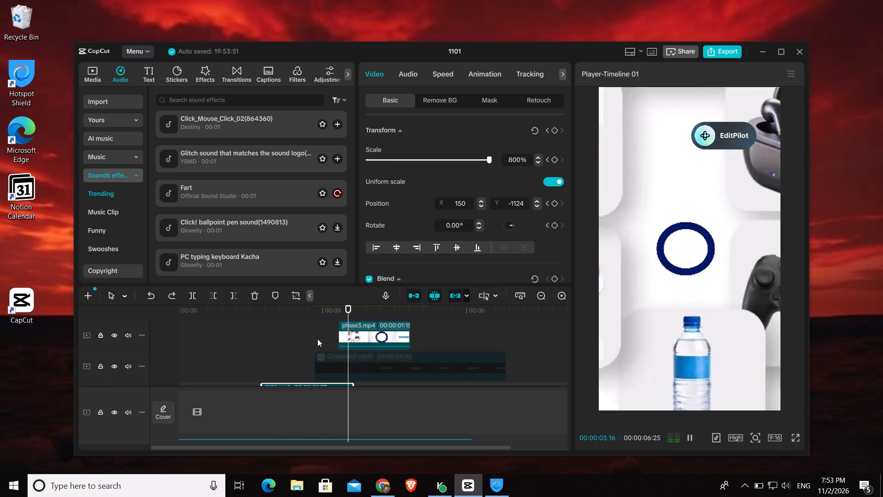
{"action": "key", "text": "space"}
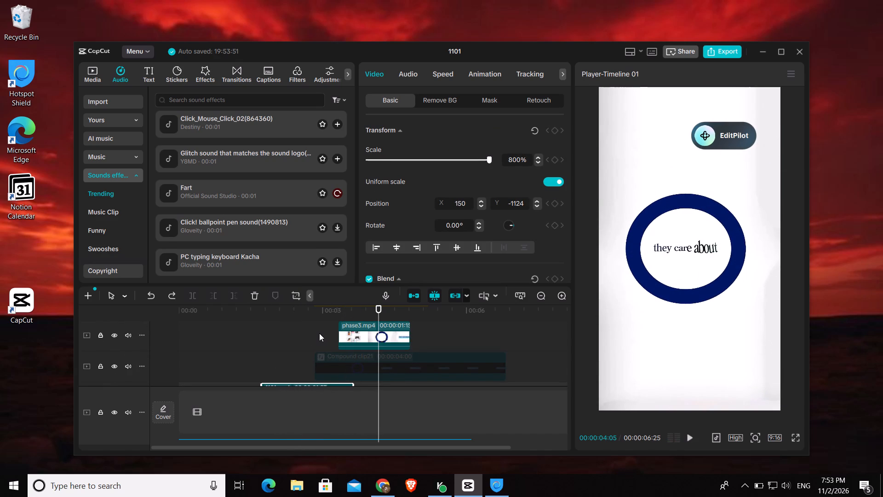
{"action": "left_click", "coordinate": [319, 333]}
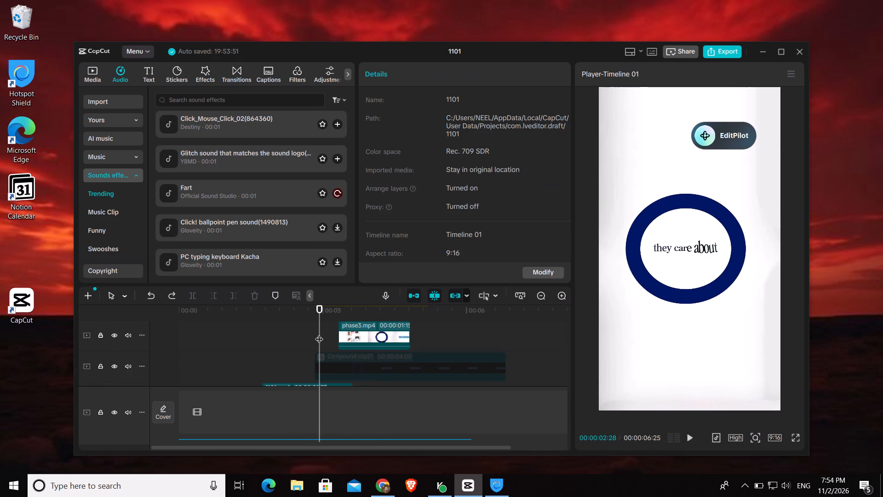
{"action": "left_click_drag", "start_coordinate": [319, 333], "coordinate": [270, 347]}
{"action": "key", "text": "space"}
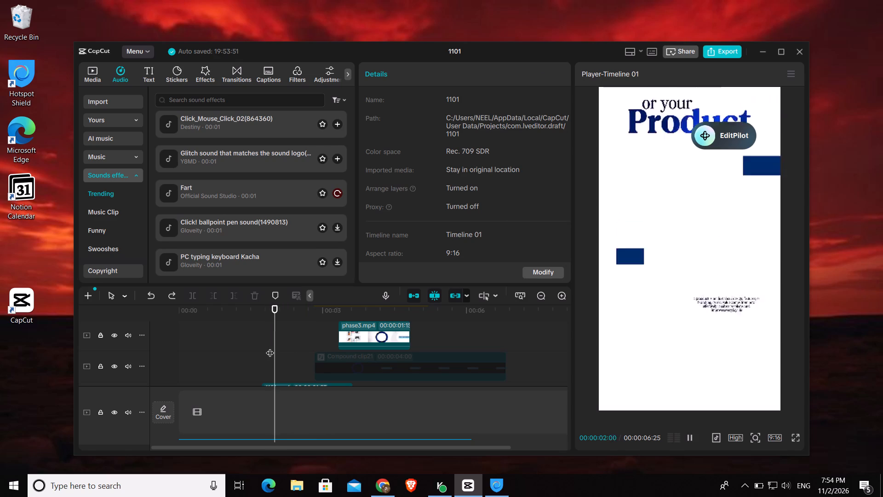
{"action": "key", "text": "space"}
{"action": "left_click", "coordinate": [270, 347]}
{"action": "key", "text": "space"}
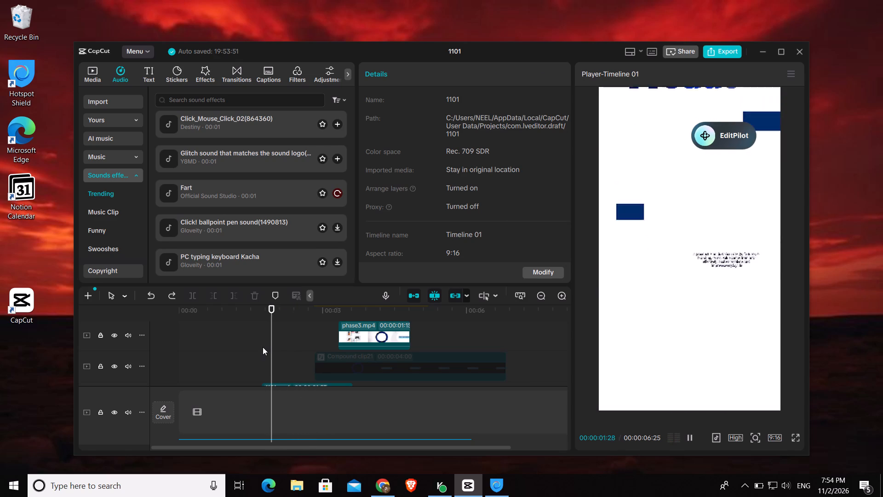
{"action": "key", "text": "space"}
{"action": "left_click", "coordinate": [263, 347]}
{"action": "key", "text": "space"}
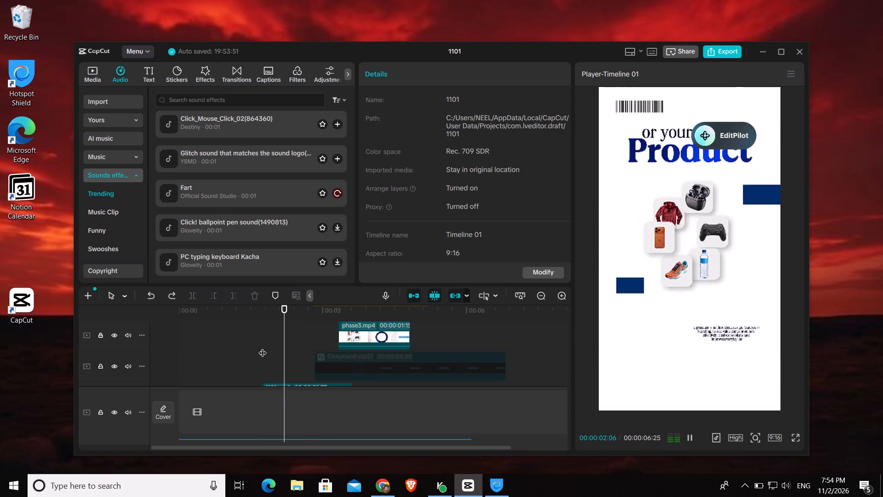
{"action": "key", "text": "space"}
Select the 1101.mp4 clip and scrub between about 00:00:02:09 and 00:00:03:19 to examine its zoom and the change to phase3.mp4.
{"action": "scroll", "coordinate": [315, 357], "scroll_direction": "down", "scroll_amount": 3}
{"action": "left_click", "coordinate": [333, 365]}
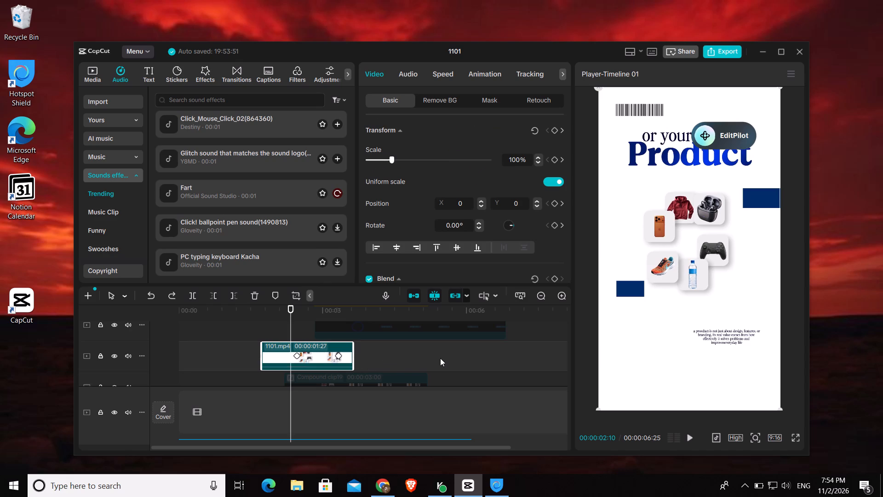
{"action": "scroll", "coordinate": [440, 358], "scroll_direction": "up", "scroll_amount": 3}
{"action": "left_click_drag", "start_coordinate": [290, 349], "coordinate": [328, 353]}
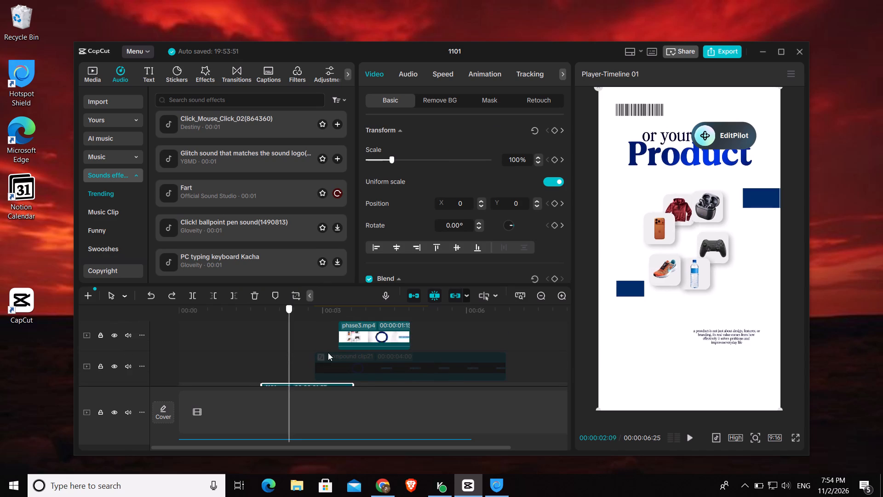
{"action": "left_click_drag", "start_coordinate": [328, 353], "coordinate": [354, 359]}
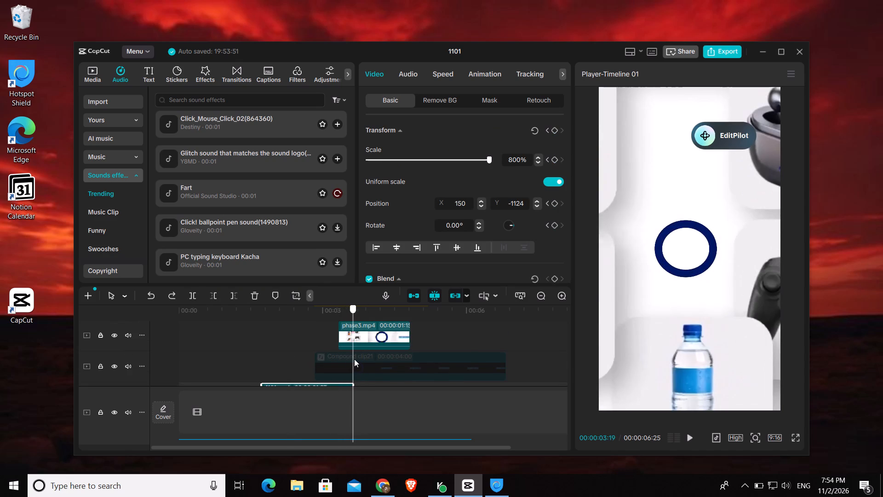
{"action": "left_click_drag", "start_coordinate": [354, 359], "coordinate": [338, 364]}
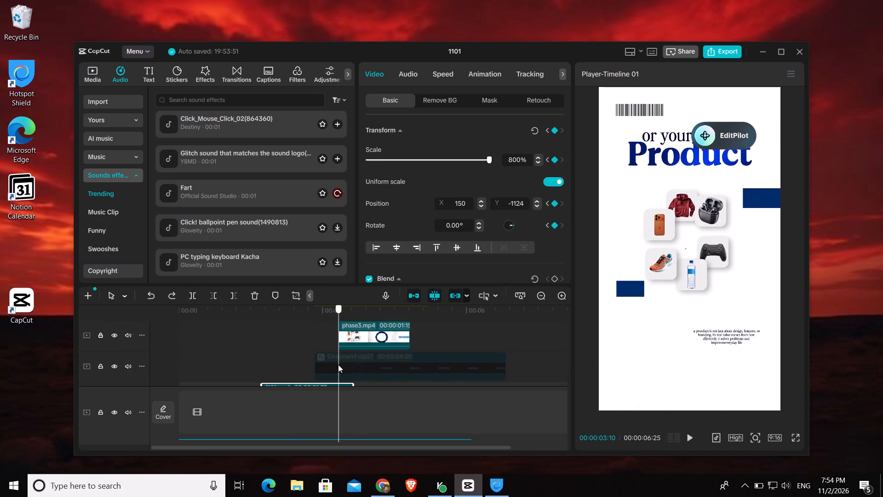
{"action": "left_click_drag", "start_coordinate": [338, 364], "coordinate": [291, 387]}
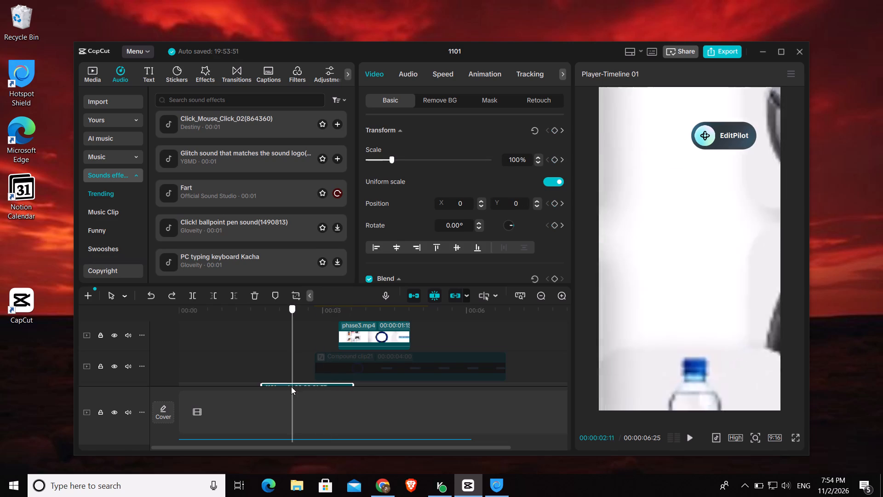
{"action": "left_click_drag", "start_coordinate": [291, 387], "coordinate": [288, 394]}
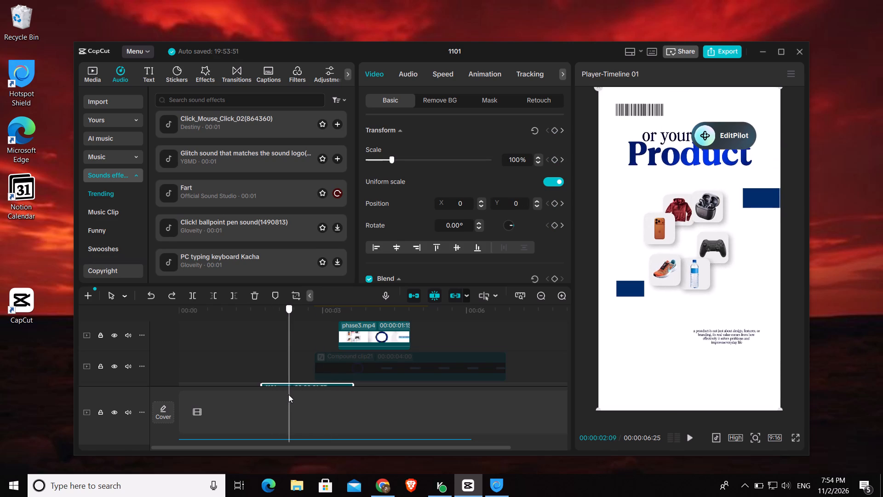
{"action": "left_click_drag", "start_coordinate": [288, 394], "coordinate": [304, 390]}
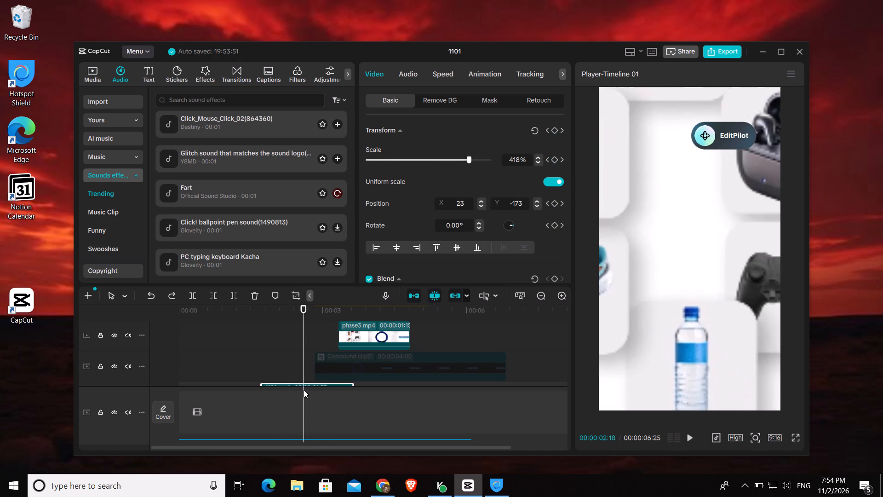
Move frame by frame around 00:00:02:14 to locate the 1101.mp4 clip's first zoom keyframe.
{"action": "key", "text": "Left"}
{"action": "key", "text": "Left"}
{"action": "key", "text": "Left"}
{"action": "key", "text": "Left"}
{"action": "key", "text": "Left"}
{"action": "key", "text": "Right"}
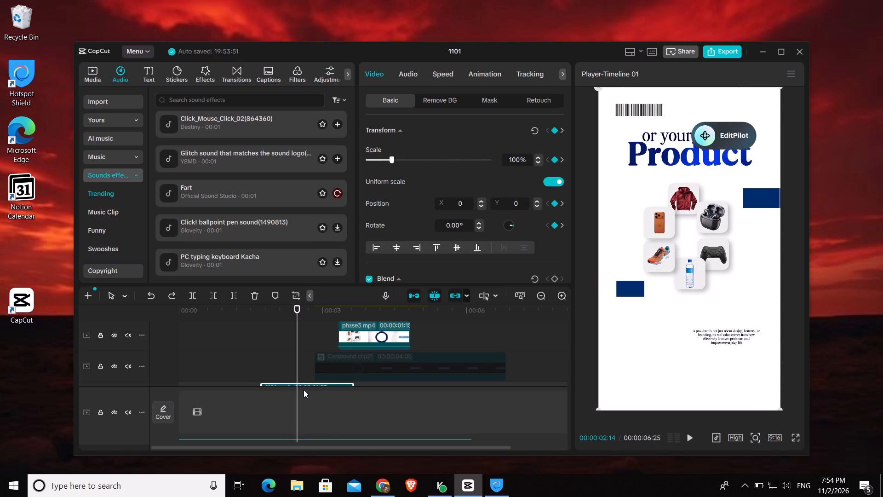
{"action": "key", "text": "Right"}
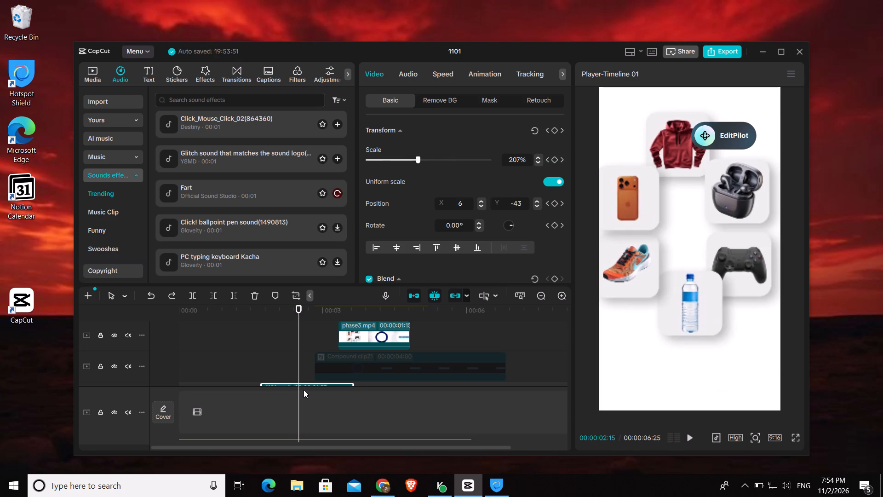
{"action": "key", "text": "Left"}
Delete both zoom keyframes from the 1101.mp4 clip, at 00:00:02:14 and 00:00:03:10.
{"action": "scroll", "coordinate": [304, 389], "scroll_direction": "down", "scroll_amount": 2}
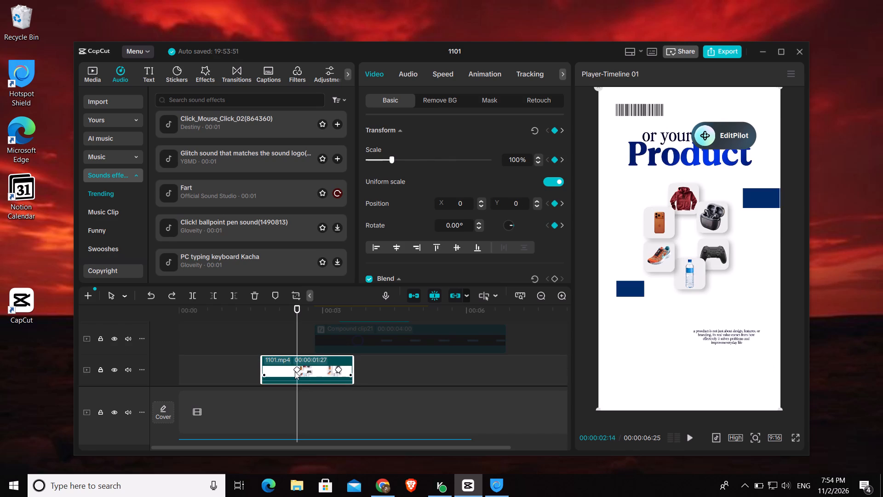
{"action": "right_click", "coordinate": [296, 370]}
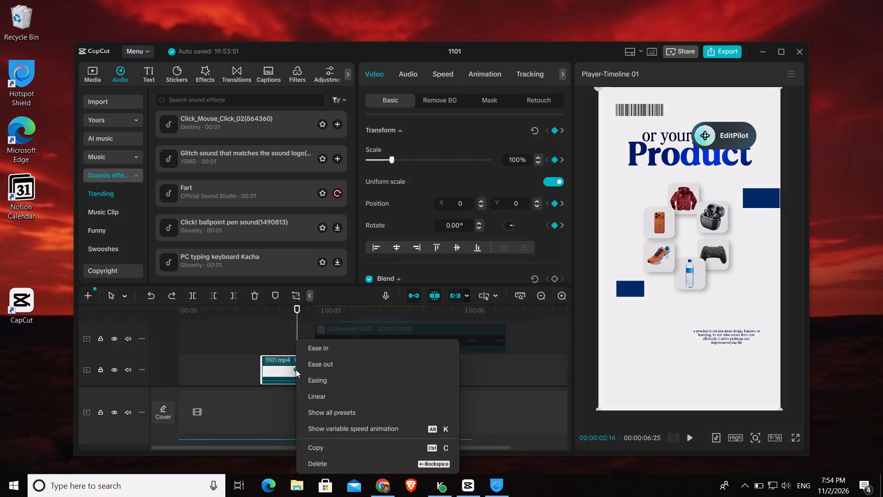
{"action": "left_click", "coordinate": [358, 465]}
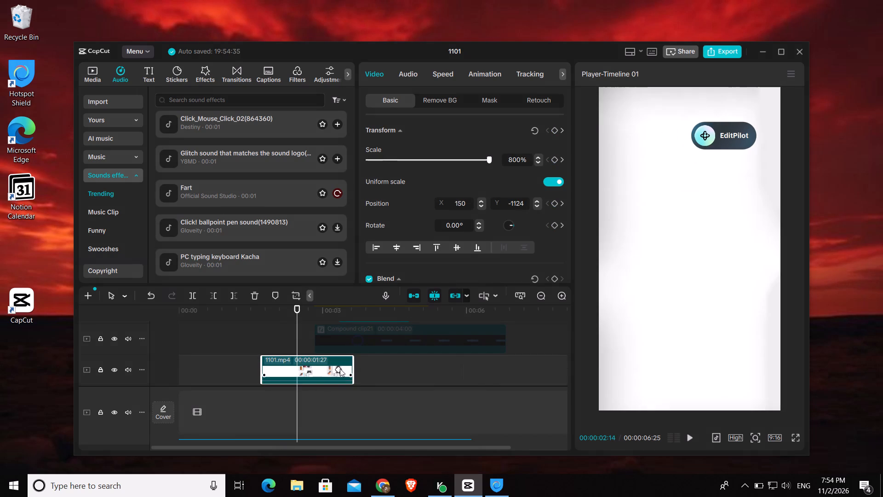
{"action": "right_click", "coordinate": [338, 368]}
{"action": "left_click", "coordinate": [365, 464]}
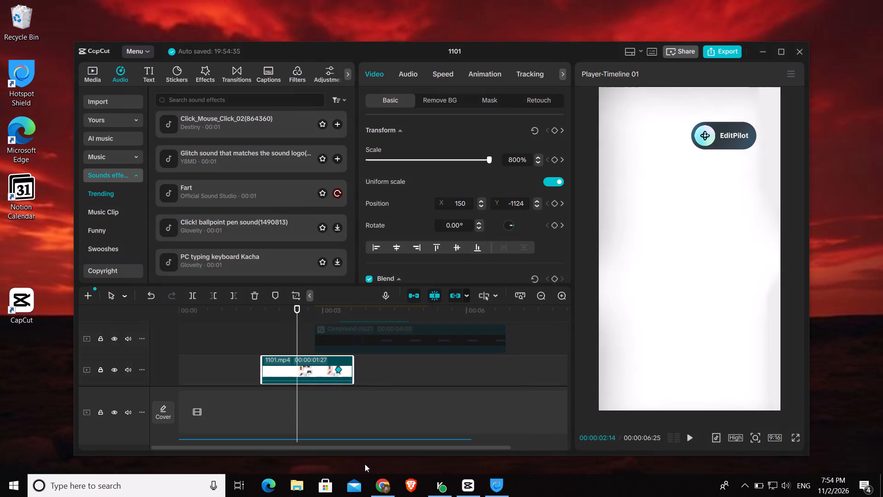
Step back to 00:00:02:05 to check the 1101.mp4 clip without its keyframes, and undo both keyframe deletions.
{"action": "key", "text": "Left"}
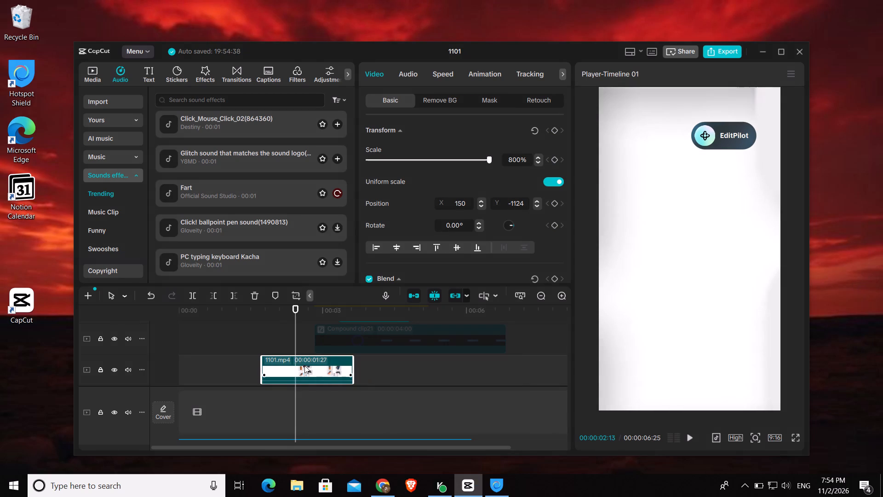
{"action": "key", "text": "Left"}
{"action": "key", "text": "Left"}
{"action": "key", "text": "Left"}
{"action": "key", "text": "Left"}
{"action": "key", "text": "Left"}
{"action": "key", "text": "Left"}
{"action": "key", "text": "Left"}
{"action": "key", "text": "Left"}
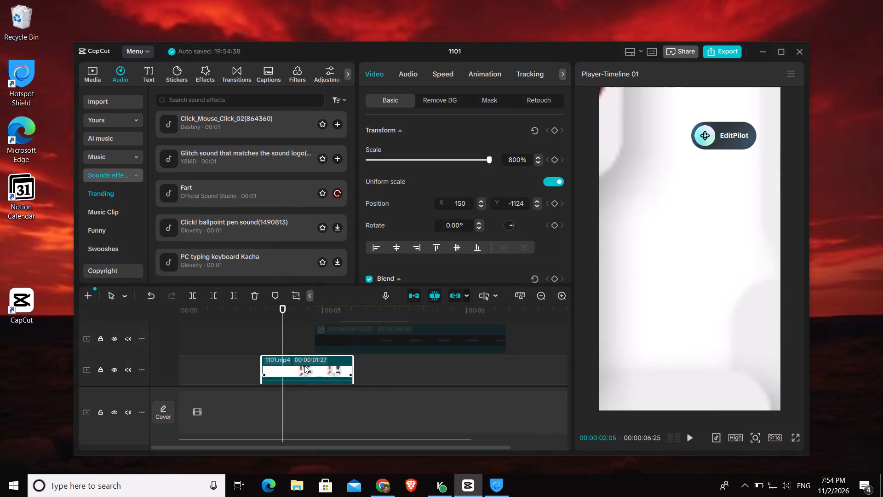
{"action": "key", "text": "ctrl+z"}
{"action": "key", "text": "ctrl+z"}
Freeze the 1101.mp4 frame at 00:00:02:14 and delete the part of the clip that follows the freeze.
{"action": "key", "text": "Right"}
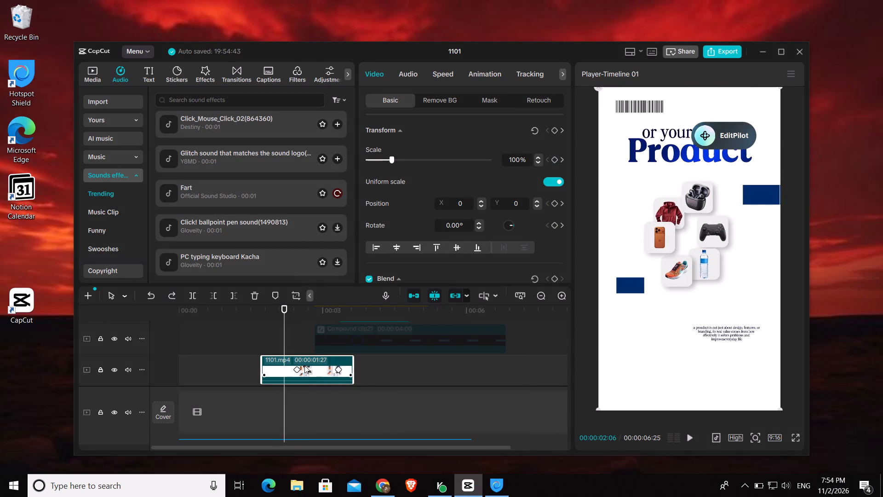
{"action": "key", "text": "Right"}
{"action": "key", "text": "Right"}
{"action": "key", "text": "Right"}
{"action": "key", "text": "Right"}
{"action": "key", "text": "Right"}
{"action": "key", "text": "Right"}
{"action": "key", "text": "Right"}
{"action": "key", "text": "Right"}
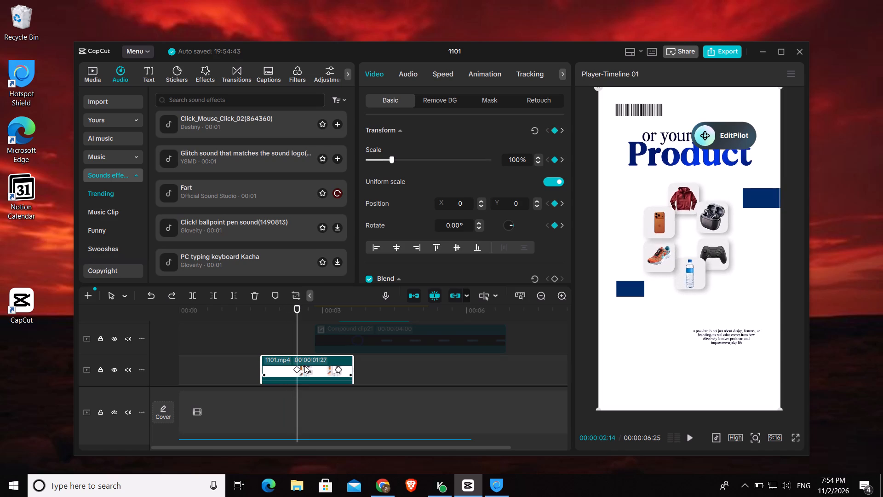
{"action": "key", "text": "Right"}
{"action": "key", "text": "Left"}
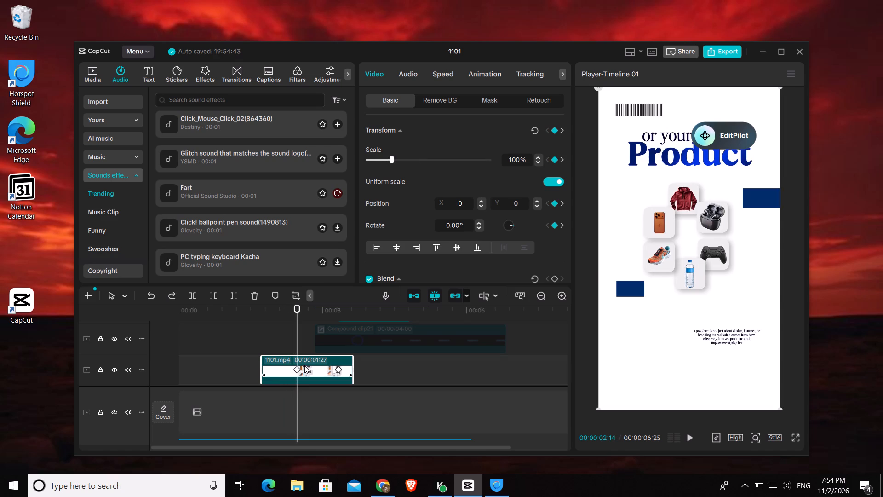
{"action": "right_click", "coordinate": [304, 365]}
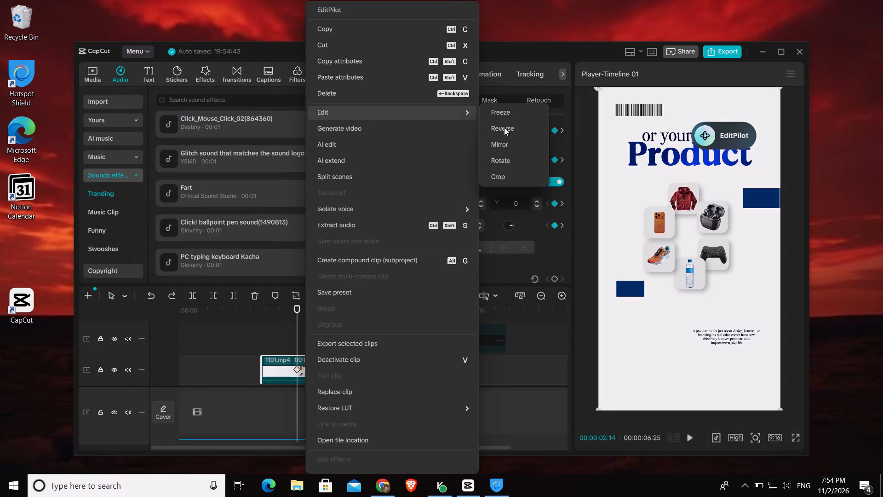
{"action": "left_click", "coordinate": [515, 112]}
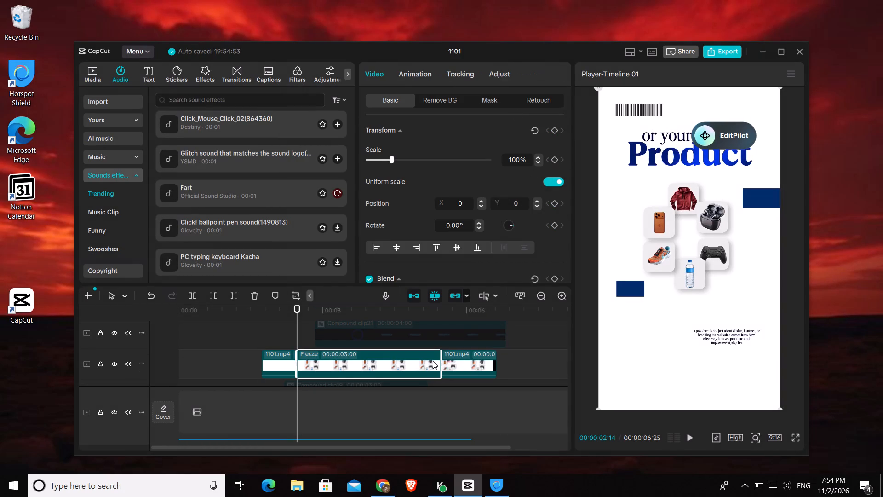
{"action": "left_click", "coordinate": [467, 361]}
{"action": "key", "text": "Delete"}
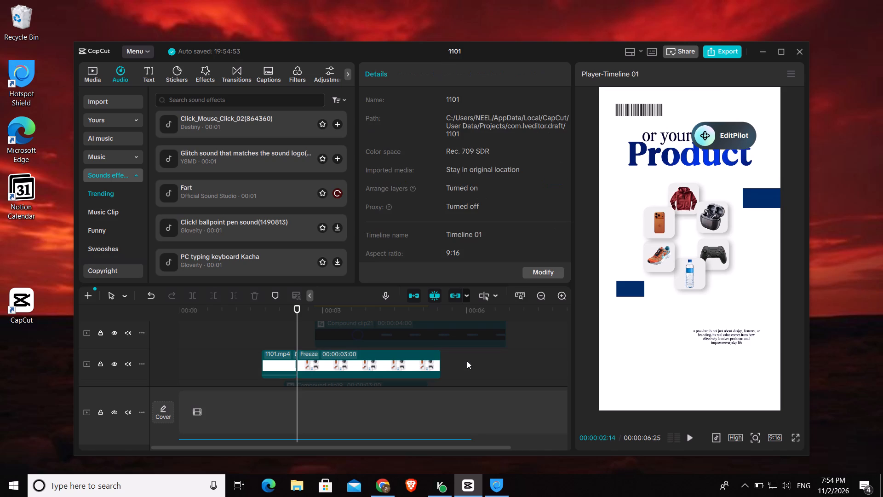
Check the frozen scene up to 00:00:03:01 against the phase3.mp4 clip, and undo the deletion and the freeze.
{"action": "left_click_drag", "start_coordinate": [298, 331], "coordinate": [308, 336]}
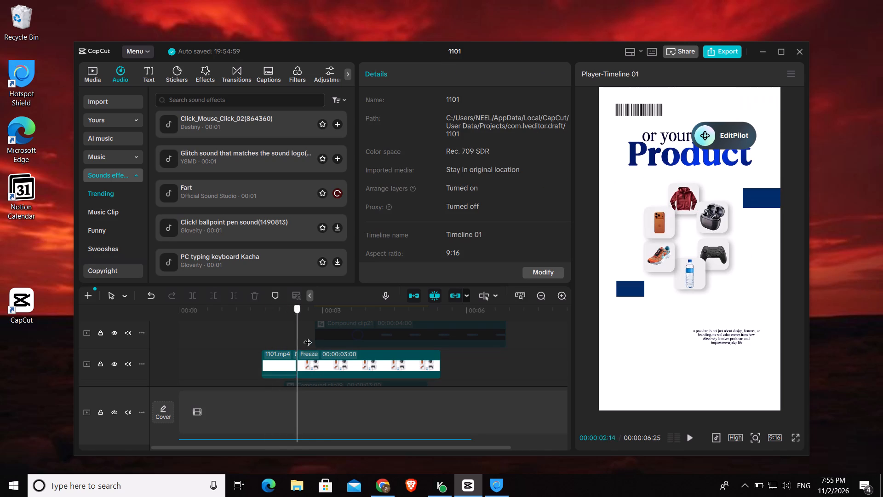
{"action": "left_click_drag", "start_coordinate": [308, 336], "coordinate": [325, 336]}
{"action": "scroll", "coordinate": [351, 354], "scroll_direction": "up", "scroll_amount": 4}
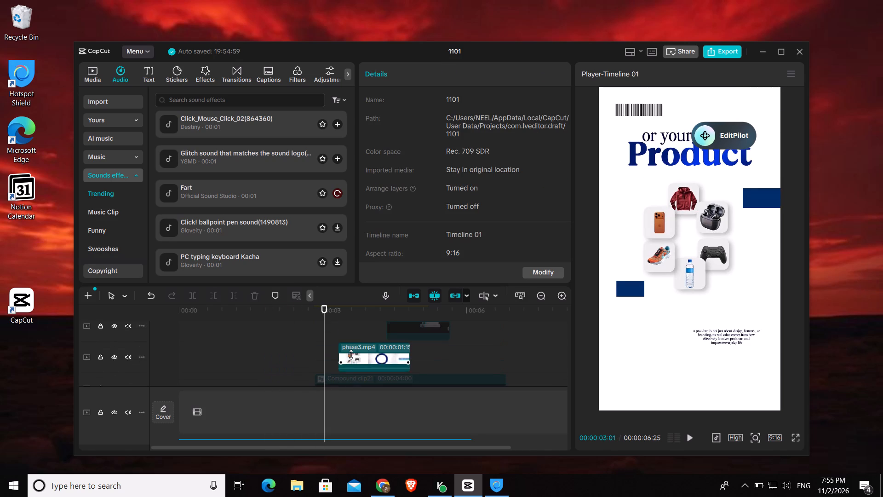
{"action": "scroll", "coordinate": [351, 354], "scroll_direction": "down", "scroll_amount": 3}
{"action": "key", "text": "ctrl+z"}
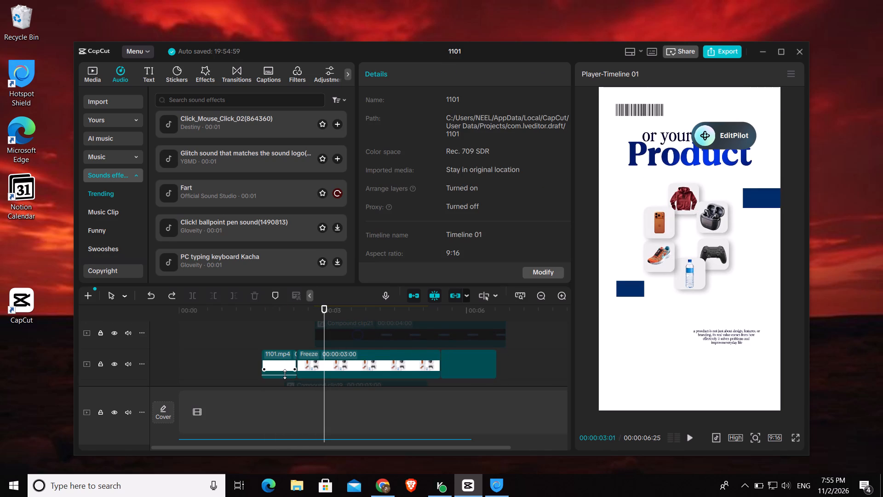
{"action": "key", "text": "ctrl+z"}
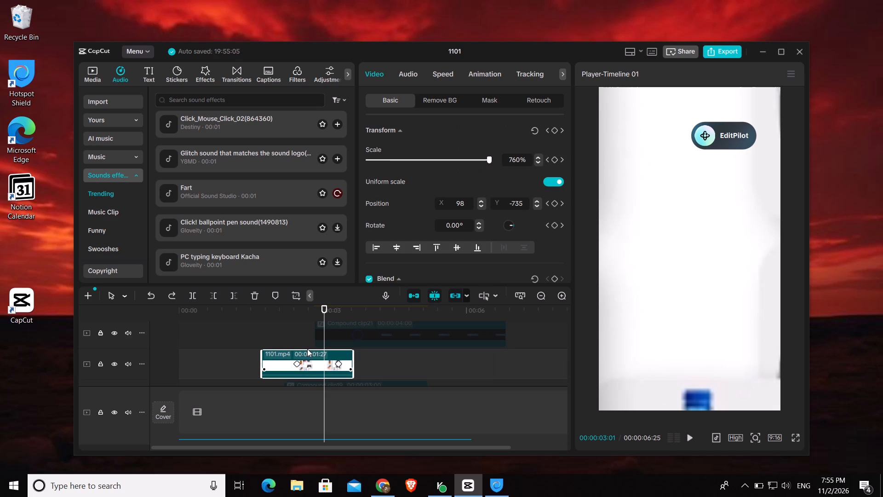
Slow the 1101.mp4 clip to 0.54x speed.
{"action": "left_click", "coordinate": [443, 74]}
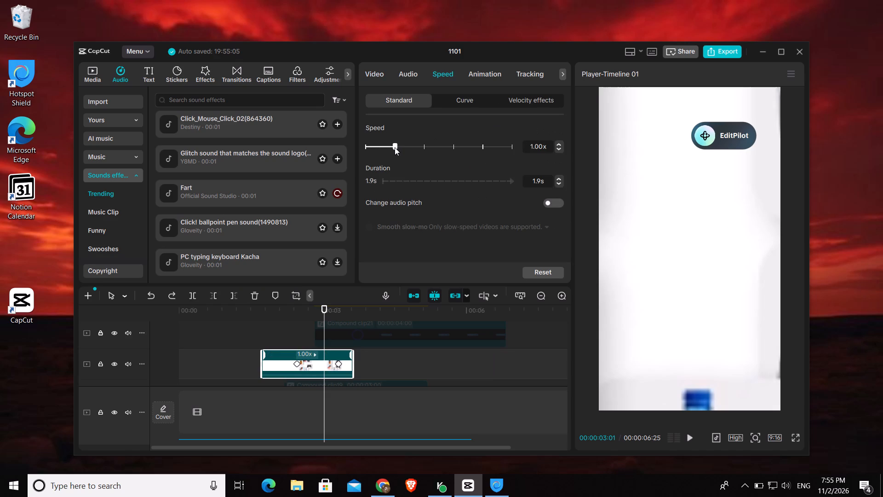
{"action": "left_click_drag", "start_coordinate": [395, 147], "coordinate": [380, 152]}
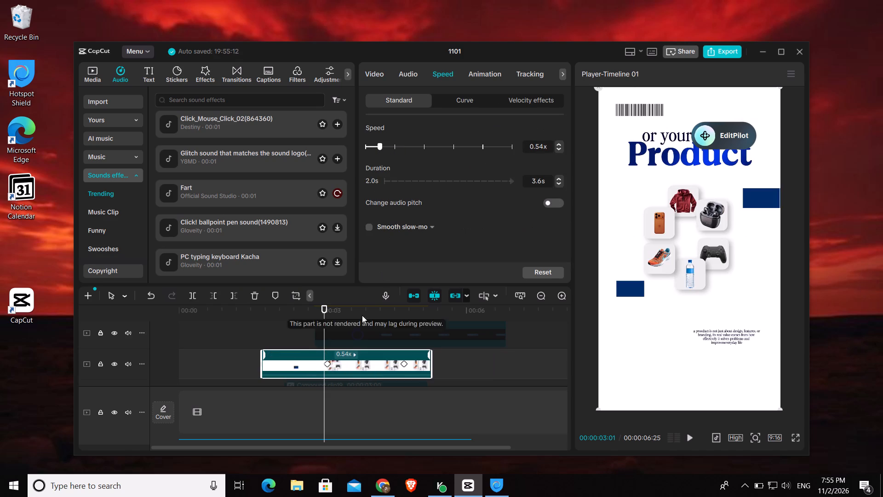
Play from just before the slowed 1101.mp4 clip into phase3.mp4 to check the scene's timing against the voiceover.
{"action": "scroll", "coordinate": [342, 354], "scroll_direction": "up", "scroll_amount": 3}
{"action": "scroll", "coordinate": [342, 354], "scroll_direction": "down", "scroll_amount": 1}
{"action": "left_click_drag", "start_coordinate": [323, 332], "coordinate": [333, 334]}
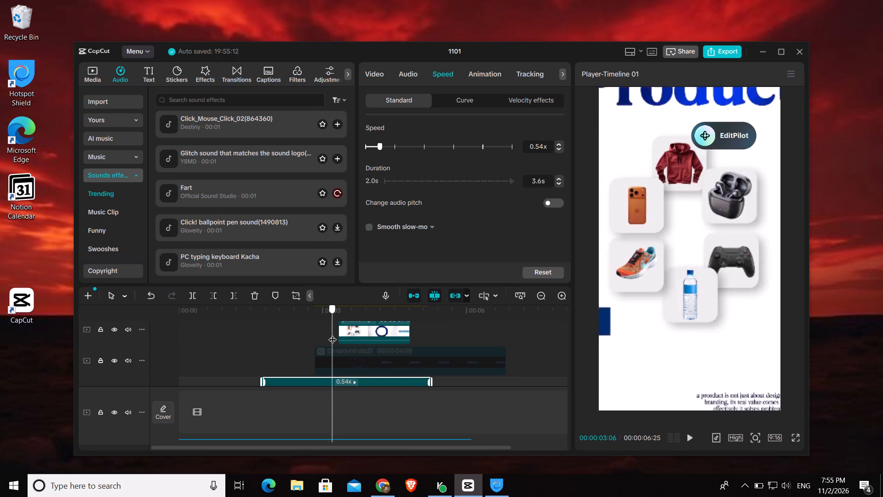
{"action": "left_click_drag", "start_coordinate": [333, 334], "coordinate": [271, 334]}
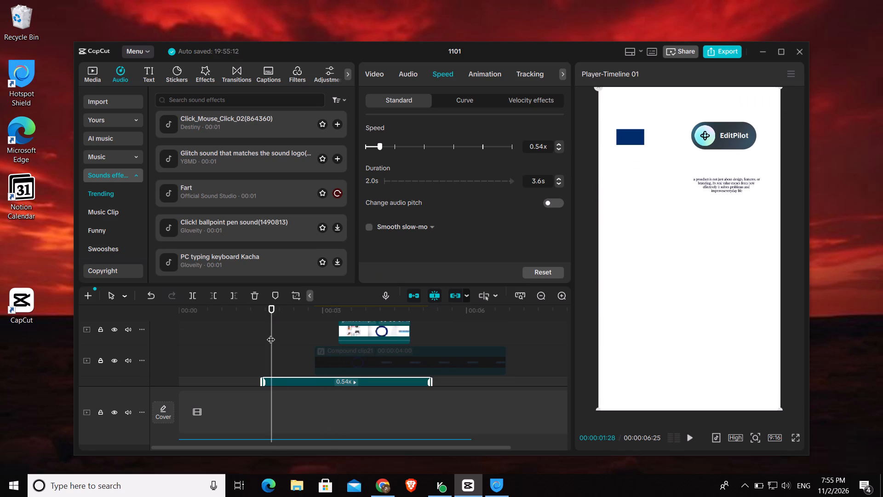
{"action": "left_click_drag", "start_coordinate": [271, 334], "coordinate": [252, 338]}
{"action": "key", "text": "space"}
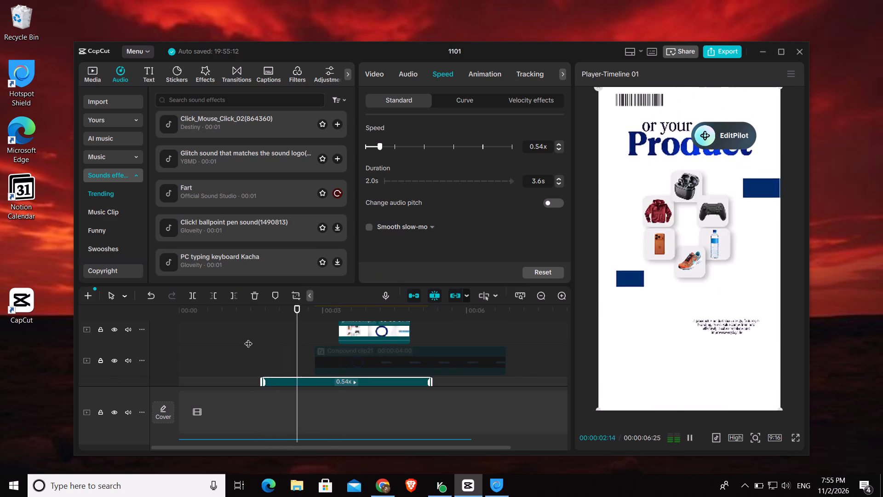
{"action": "key", "text": "space"}
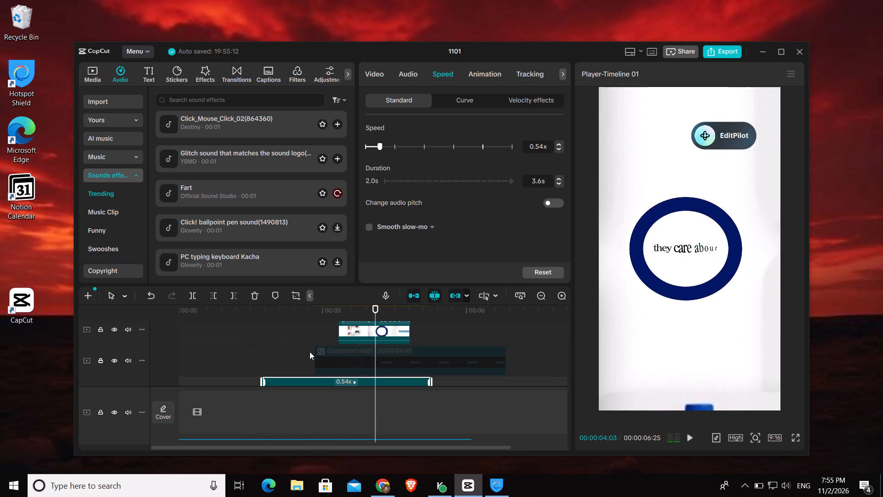
Slow the 1101.mp4 clip further to 0.47x speed, judging it from the frames around 00:00:03:02.
{"action": "left_click", "coordinate": [296, 342]}
{"action": "left_click_drag", "start_coordinate": [296, 342], "coordinate": [333, 347]}
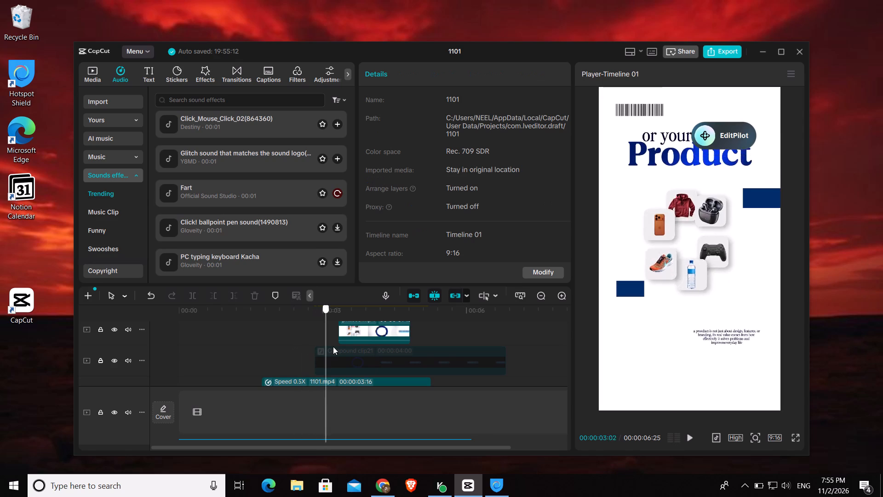
{"action": "left_click_drag", "start_coordinate": [333, 347], "coordinate": [324, 354]}
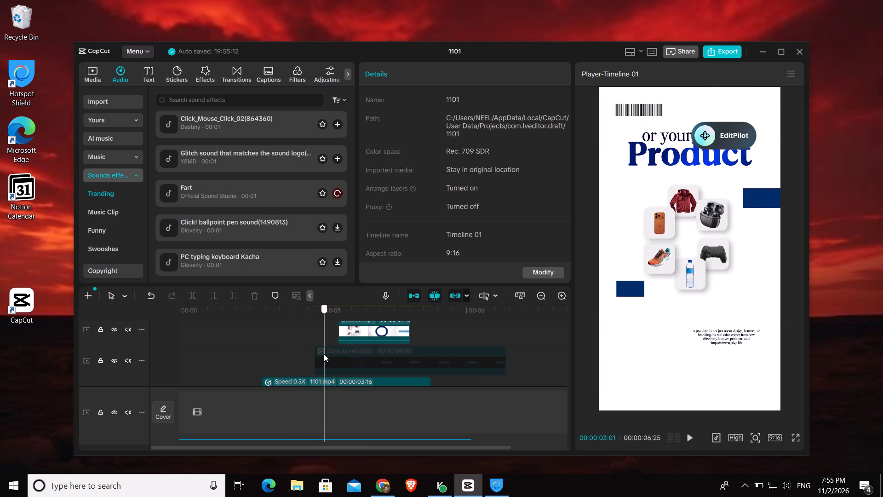
{"action": "left_click_drag", "start_coordinate": [324, 354], "coordinate": [328, 359]}
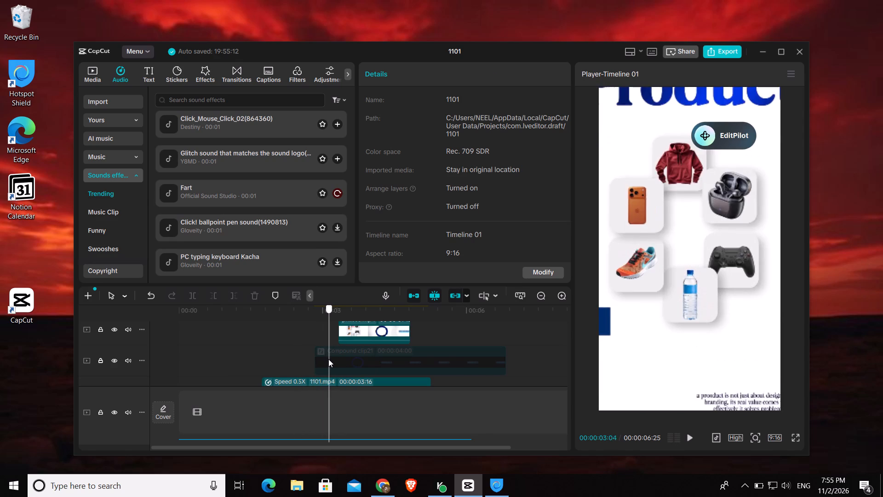
{"action": "left_click_drag", "start_coordinate": [328, 359], "coordinate": [325, 360]}
{"action": "scroll", "coordinate": [351, 357], "scroll_direction": "down", "scroll_amount": 3}
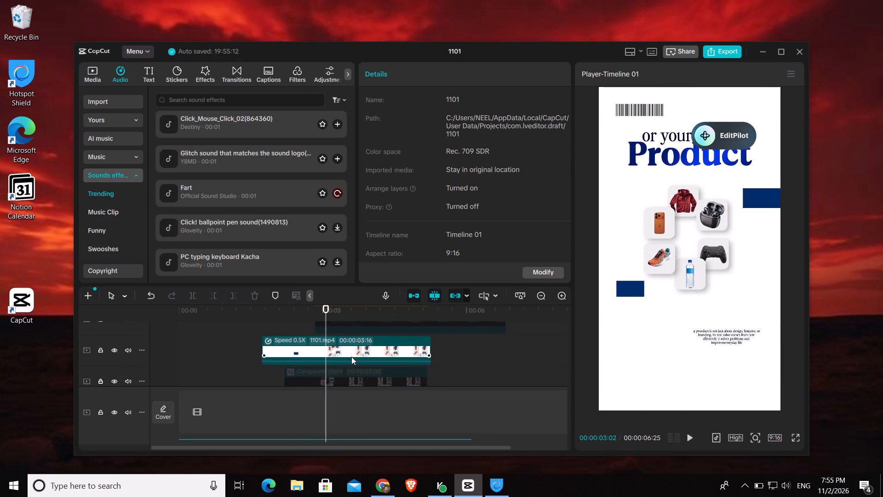
{"action": "left_click", "coordinate": [352, 353]}
{"action": "scroll", "coordinate": [364, 356], "scroll_direction": "up", "scroll_amount": 4}
{"action": "scroll", "coordinate": [364, 356], "scroll_direction": "down", "scroll_amount": 1}
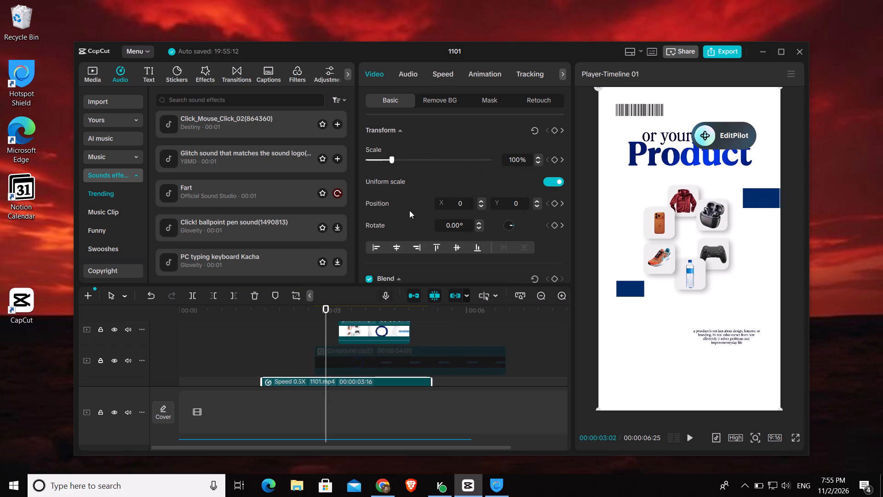
{"action": "left_click", "coordinate": [407, 74]}
{"action": "left_click", "coordinate": [439, 74]}
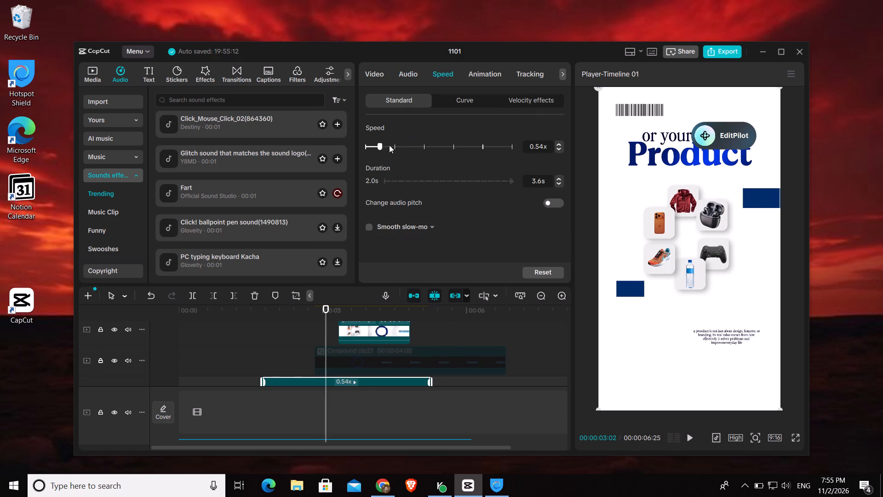
{"action": "left_click", "coordinate": [378, 148]}
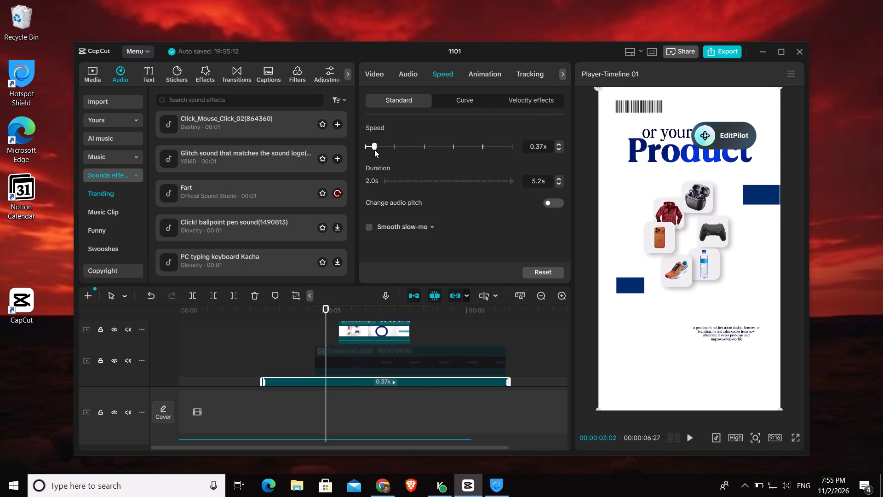
{"action": "scroll", "coordinate": [406, 224], "scroll_direction": "down", "scroll_amount": 3}
{"action": "scroll", "coordinate": [385, 346], "scroll_direction": "down", "scroll_amount": 2}
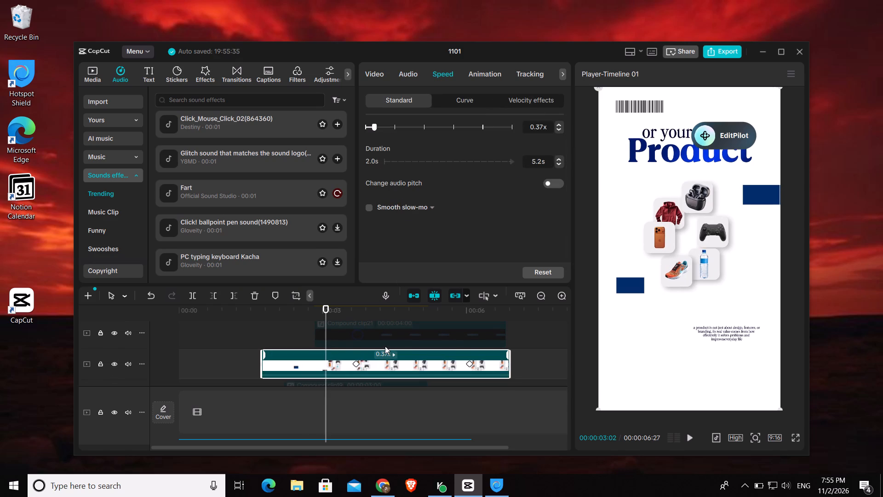
{"action": "scroll", "coordinate": [386, 355], "scroll_direction": "up", "scroll_amount": 1}
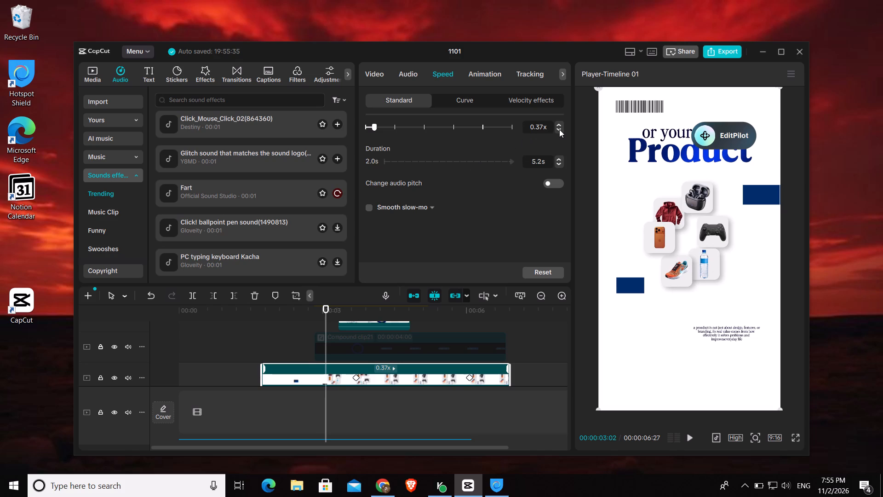
{"action": "left_click", "coordinate": [557, 125]}
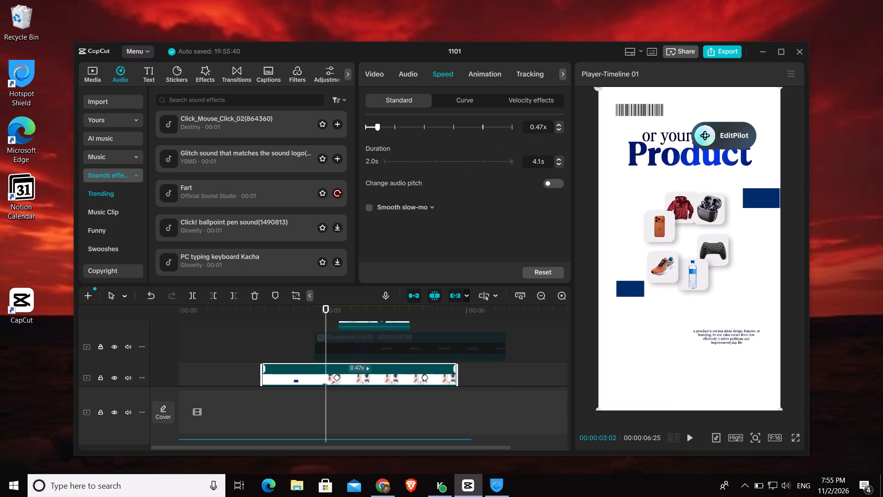
Play the slowed 1101.mp4 scene from about 00:00:02:09 into phase3.mp4 to check its timing against the voiceover.
{"action": "left_click_drag", "start_coordinate": [325, 324], "coordinate": [289, 327]}
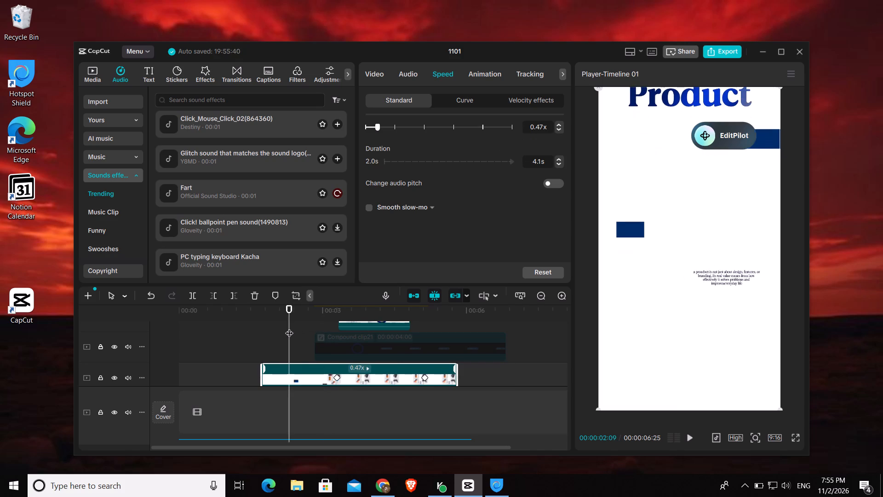
{"action": "key", "text": "space"}
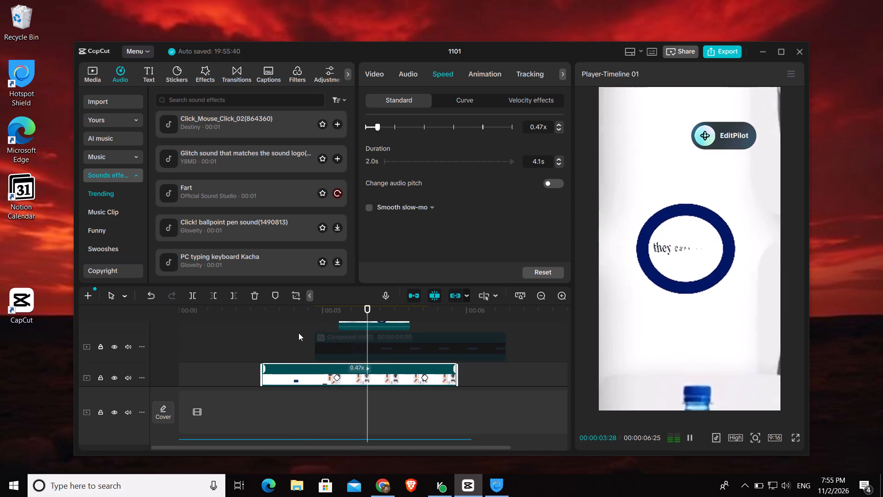
{"action": "key", "text": "space"}
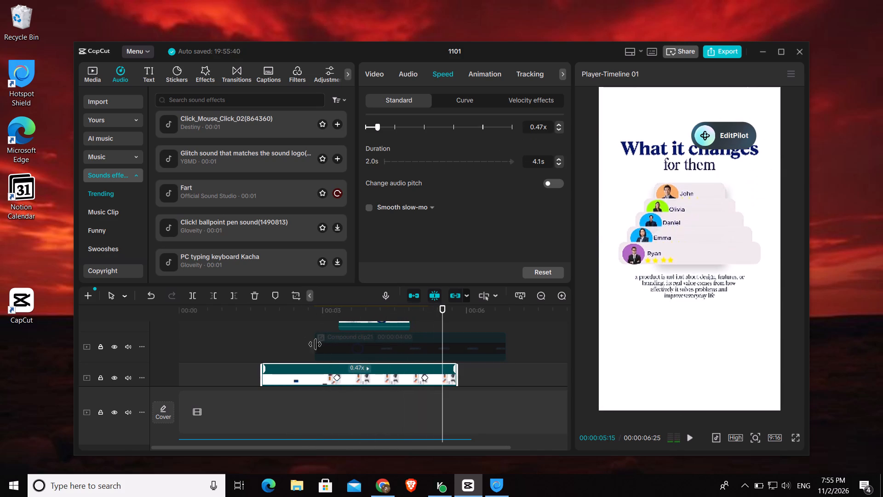
{"action": "left_click", "coordinate": [252, 349]}
{"action": "key", "text": "space"}
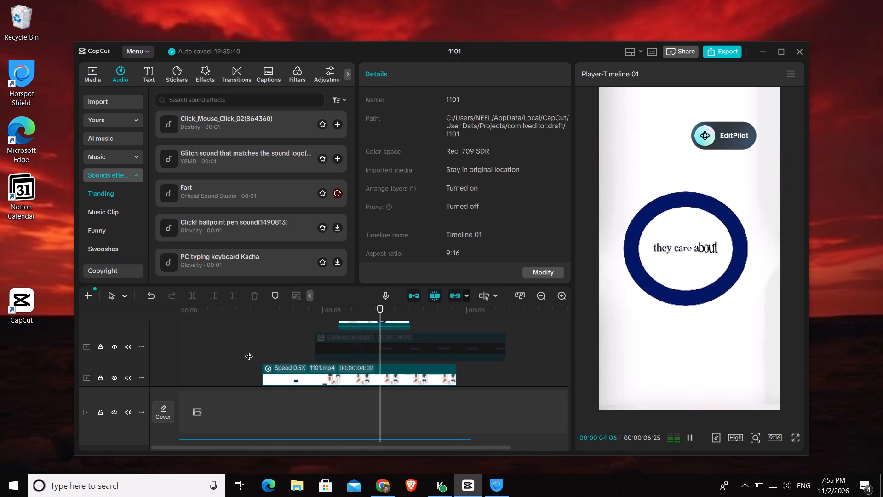
{"action": "key", "text": "space"}
{"action": "left_click", "coordinate": [319, 325]}
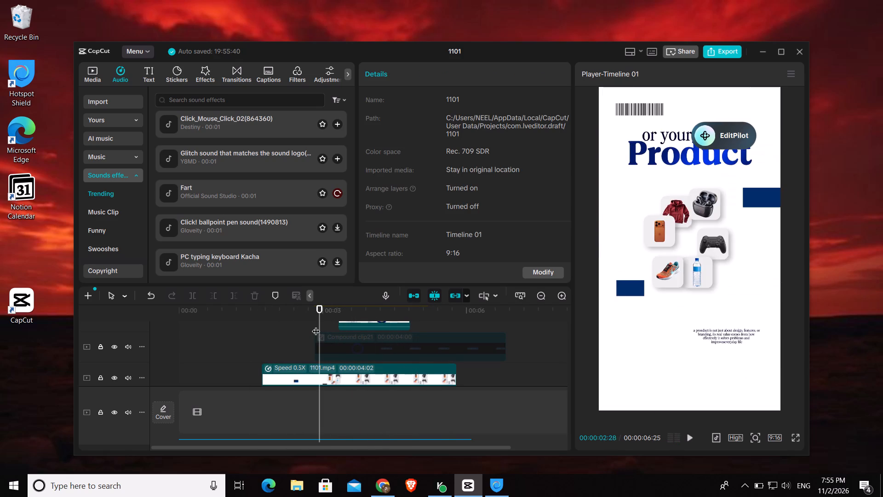
{"action": "key", "text": "space"}
{"action": "key", "text": "space"}
{"action": "key", "text": "space"}
{"action": "key", "text": "space"}
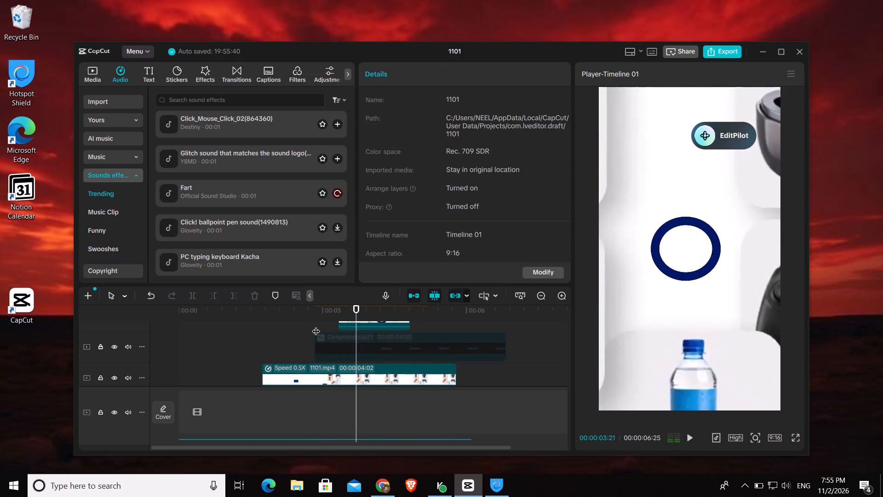
Examine the cut into phase3.mp4 at 00:00:03:10 and play on into the "What it changes for them" scene.
{"action": "left_click", "coordinate": [316, 325]}
{"action": "left_click_drag", "start_coordinate": [315, 320], "coordinate": [323, 322]}
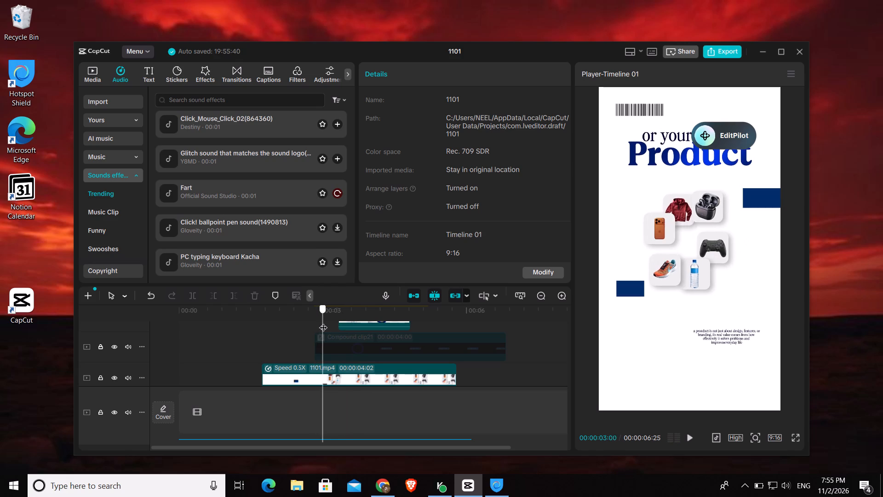
{"action": "left_click_drag", "start_coordinate": [323, 322], "coordinate": [340, 327]}
{"action": "scroll", "coordinate": [364, 358], "scroll_direction": "up", "scroll_amount": 3}
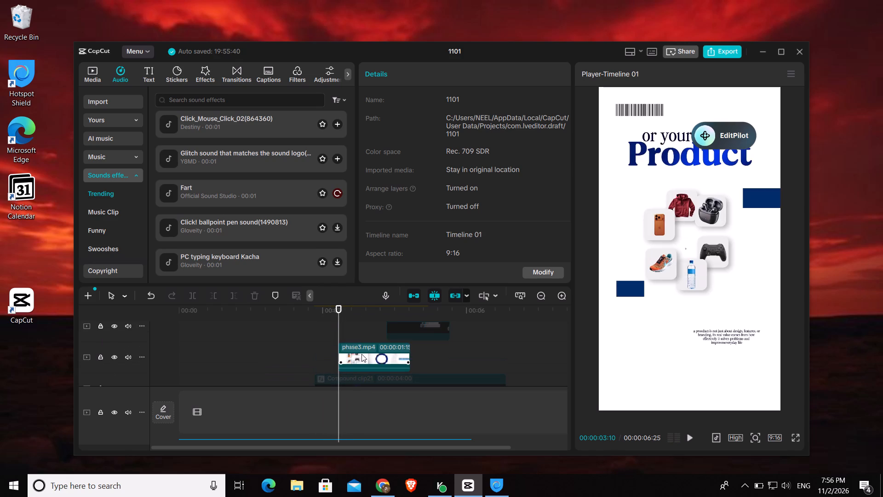
{"action": "scroll", "coordinate": [372, 364], "scroll_direction": "up", "scroll_amount": 20, "text": "ctrl"}
{"action": "scroll", "coordinate": [372, 364], "scroll_direction": "up", "scroll_amount": 4, "text": "ctrl"}
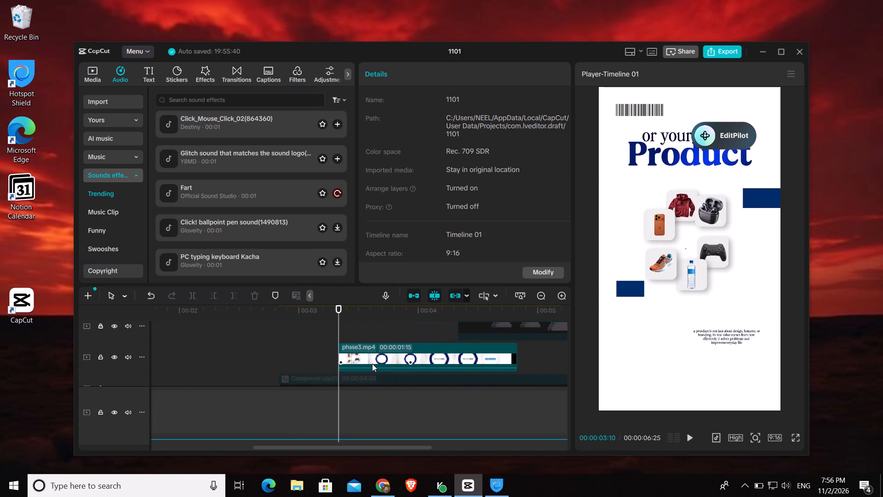
{"action": "scroll", "coordinate": [372, 364], "scroll_direction": "up", "scroll_amount": 13, "text": "ctrl"}
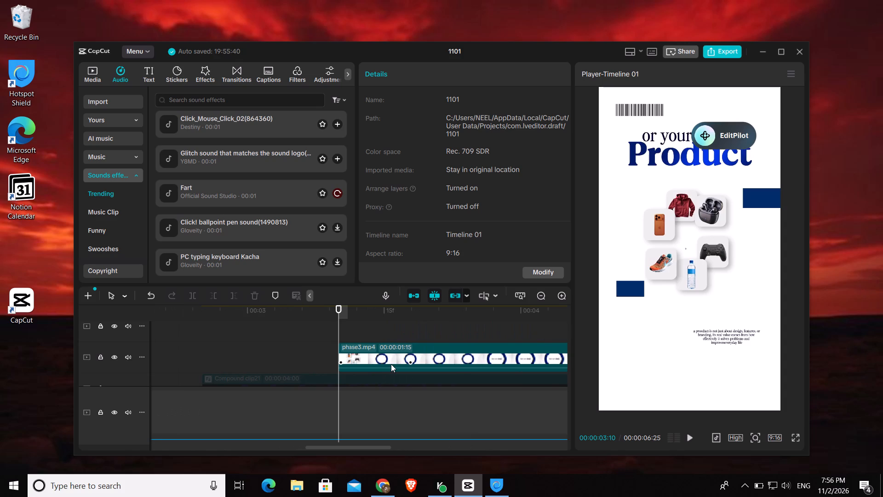
{"action": "scroll", "coordinate": [397, 364], "scroll_direction": "down", "scroll_amount": 20, "text": "ctrl"}
{"action": "scroll", "coordinate": [397, 364], "scroll_direction": "down", "scroll_amount": 4, "text": "ctrl"}
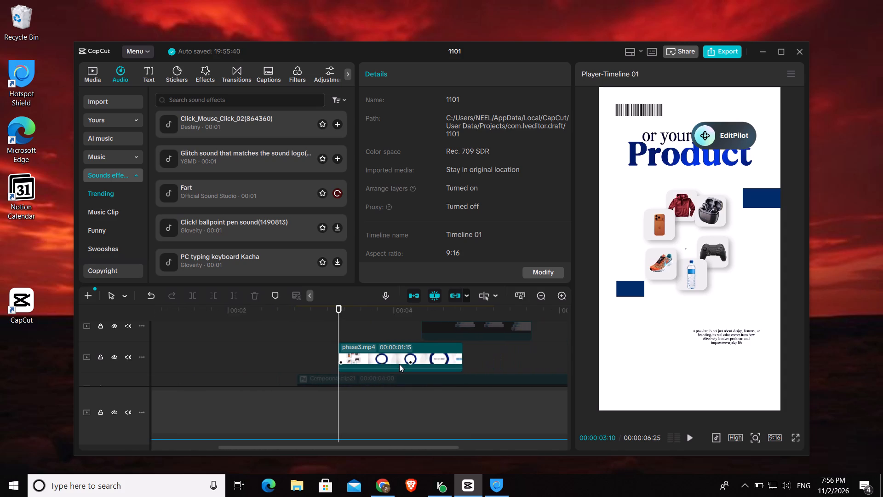
{"action": "scroll", "coordinate": [401, 364], "scroll_direction": "down", "scroll_amount": 4}
{"action": "key", "text": "space"}
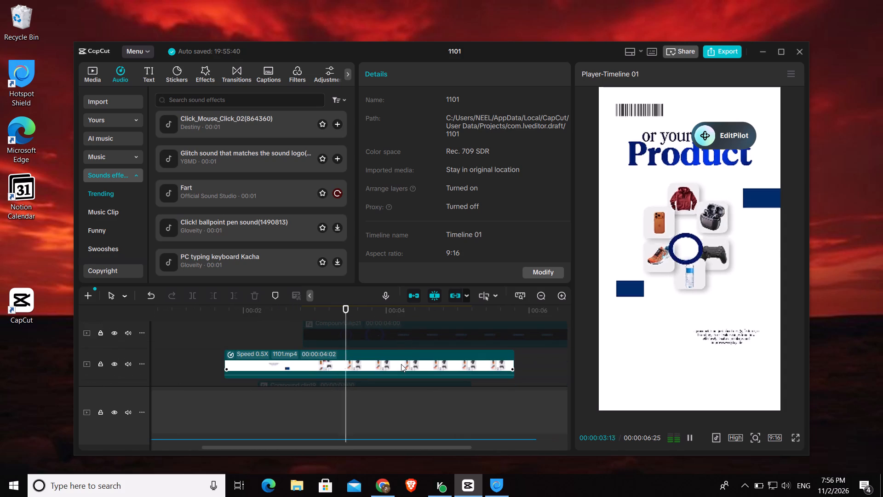
{"action": "key", "text": "space"}
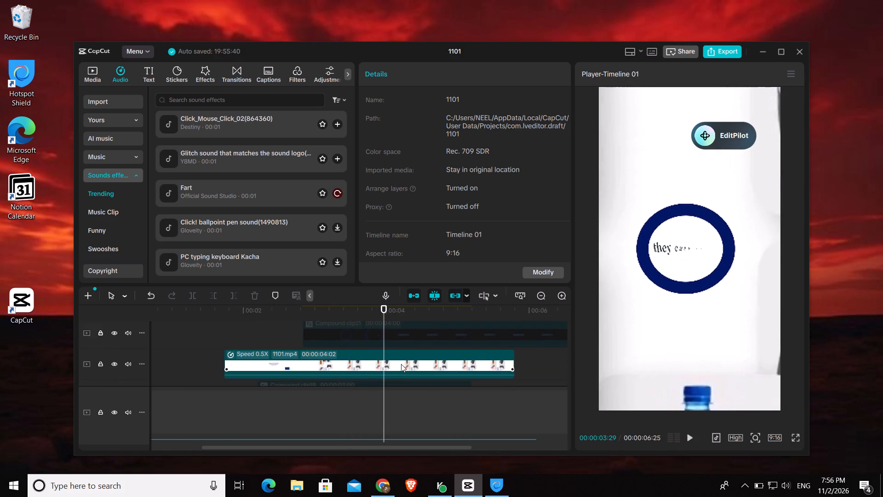
{"action": "key", "text": "space"}
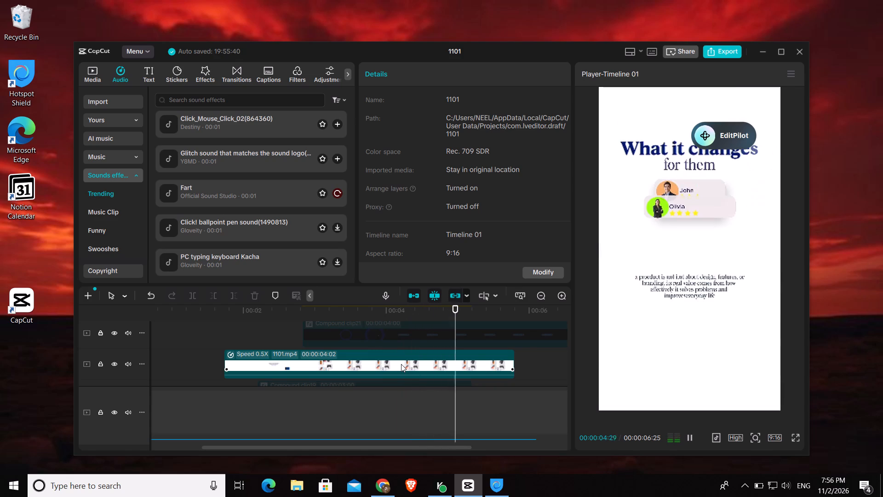
{"action": "key", "text": "space"}
Shift the "What it changes for them" clip along the timeline to start at about 00:00:04:25.
{"action": "scroll", "coordinate": [421, 364], "scroll_direction": "up", "scroll_amount": 7}
{"action": "scroll", "coordinate": [421, 364], "scroll_direction": "down", "scroll_amount": 1}
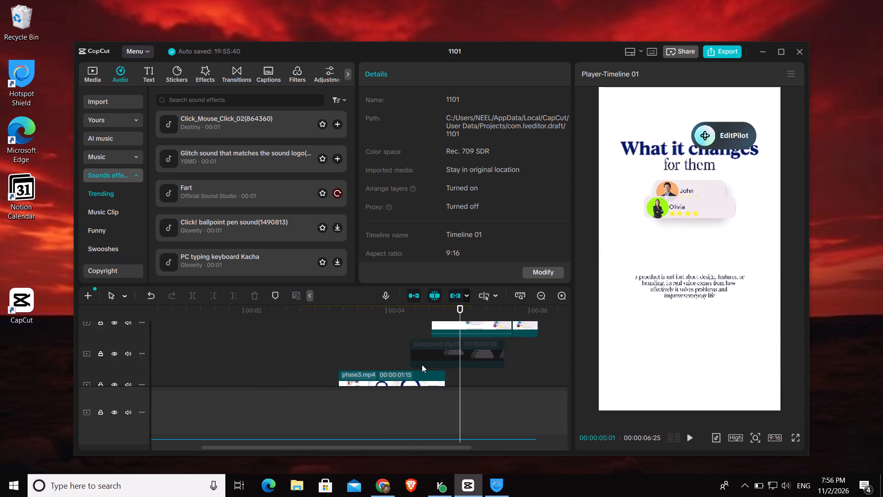
{"action": "left_click", "coordinate": [453, 325]}
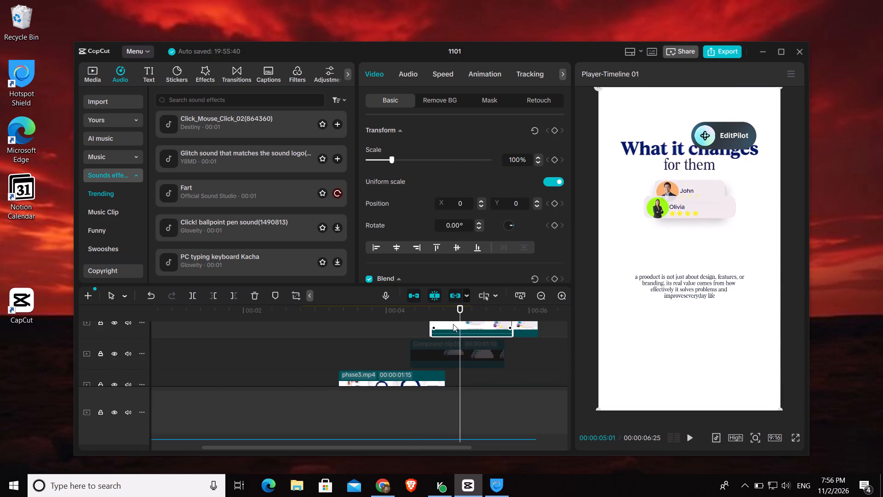
{"action": "left_click_drag", "start_coordinate": [453, 324], "coordinate": [468, 326]}
Play and scrub from phase3.mp4 through the moved "What it changes for them" clip to the end, checking its timing against the voiceover.
{"action": "left_click", "coordinate": [384, 335]}
{"action": "key", "text": "space"}
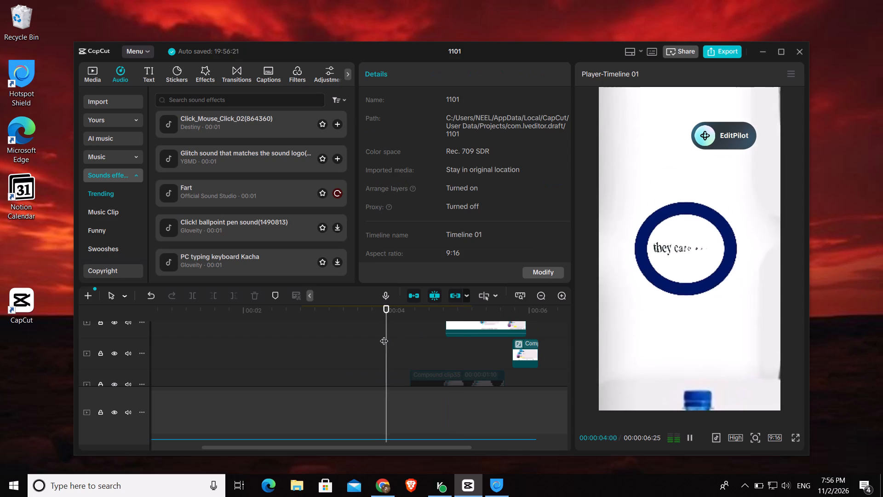
{"action": "key", "text": "space"}
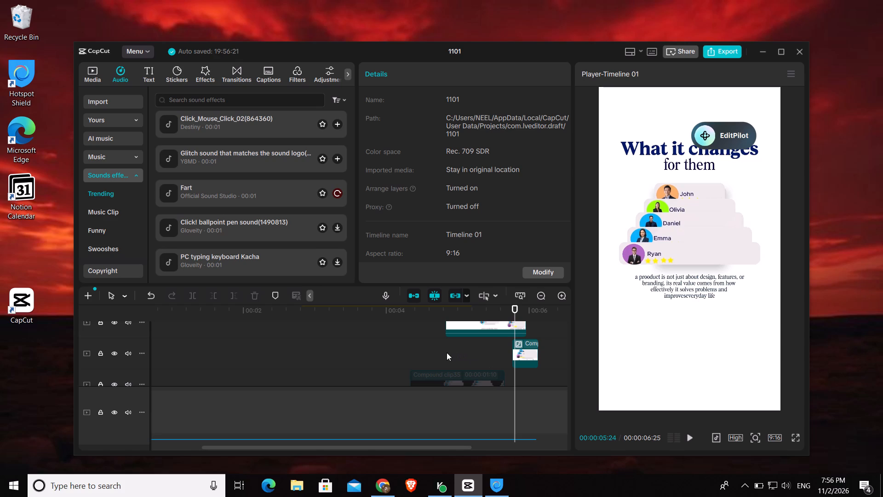
{"action": "left_click", "coordinate": [445, 353]}
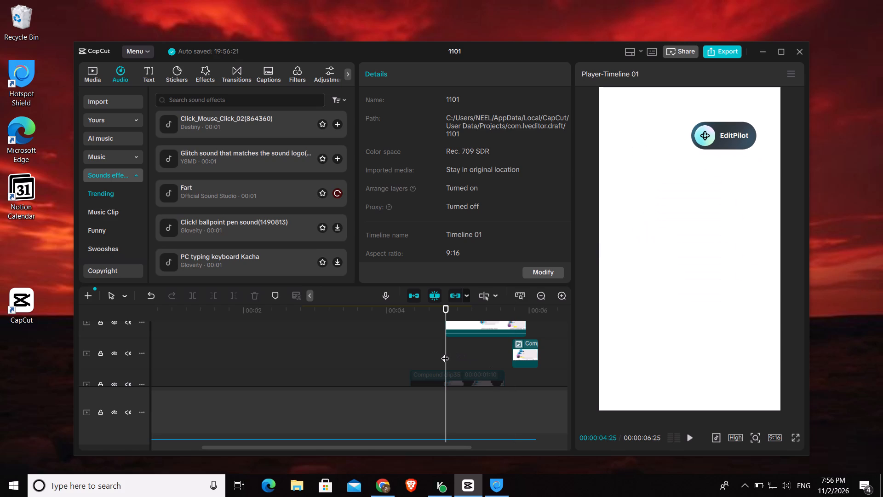
{"action": "left_click_drag", "start_coordinate": [445, 353], "coordinate": [448, 355]}
{"action": "left_click_drag", "start_coordinate": [448, 355], "coordinate": [477, 349]}
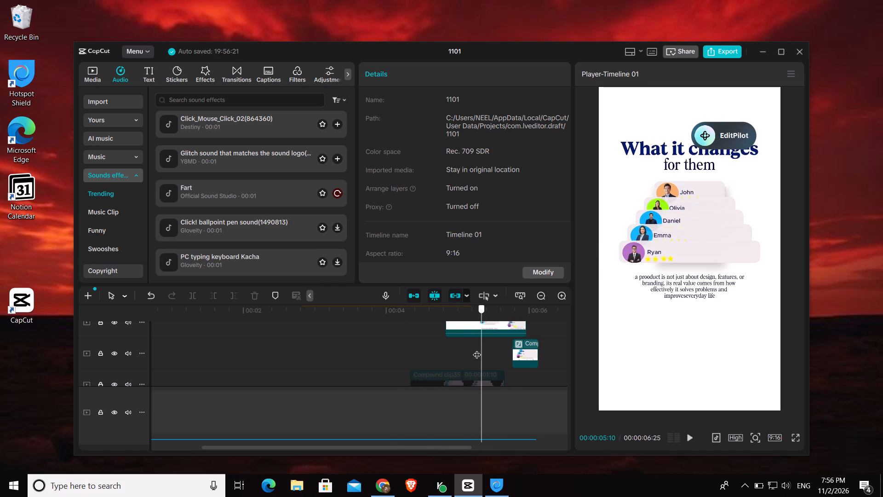
{"action": "left_click_drag", "start_coordinate": [477, 349], "coordinate": [420, 351]}
{"action": "key", "text": "space"}
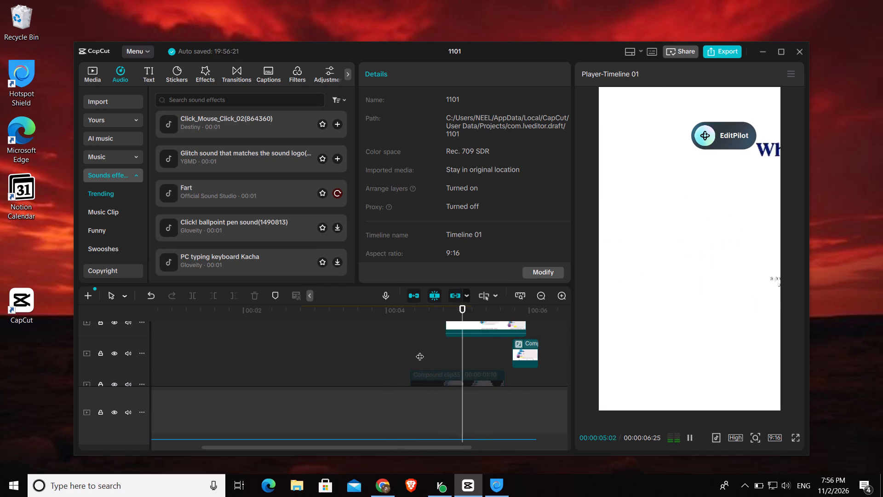
{"action": "key", "text": "space"}
{"action": "key", "text": "space"}
{"action": "key", "text": "space"}
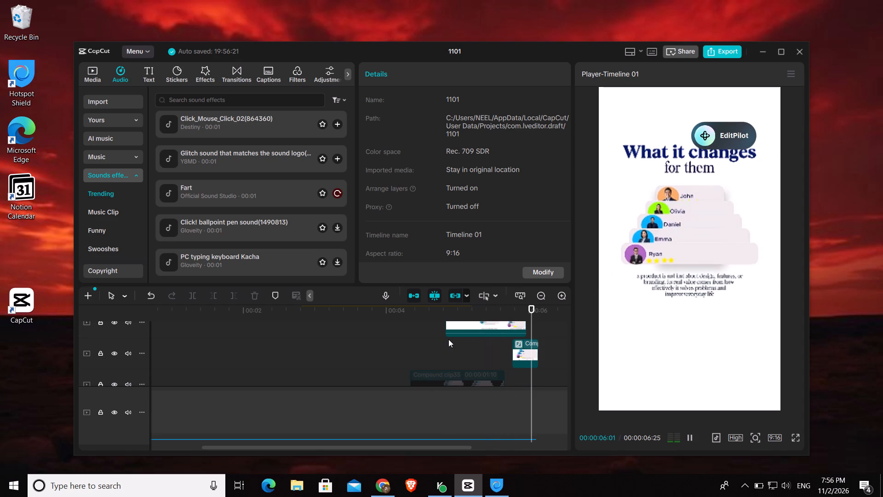
{"action": "key", "text": "space"}
{"action": "key", "text": "space"}
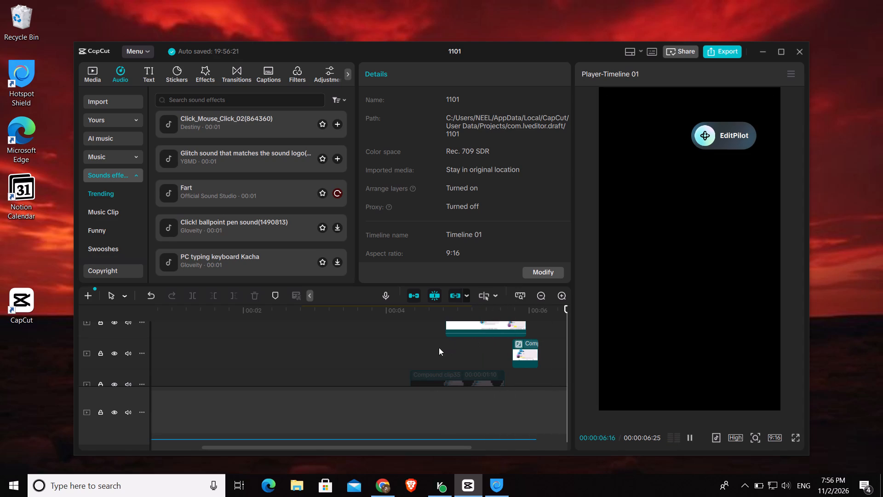
{"action": "left_click", "coordinate": [419, 332]}
{"action": "scroll", "coordinate": [430, 336], "scroll_direction": "down", "scroll_amount": 18}
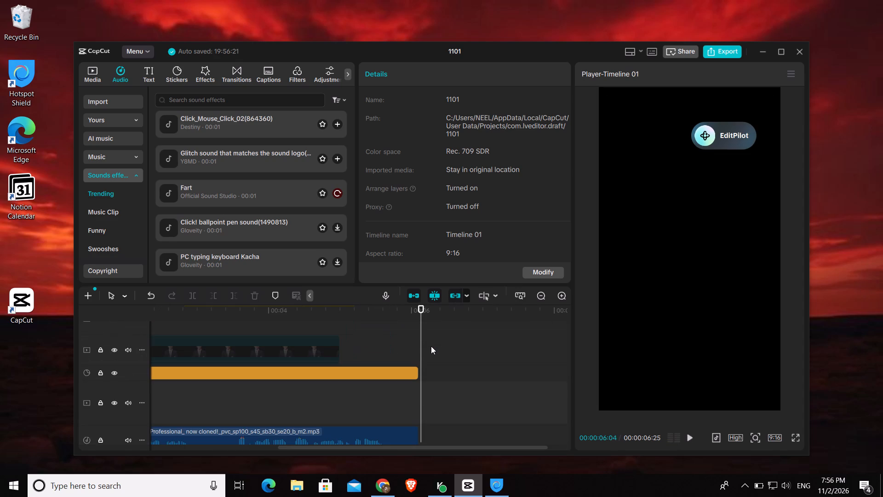
Play the whole video full screen from the start to check the scene timing against the voiceover.
{"action": "left_click", "coordinate": [415, 343]}
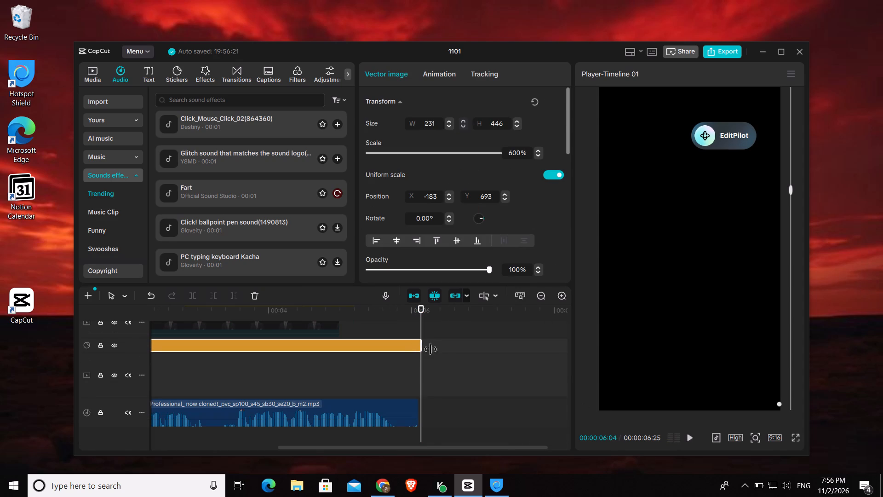
{"action": "left_click", "coordinate": [792, 438]}
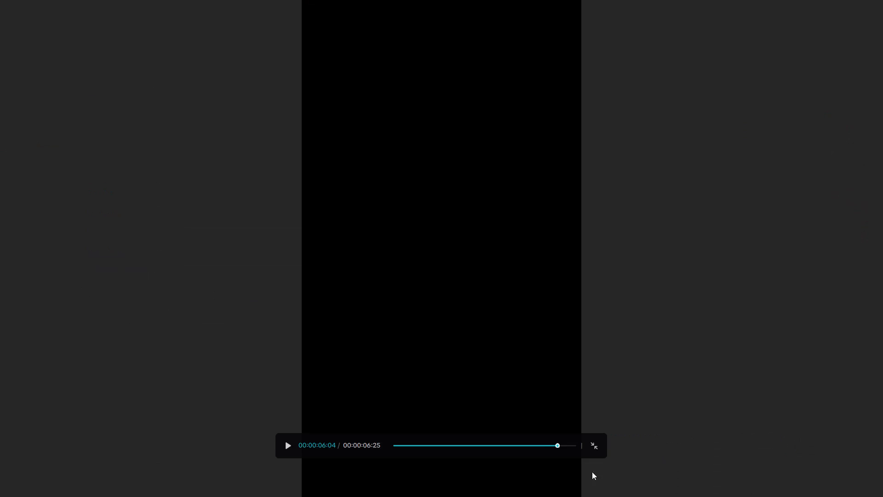
{"action": "left_click_drag", "start_coordinate": [557, 445], "coordinate": [276, 460]}
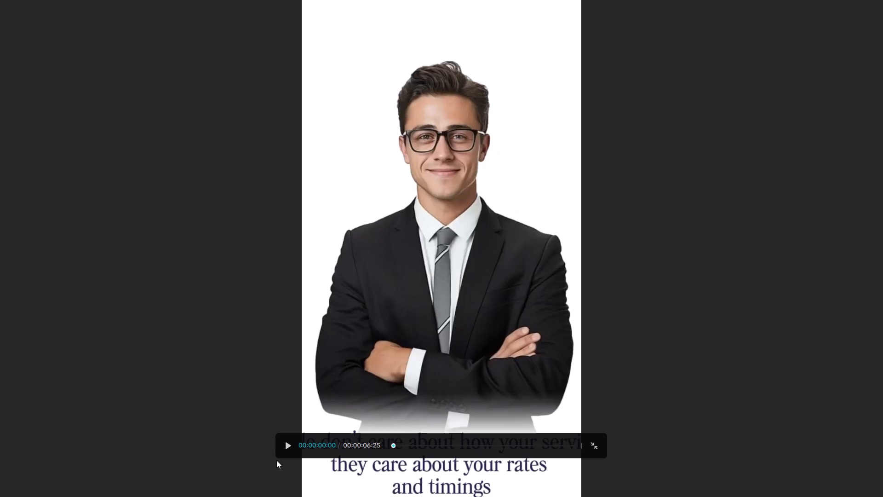
{"action": "key", "text": "space"}
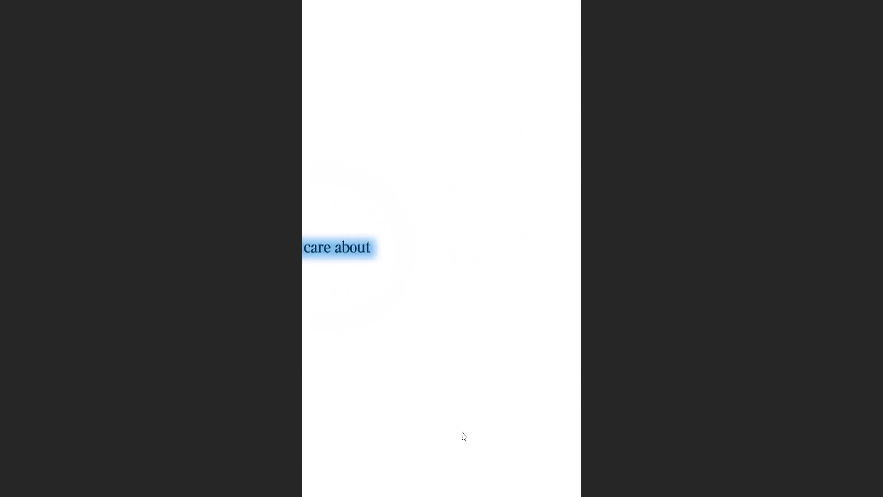
{"action": "key", "text": "space"}
{"action": "left_click", "coordinate": [497, 419]}
{"action": "left_click", "coordinate": [594, 445]}
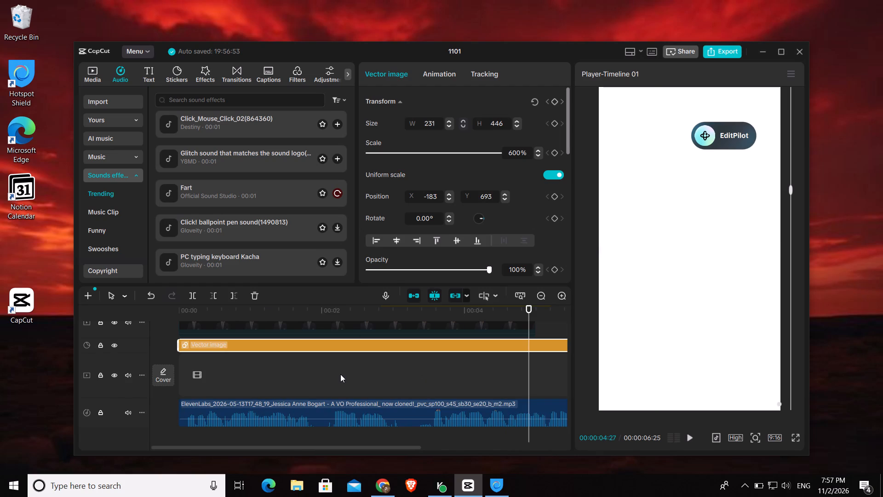
Scrub from the opening scene through the "or your Product" scene to examine the cut into phase3.mp4 at 00:00:03:10.
{"action": "left_click", "coordinate": [339, 374]}
{"action": "left_click_drag", "start_coordinate": [373, 446], "coordinate": [349, 450]}
{"action": "scroll", "coordinate": [353, 404], "scroll_direction": "up", "scroll_amount": 6}
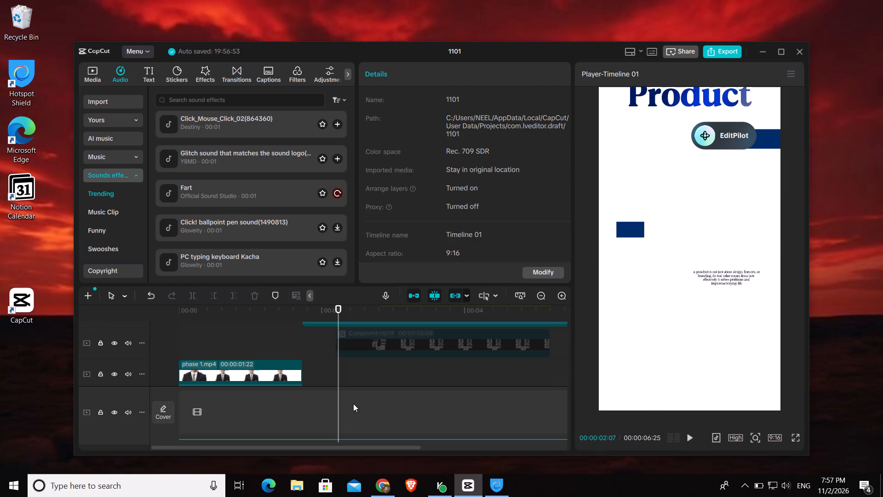
{"action": "scroll", "coordinate": [353, 404], "scroll_direction": "up", "scroll_amount": 4}
{"action": "left_click_drag", "start_coordinate": [342, 329], "coordinate": [246, 351]}
{"action": "scroll", "coordinate": [318, 337], "scroll_direction": "up", "scroll_amount": 1}
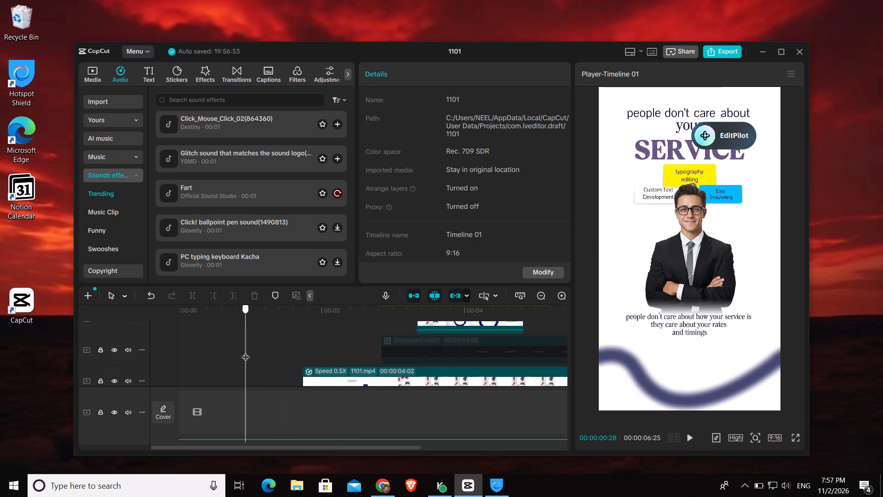
{"action": "left_click_drag", "start_coordinate": [246, 351], "coordinate": [379, 358]}
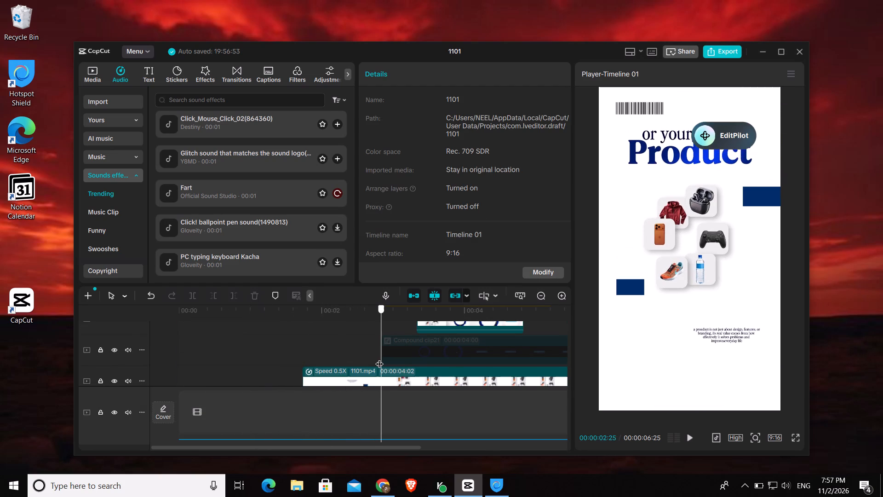
{"action": "left_click_drag", "start_coordinate": [379, 358], "coordinate": [413, 358]}
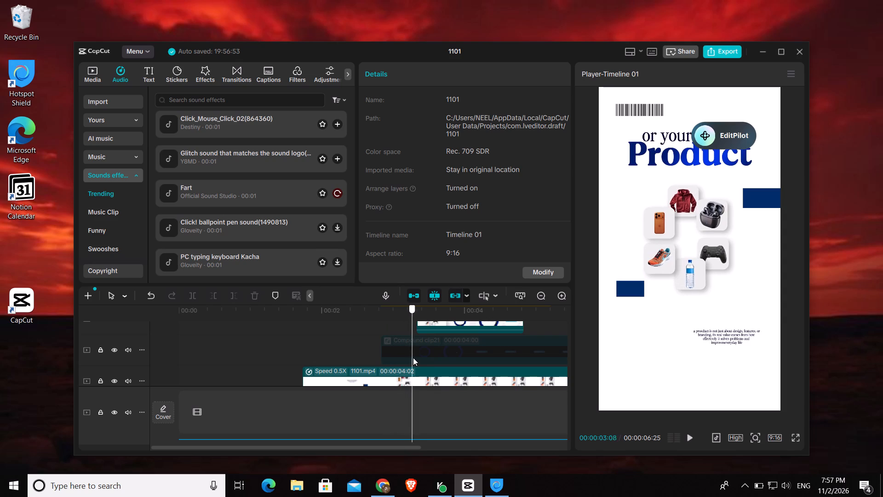
{"action": "left_click_drag", "start_coordinate": [413, 358], "coordinate": [415, 358]}
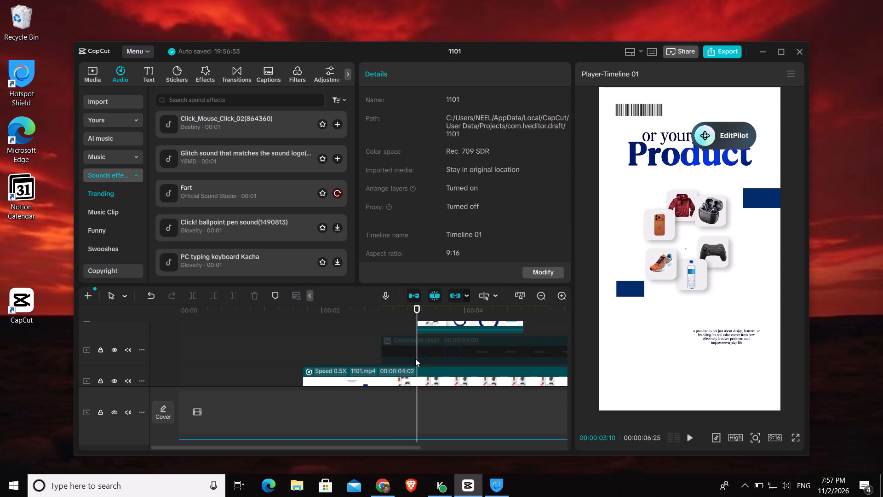
Split phase3.mp4 at 00:00:03:11 and delete the short piece before the split.
{"action": "scroll", "coordinate": [453, 351], "scroll_direction": "up", "scroll_amount": 4}
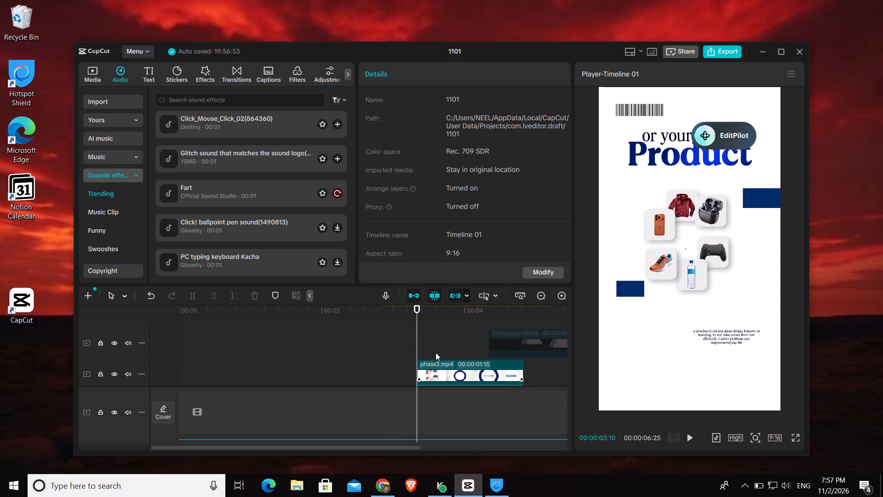
{"action": "key", "text": "Right"}
{"action": "key", "text": "Right"}
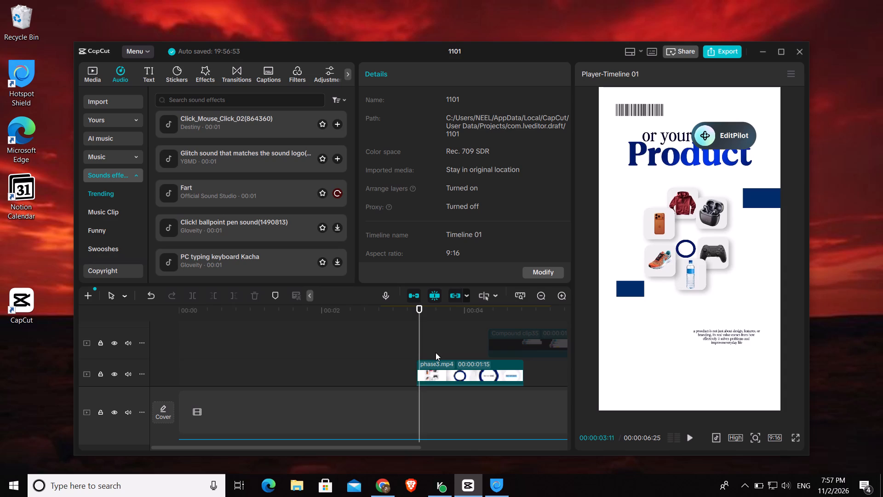
{"action": "key", "text": "Right"}
{"action": "key", "text": "Left"}
{"action": "key", "text": "Left"}
{"action": "key", "text": "Left"}
{"action": "key", "text": "Right"}
{"action": "scroll", "coordinate": [436, 353], "scroll_direction": "up", "scroll_amount": 20, "text": "ctrl"}
{"action": "scroll", "coordinate": [436, 353], "scroll_direction": "down", "scroll_amount": 1, "text": "ctrl"}
{"action": "scroll", "coordinate": [436, 353], "scroll_direction": "up", "scroll_amount": 11, "text": "ctrl"}
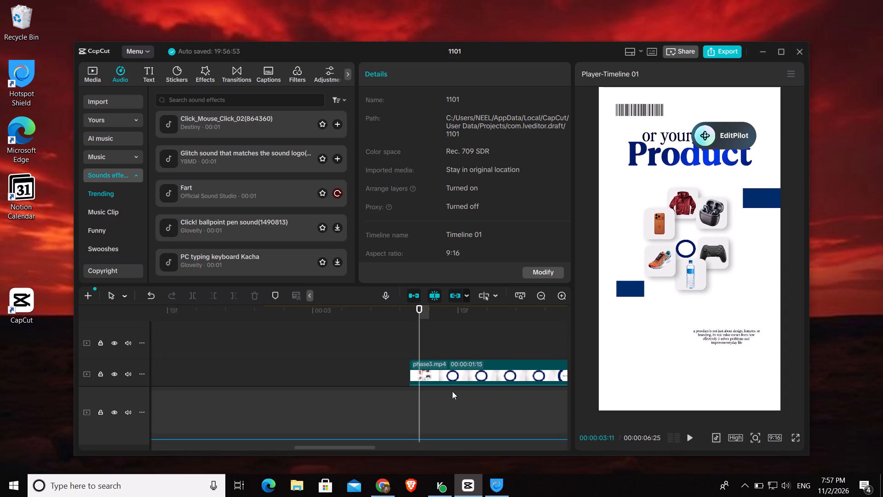
{"action": "left_click", "coordinate": [452, 372]}
{"action": "key", "text": "f"}
{"action": "left_click", "coordinate": [416, 367]}
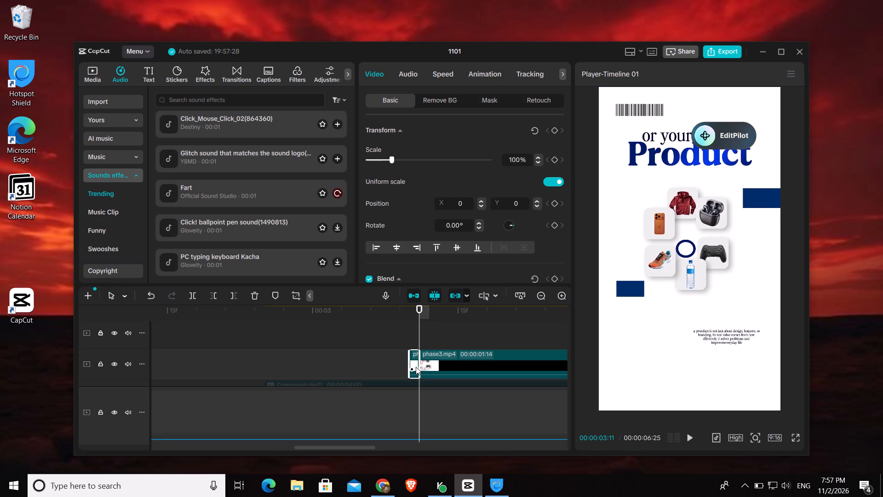
{"action": "key", "text": "Delete"}
Play from 00:00:03:06 into the trimmed phase3.mp4 to check the cut.
{"action": "scroll", "coordinate": [458, 369], "scroll_direction": "down", "scroll_amount": 4}
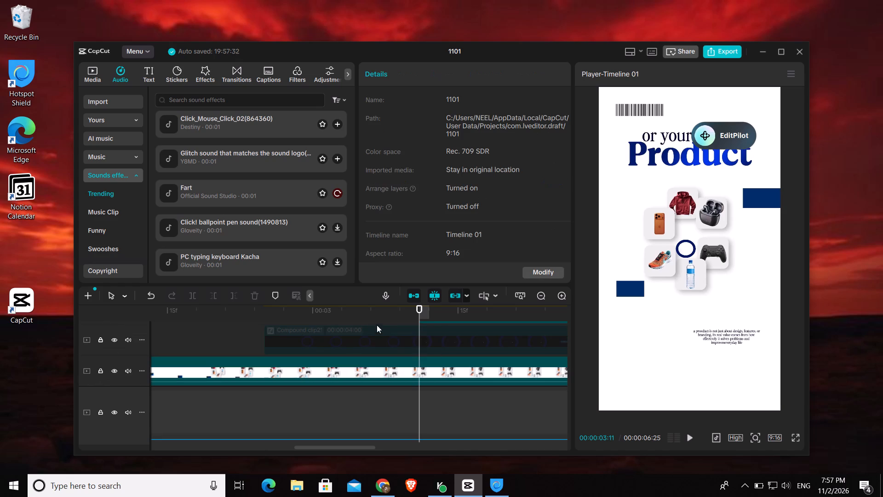
{"action": "left_click", "coordinate": [371, 321]}
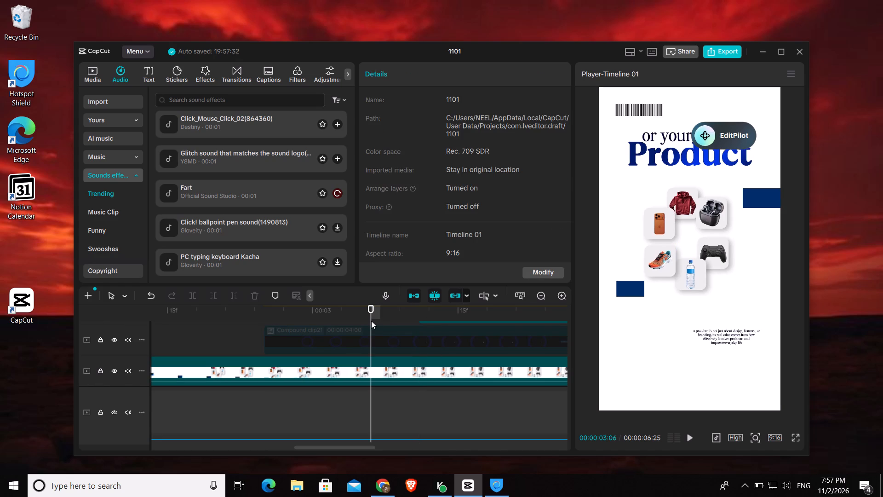
{"action": "key", "text": "space"}
{"action": "left_click", "coordinate": [350, 318]}
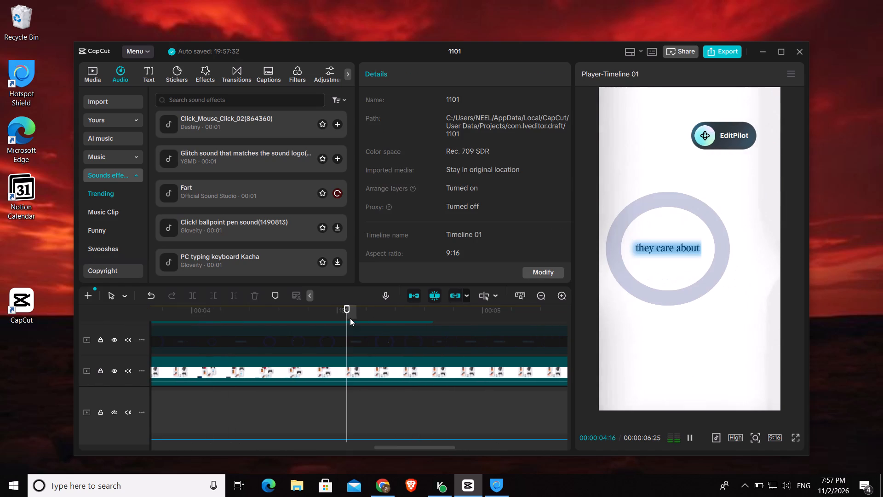
{"action": "scroll", "coordinate": [345, 326], "scroll_direction": "down", "scroll_amount": 20, "text": "ctrl"}
{"action": "scroll", "coordinate": [345, 326], "scroll_direction": "down", "scroll_amount": 4, "text": "ctrl"}
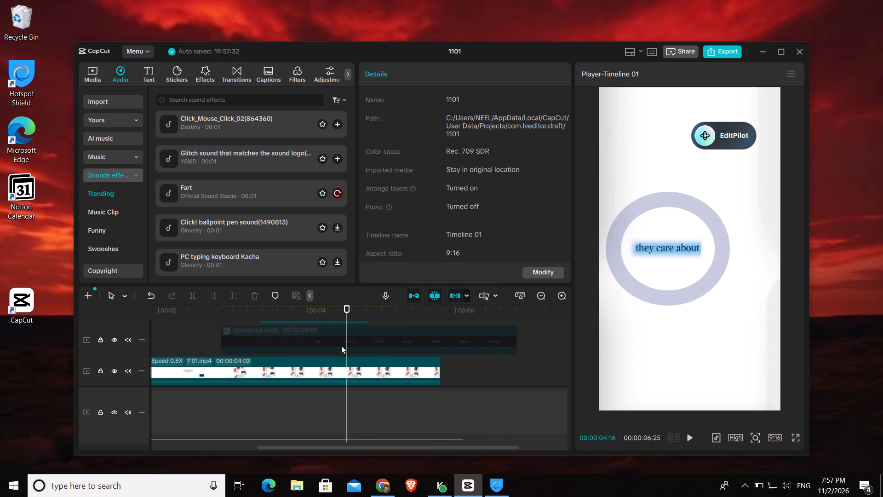
Shift the trimmed phase3.mp4 clip earlier on the timeline to start at 00:00:03:07.
{"action": "left_click_drag", "start_coordinate": [389, 448], "coordinate": [325, 447]}
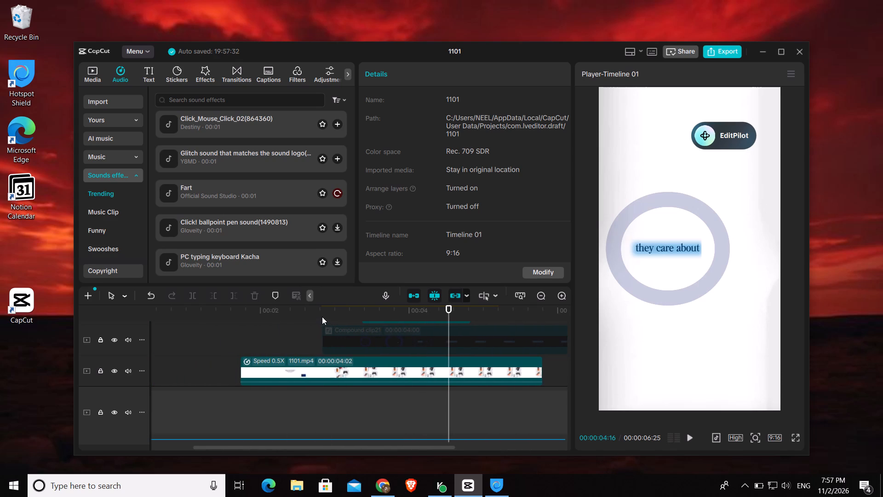
{"action": "left_click", "coordinate": [322, 317]}
{"action": "left_click_drag", "start_coordinate": [321, 317], "coordinate": [342, 318]}
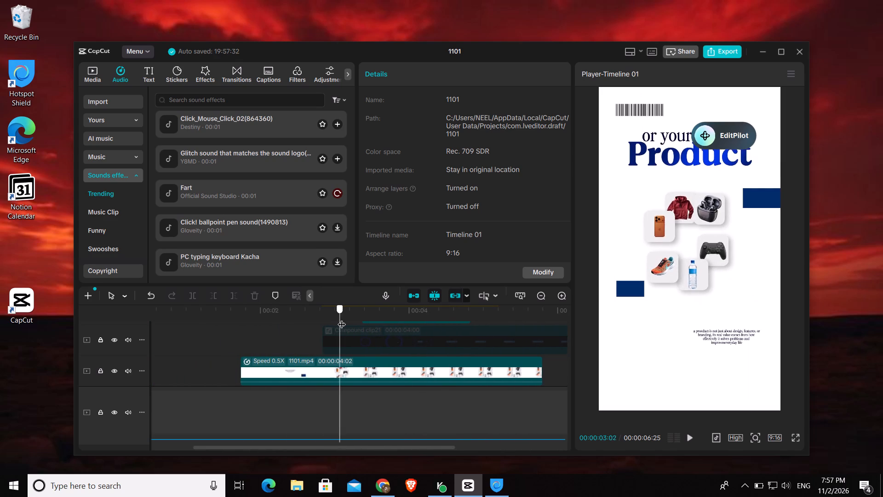
{"action": "left_click_drag", "start_coordinate": [342, 318], "coordinate": [352, 323]}
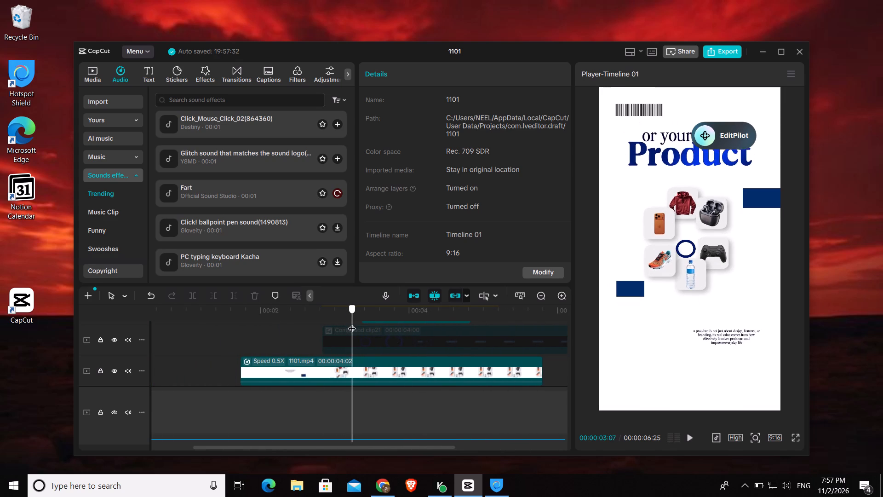
{"action": "left_click_drag", "start_coordinate": [352, 323], "coordinate": [352, 325]}
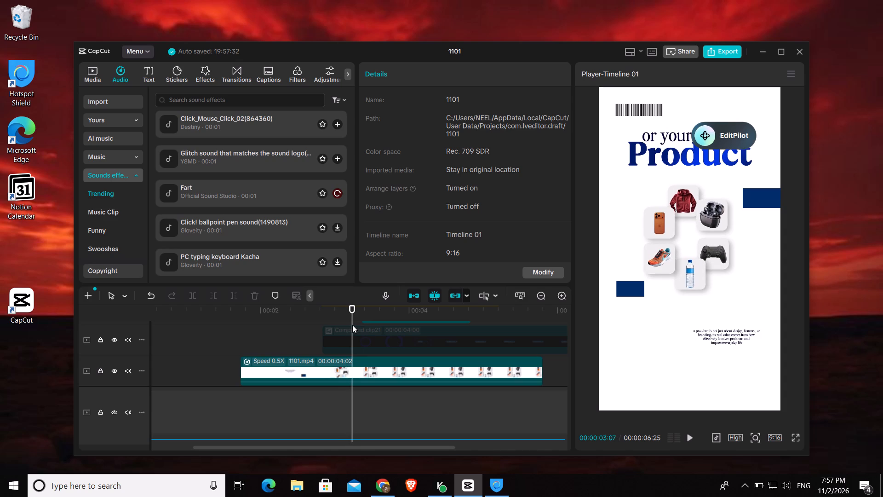
{"action": "scroll", "coordinate": [387, 335], "scroll_direction": "up", "scroll_amount": 4}
{"action": "left_click_drag", "start_coordinate": [405, 358], "coordinate": [394, 360]}
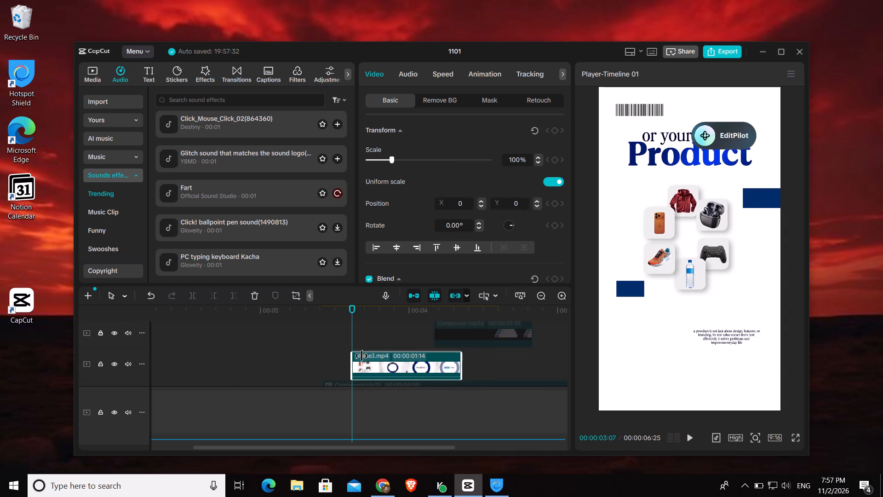
Play from the shifted phase3.mp4 into the "What it changes for them" scene, checking both transitions against the voiceover.
{"action": "left_click", "coordinate": [317, 352]}
{"action": "key", "text": "space"}
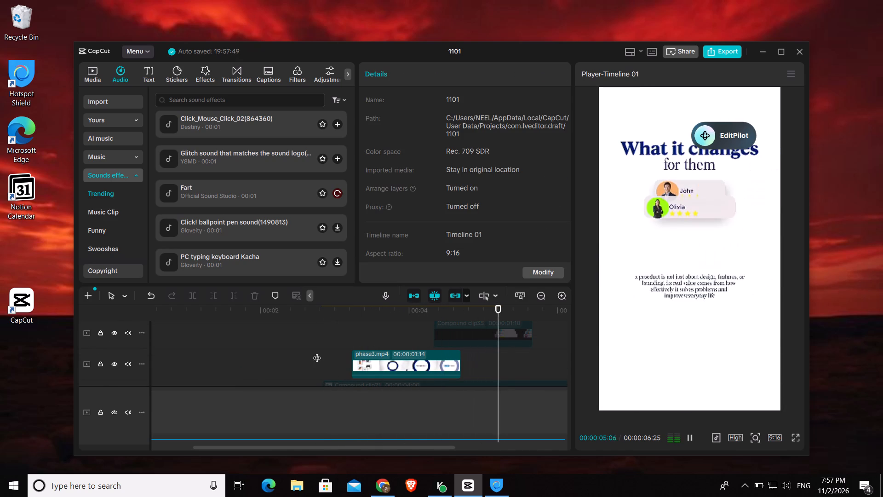
{"action": "key", "text": "space"}
{"action": "left_click", "coordinate": [338, 332]}
{"action": "key", "text": "space"}
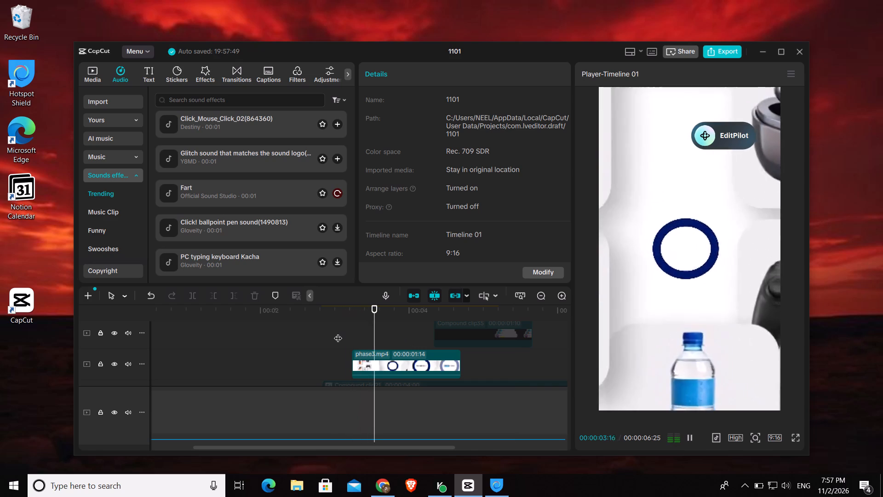
{"action": "key", "text": "space"}
{"action": "scroll", "coordinate": [453, 339], "scroll_direction": "up", "scroll_amount": 7}
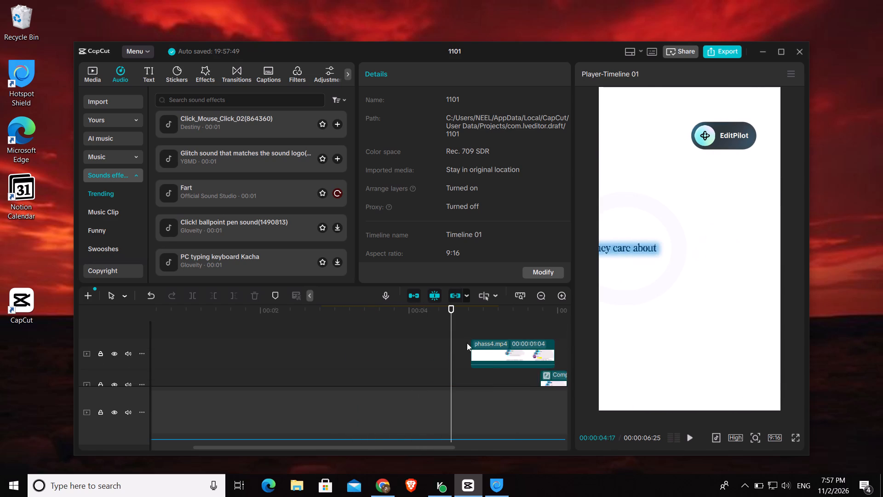
{"action": "scroll", "coordinate": [518, 351], "scroll_direction": "down", "scroll_amount": 4}
{"action": "key", "text": "space"}
{"action": "key", "text": "space"}
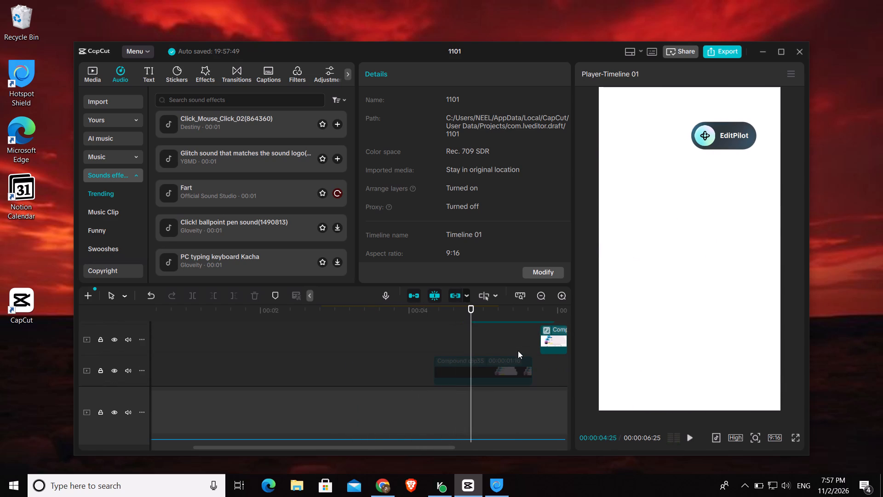
Shift the phass4.mp4 clip earlier on the timeline to start at about 00:00:04:16.
{"action": "scroll", "coordinate": [515, 341], "scroll_direction": "up", "scroll_amount": 2}
{"action": "left_click", "coordinate": [431, 354]}
{"action": "left_click_drag", "start_coordinate": [434, 356], "coordinate": [440, 356]}
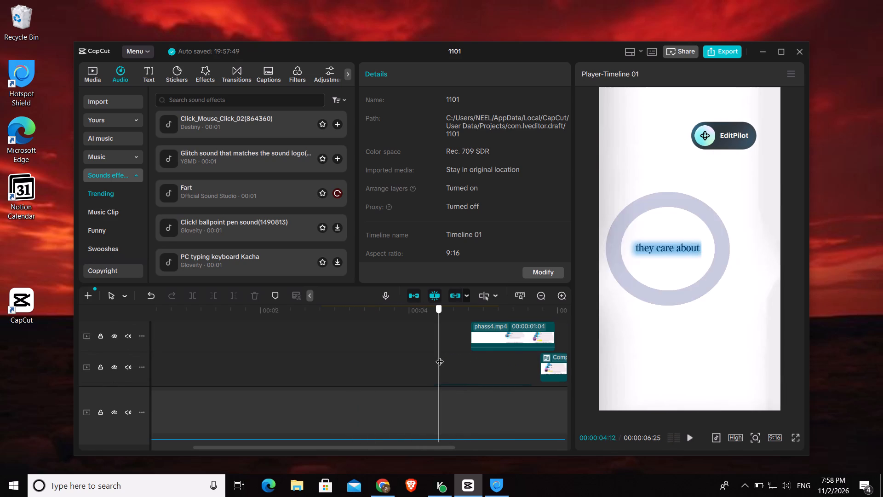
{"action": "left_click_drag", "start_coordinate": [440, 356], "coordinate": [446, 356]}
{"action": "left_click_drag", "start_coordinate": [504, 330], "coordinate": [489, 332]}
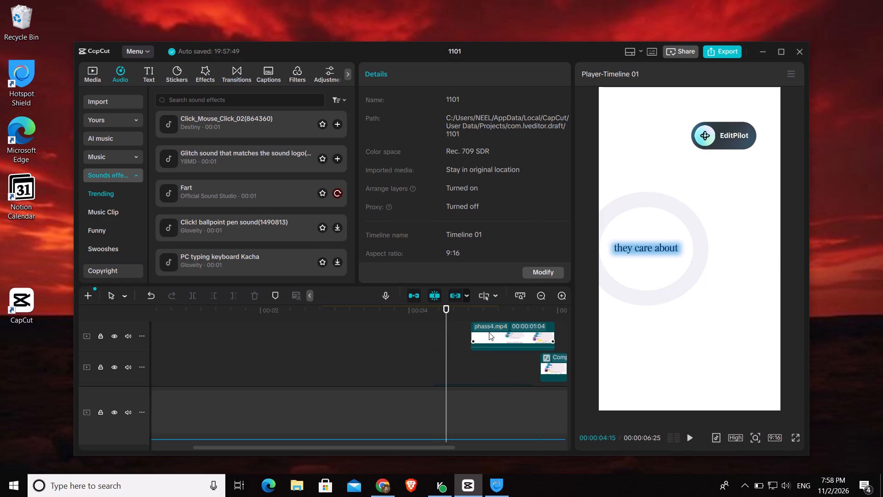
{"action": "left_click_drag", "start_coordinate": [489, 332], "coordinate": [483, 335]}
Shift the short compound clip after phass4.mp4 earlier so it starts right at that clip's end.
{"action": "left_click_drag", "start_coordinate": [550, 361], "coordinate": [542, 362]}
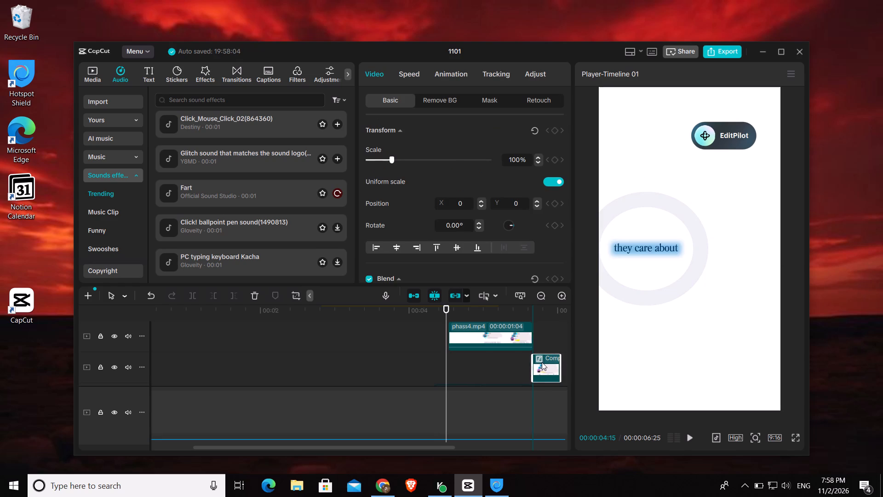
{"action": "left_click_drag", "start_coordinate": [542, 362], "coordinate": [541, 362]}
Play from phase3.mp4 through the shifted phass4.mp4 and compound clip to check their timing against the voiceover.
{"action": "left_click", "coordinate": [394, 373]}
{"action": "key", "text": "space"}
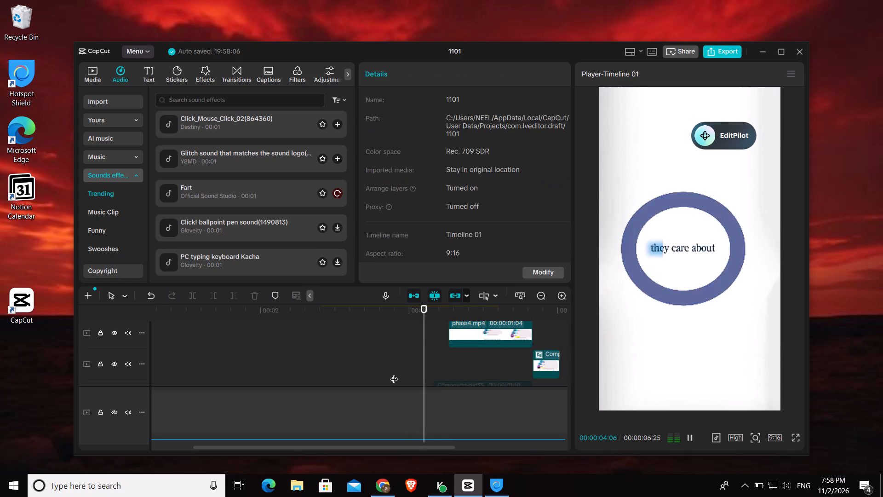
{"action": "key", "text": "space"}
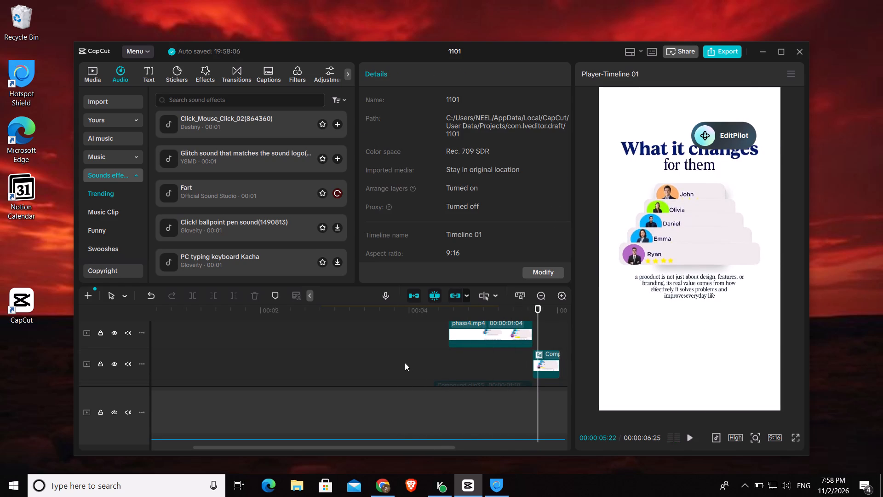
{"action": "key", "text": "space"}
{"action": "key", "text": "space"}
{"action": "left_click", "coordinate": [328, 365]}
Adjust the end of the orange Vector image clip so it finishes close to the end of the voiceover.
{"action": "scroll", "coordinate": [424, 370], "scroll_direction": "down", "scroll_amount": 17}
{"action": "left_click_drag", "start_coordinate": [418, 370], "coordinate": [424, 371]}
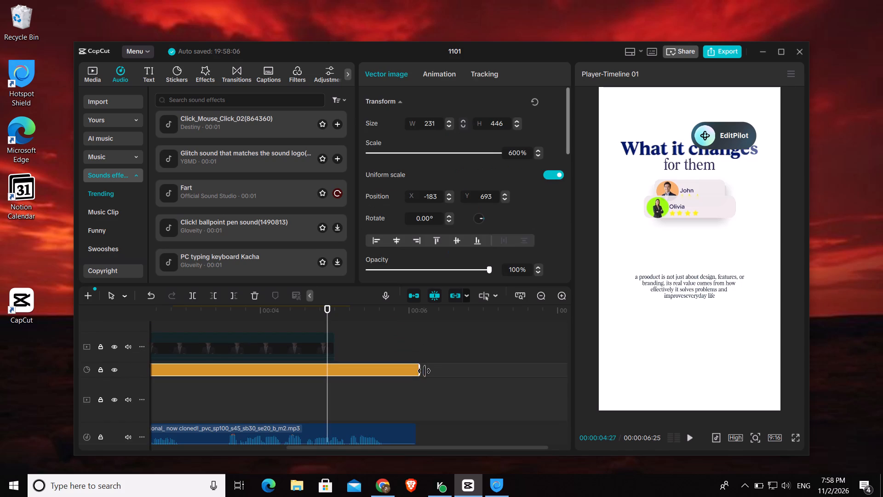
{"action": "left_click_drag", "start_coordinate": [424, 371], "coordinate": [413, 377]}
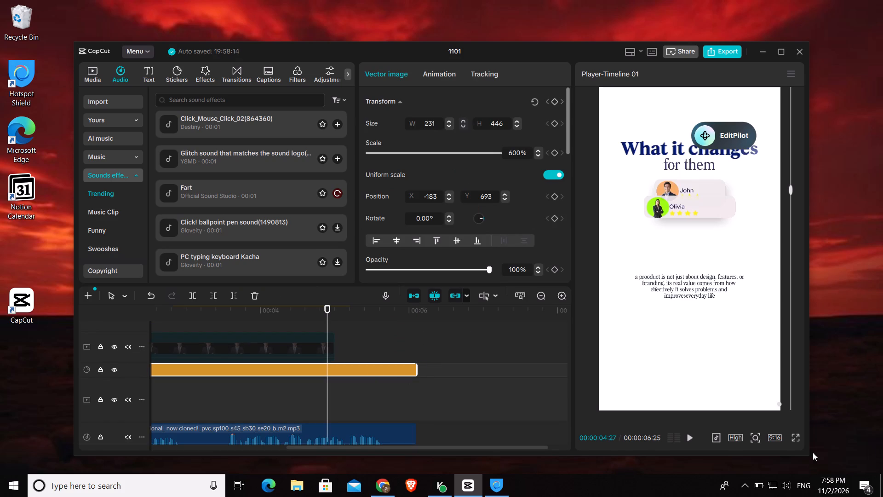
Play the closing scenes full screen, from the "they care about" circle through "What it changes for them", to check the ending.
{"action": "left_click", "coordinate": [790, 442]}
{"action": "left_click", "coordinate": [791, 438]}
{"action": "left_click", "coordinate": [808, 433]}
{"action": "left_click", "coordinate": [797, 439]}
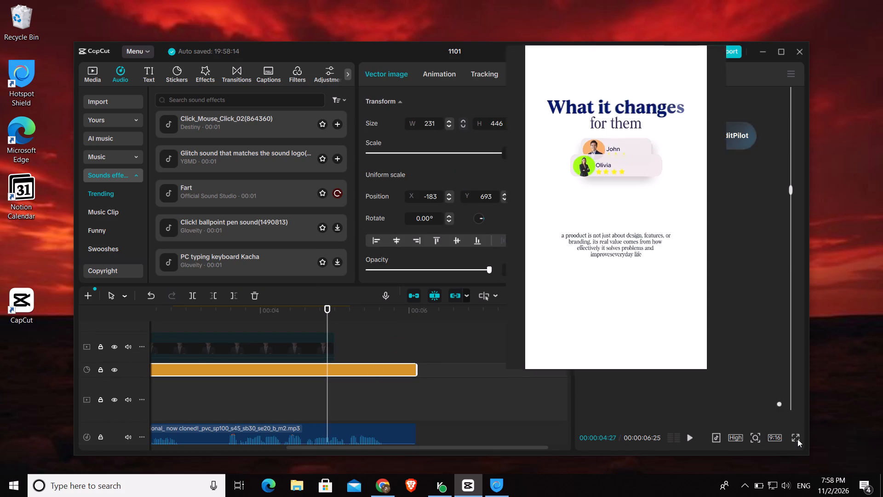
{"action": "left_click_drag", "start_coordinate": [523, 445], "coordinate": [334, 451]}
{"action": "key", "text": "space"}
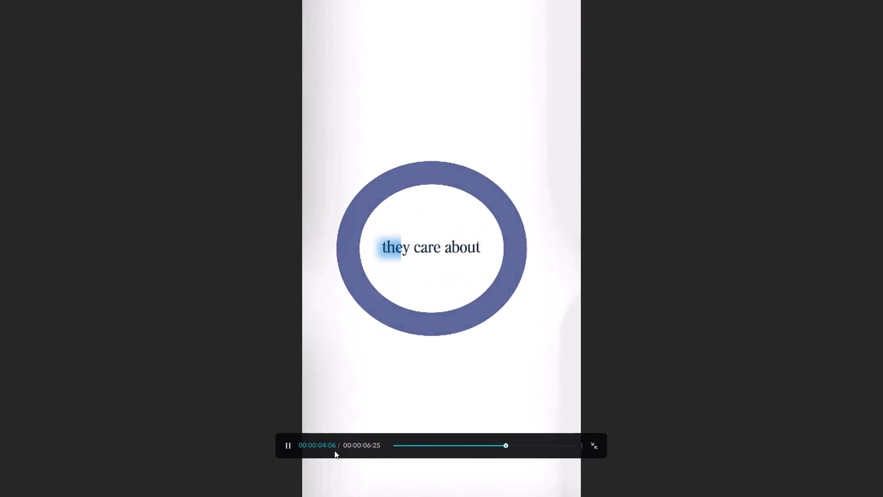
{"action": "key", "text": "space"}
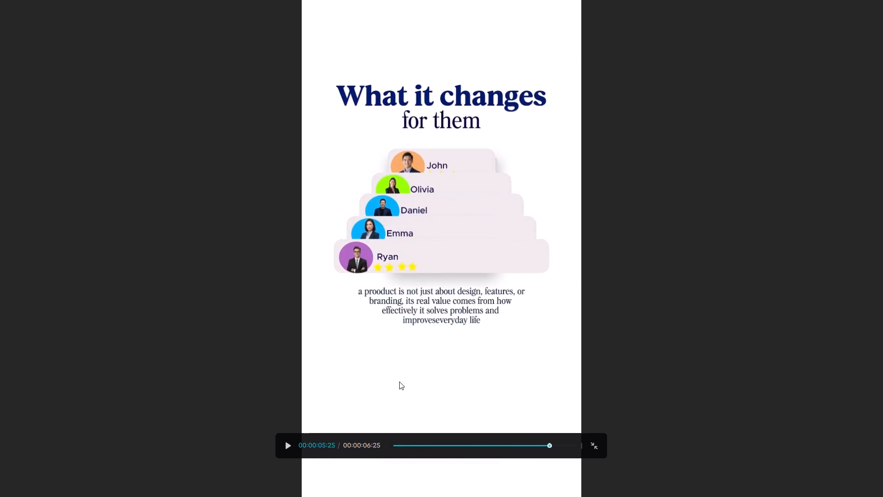
{"action": "key", "text": "space"}
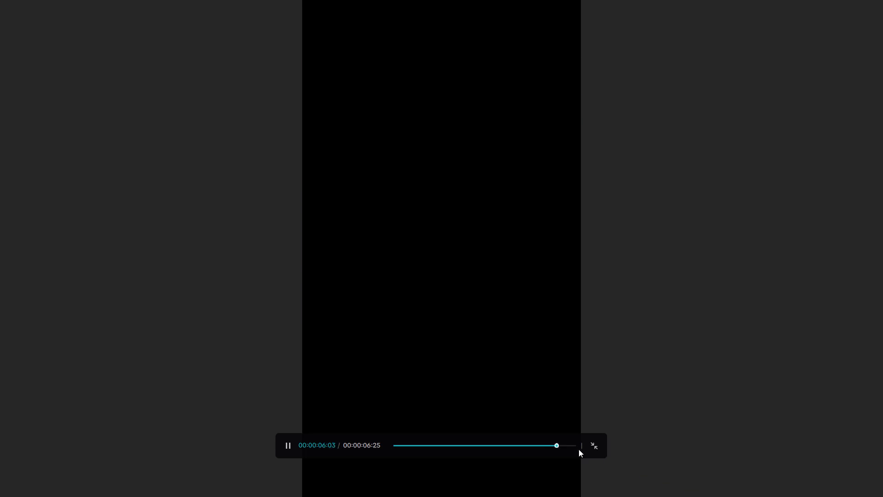
{"action": "key", "text": "space"}
{"action": "left_click", "coordinate": [596, 446]}
Examine the complete timeline, playing the opening scenes and looking over every clip track from phase 1.mp4 to phass4.mp4.
{"action": "scroll", "coordinate": [487, 428], "scroll_direction": "down", "scroll_amount": 1}
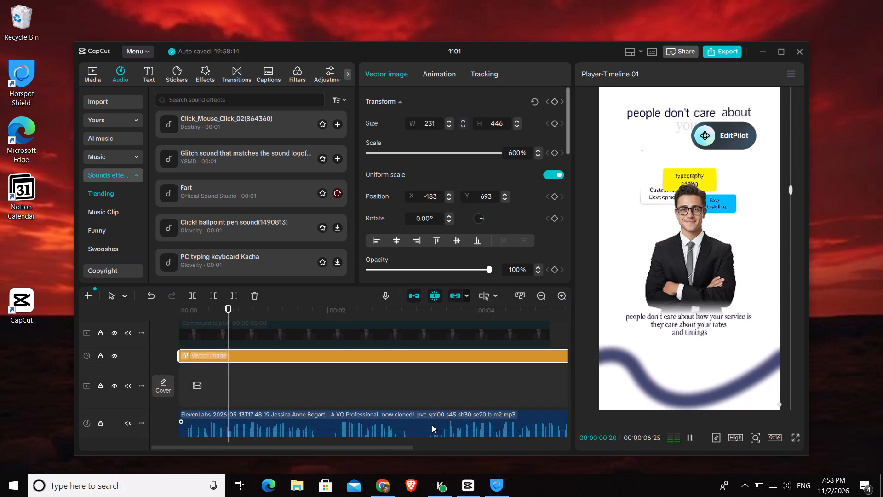
{"action": "scroll", "coordinate": [480, 380], "scroll_direction": "down", "scroll_amount": 20, "text": "ctrl"}
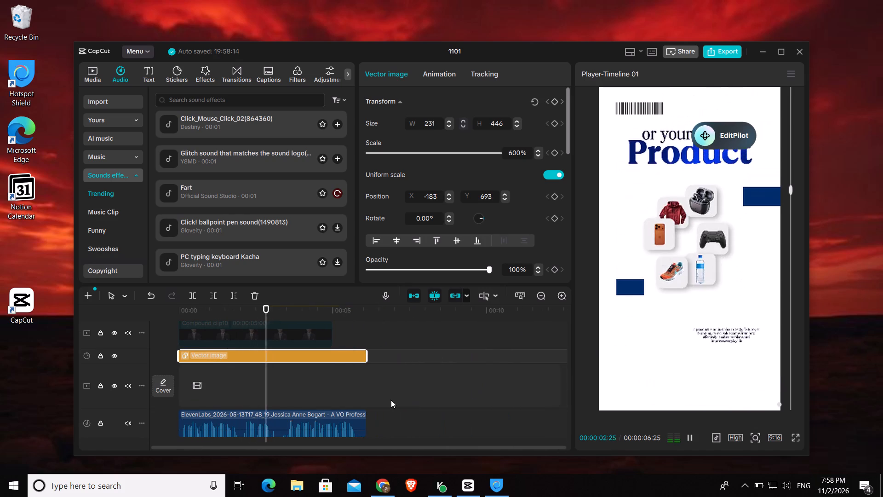
{"action": "key", "text": "space"}
{"action": "scroll", "coordinate": [398, 404], "scroll_direction": "up", "scroll_amount": 14}
{"action": "scroll", "coordinate": [398, 404], "scroll_direction": "up", "scroll_amount": 7}
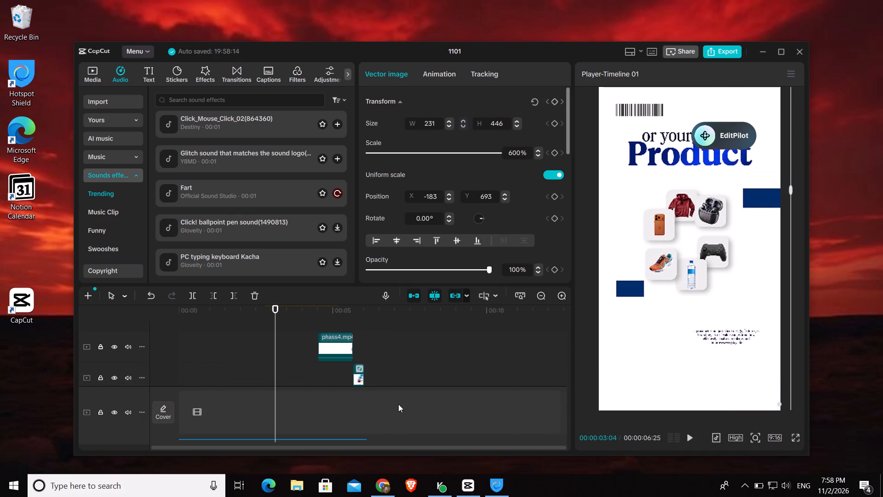
{"action": "scroll", "coordinate": [398, 404], "scroll_direction": "down", "scroll_amount": 17}
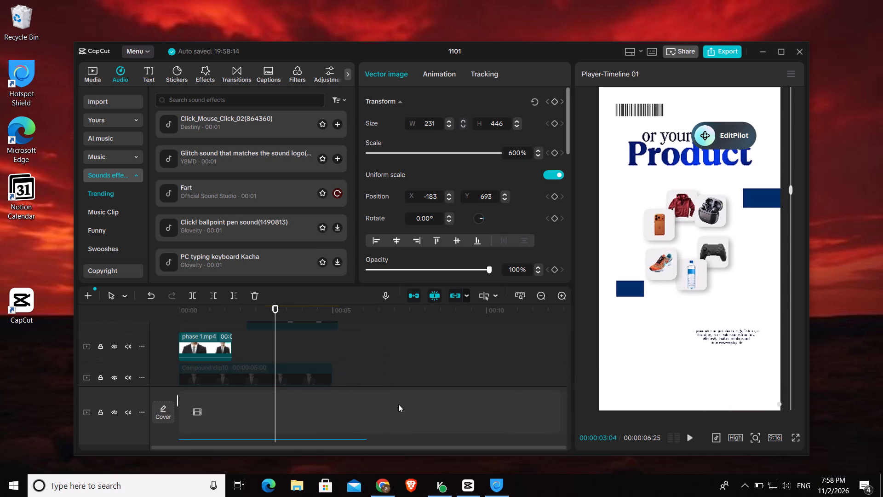
{"action": "scroll", "coordinate": [399, 404], "scroll_direction": "down", "scroll_amount": 5}
{"action": "scroll", "coordinate": [399, 404], "scroll_direction": "up", "scroll_amount": 10}
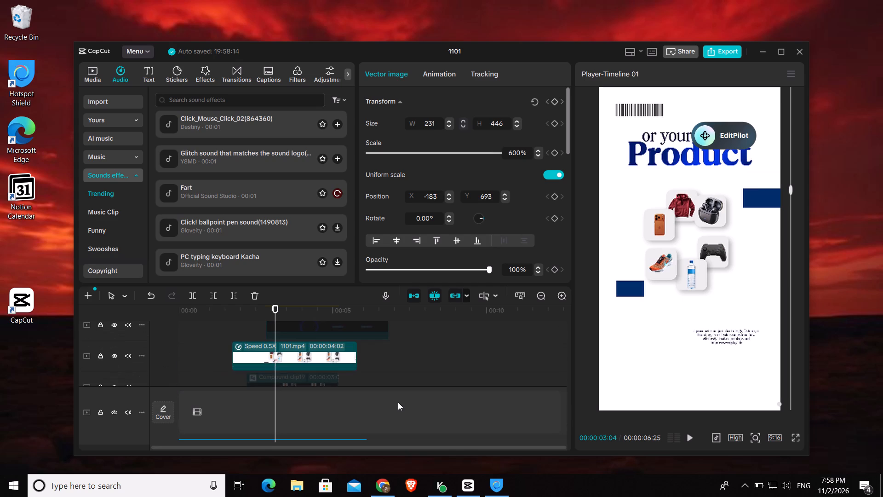
{"action": "scroll", "coordinate": [398, 402], "scroll_direction": "up", "scroll_amount": 11}
{"action": "scroll", "coordinate": [398, 402], "scroll_direction": "down", "scroll_amount": 6}
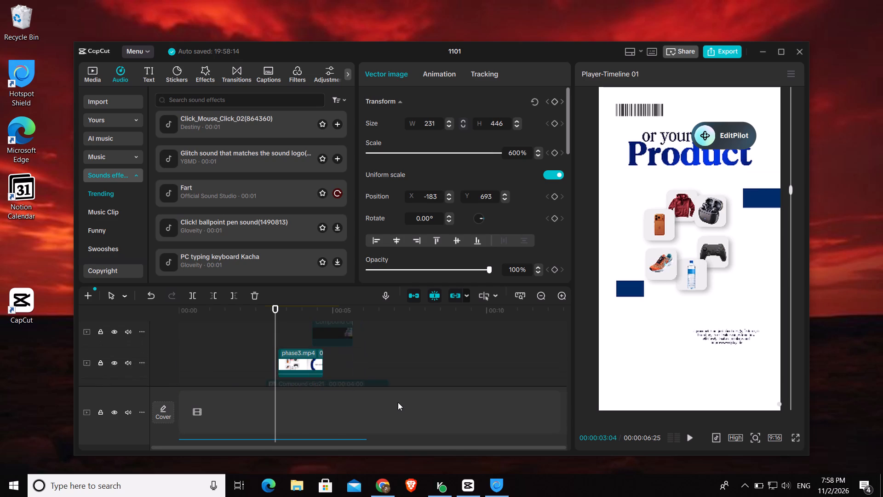
{"action": "scroll", "coordinate": [398, 402], "scroll_direction": "down", "scroll_amount": 11}
Export the video under the name "final" to the (Footage) folder in Documents > Templates.
{"action": "left_click", "coordinate": [723, 50]}
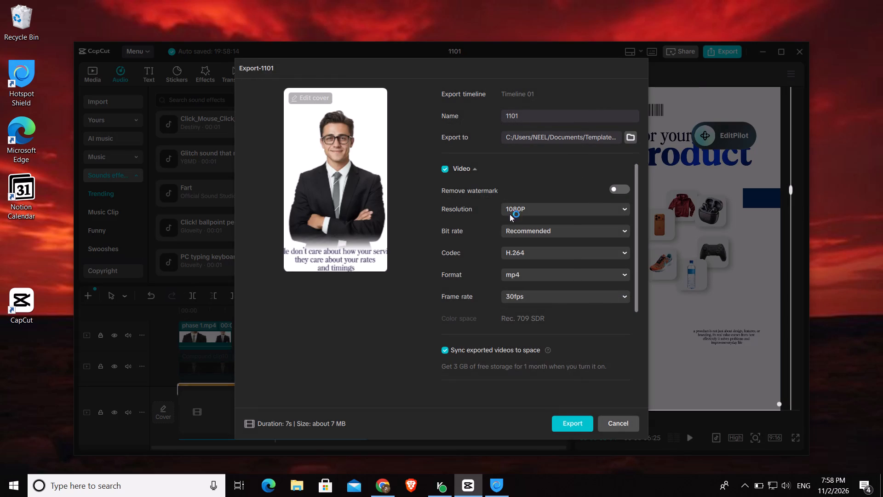
{"action": "double_click", "coordinate": [544, 115]}
{"action": "key", "text": "BackSpace"}
{"action": "type", "text": "final"}
{"action": "left_click", "coordinate": [629, 135]}
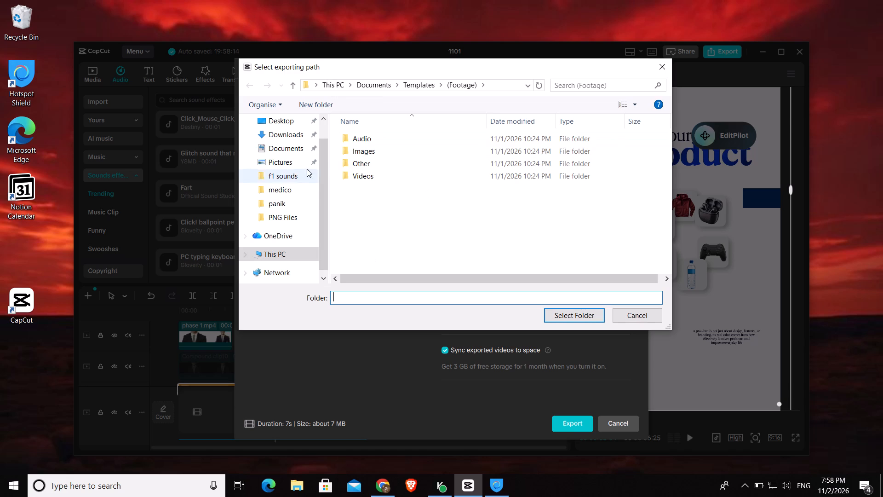
{"action": "left_click", "coordinate": [583, 318]}
{"action": "left_click", "coordinate": [576, 425]}
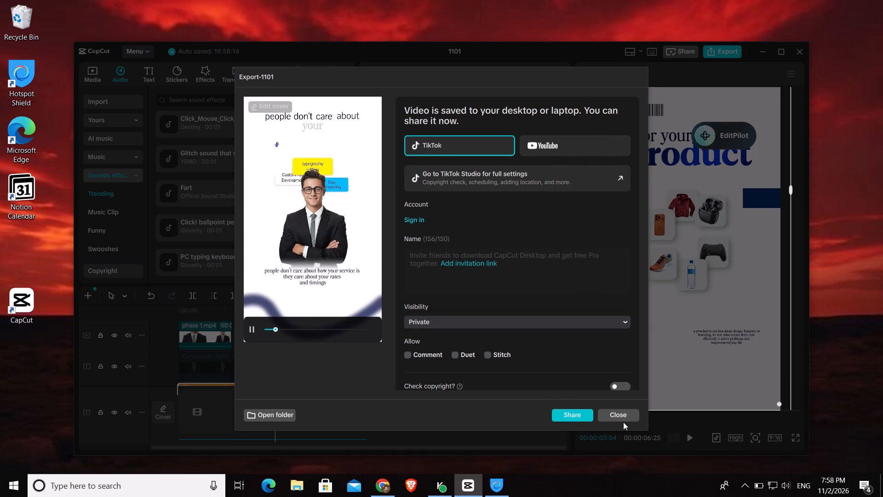
Dismiss the finished export's sharing dialog without sharing the video, and close the 1101 project window.
{"action": "left_click", "coordinate": [626, 418]}
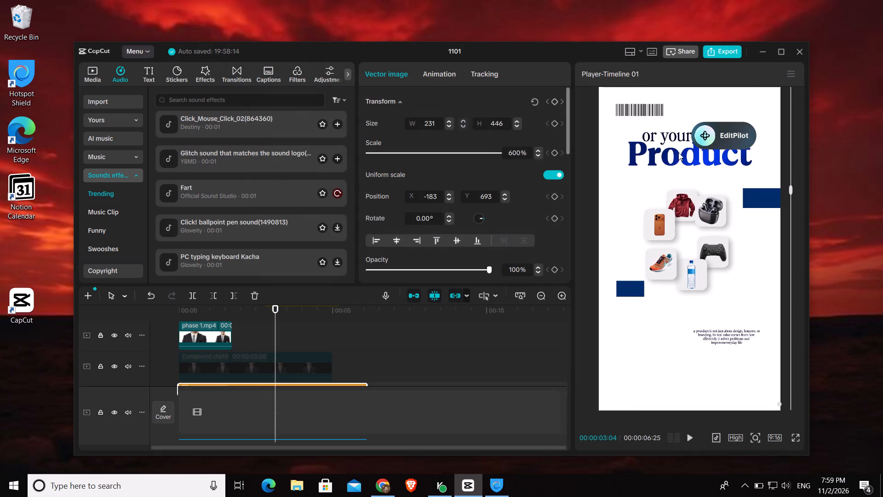
{"action": "left_click", "coordinate": [800, 53]}
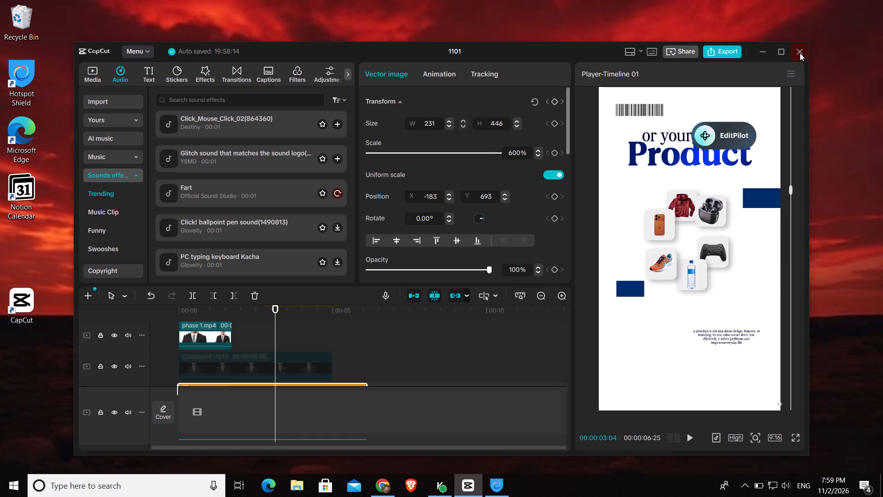
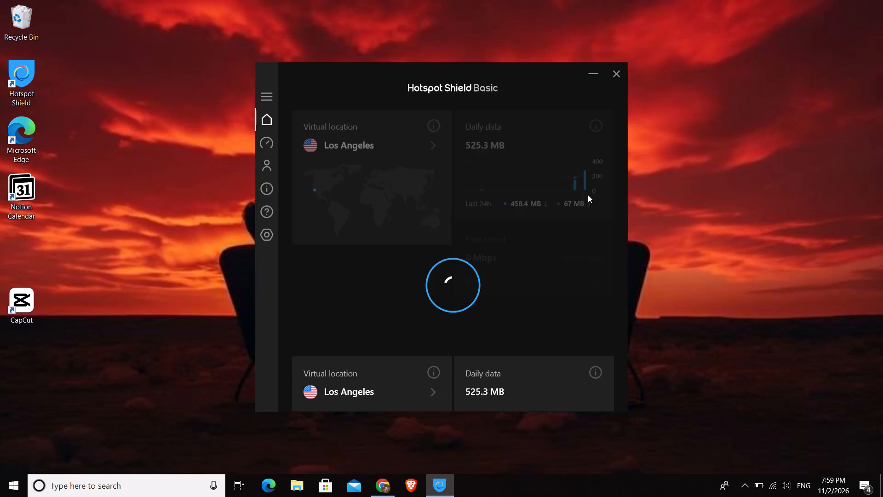
Close the Hotspot Shield window.
{"action": "left_click", "coordinate": [614, 76]}
In File Explorer, find the exported "final" video in Documents > Templates > (Footage) and play it for review.
{"action": "left_click", "coordinate": [290, 491]}
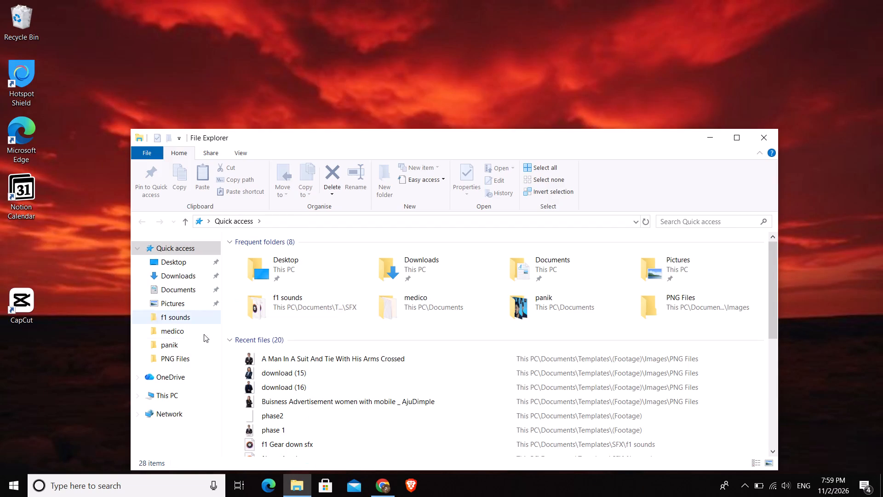
{"action": "left_click", "coordinate": [201, 314]}
{"action": "left_click", "coordinate": [195, 298]}
{"action": "left_click", "coordinate": [192, 344]}
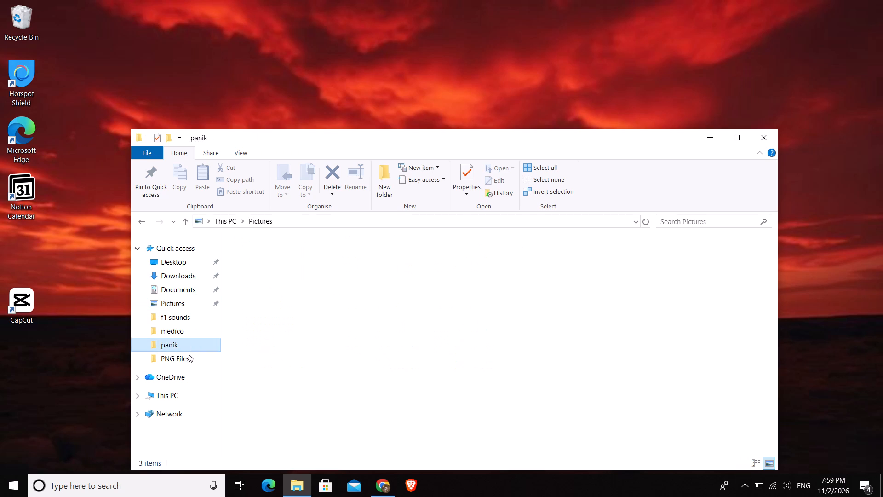
{"action": "left_click", "coordinate": [189, 356]}
{"action": "left_click", "coordinate": [189, 341]}
{"action": "left_click", "coordinate": [186, 328]}
{"action": "left_click", "coordinate": [184, 317]}
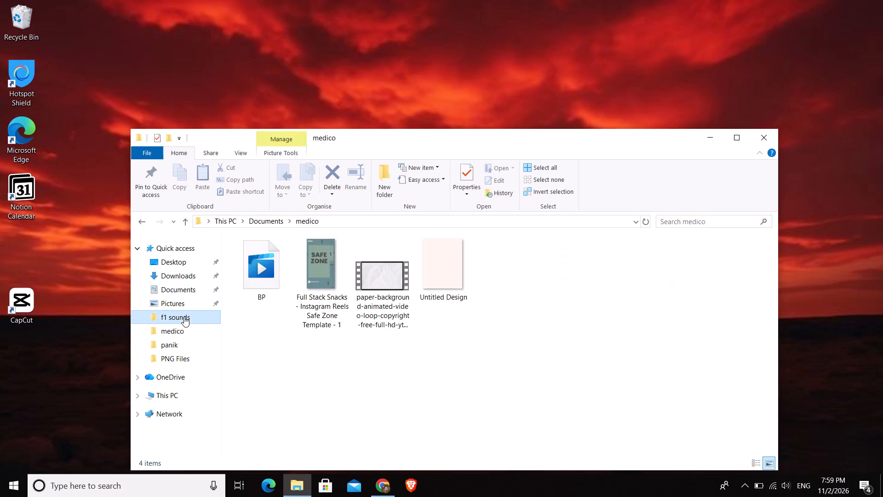
{"action": "left_click", "coordinate": [179, 333]}
{"action": "left_click", "coordinate": [173, 286]}
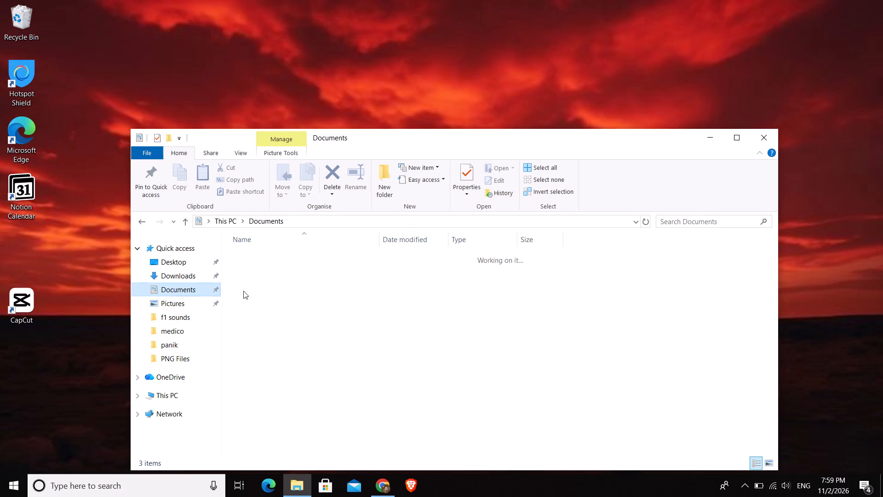
{"action": "double_click", "coordinate": [296, 279]}
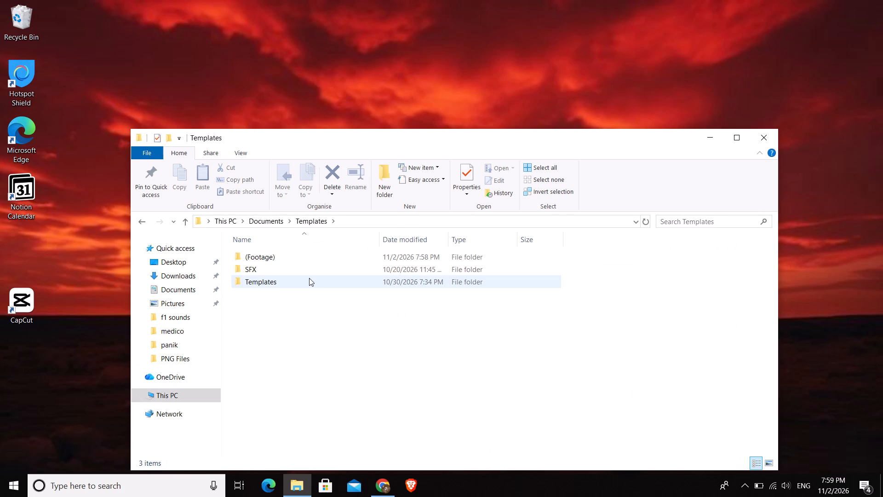
{"action": "double_click", "coordinate": [307, 262]}
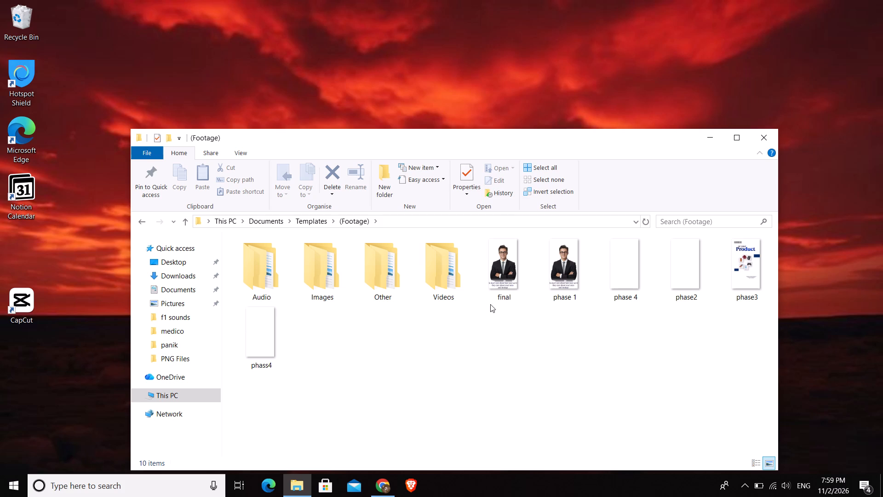
{"action": "double_click", "coordinate": [491, 284]}
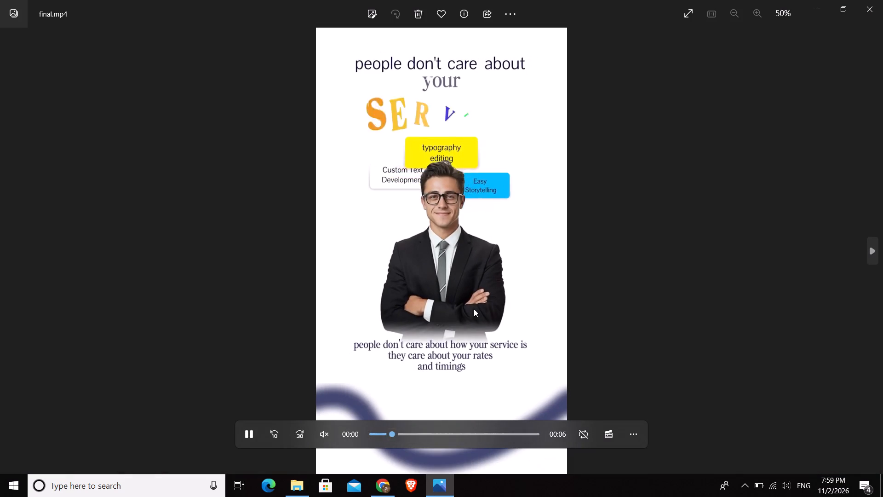
Unmute the exported final.mp4 and play it from the beginning to check picture and sound, closing the player at the end.
{"action": "left_click", "coordinate": [315, 439]}
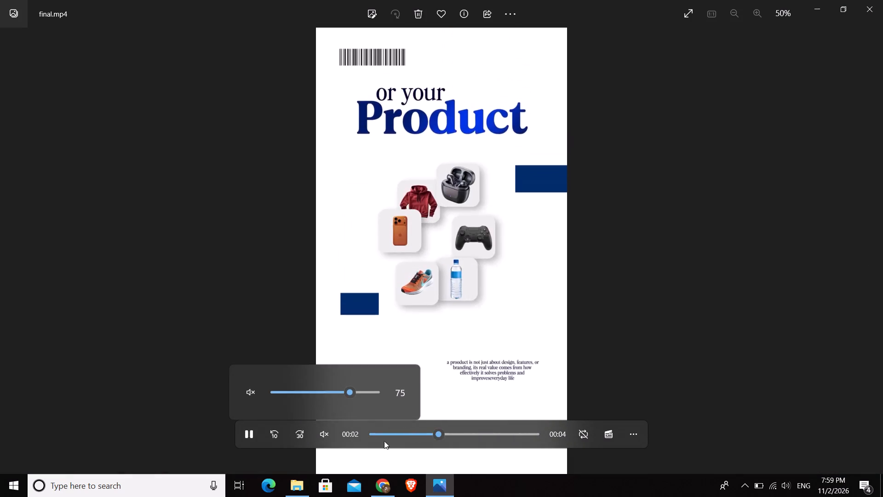
{"action": "left_click_drag", "start_coordinate": [468, 433], "coordinate": [303, 431]}
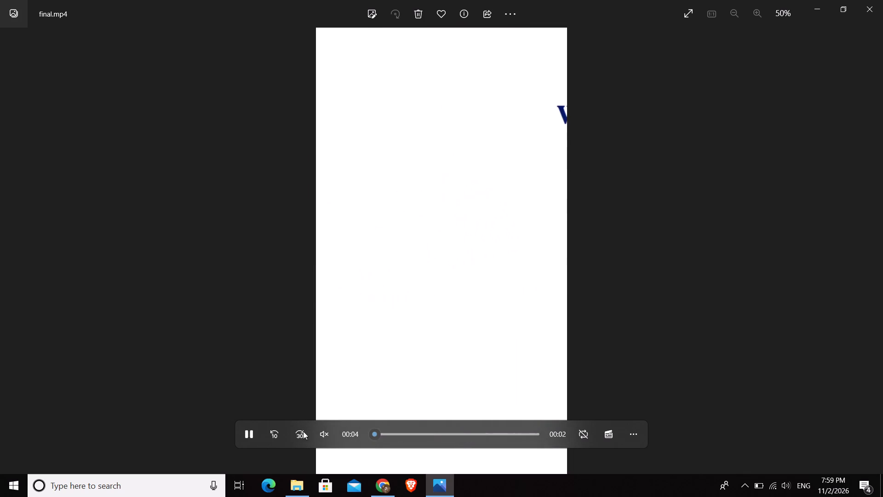
{"action": "left_click_drag", "start_coordinate": [303, 431], "coordinate": [253, 436]}
{"action": "left_click", "coordinate": [324, 432]}
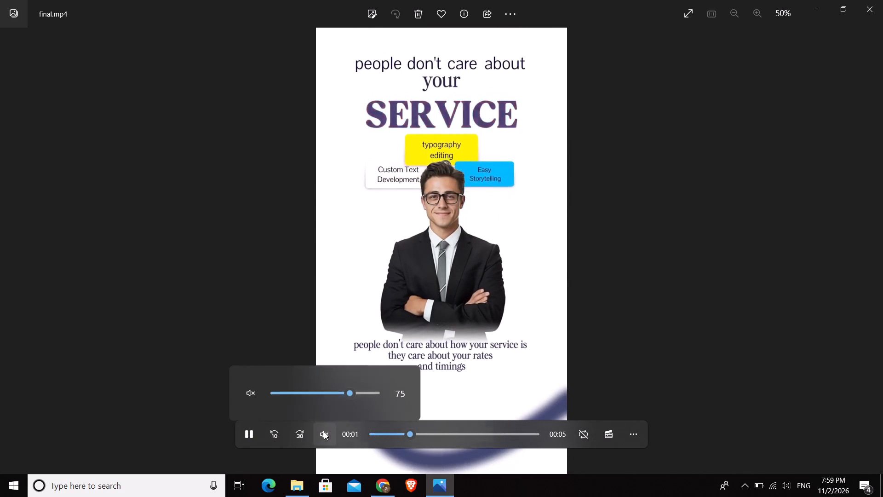
{"action": "left_click", "coordinate": [258, 395]}
{"action": "left_click", "coordinate": [246, 433]}
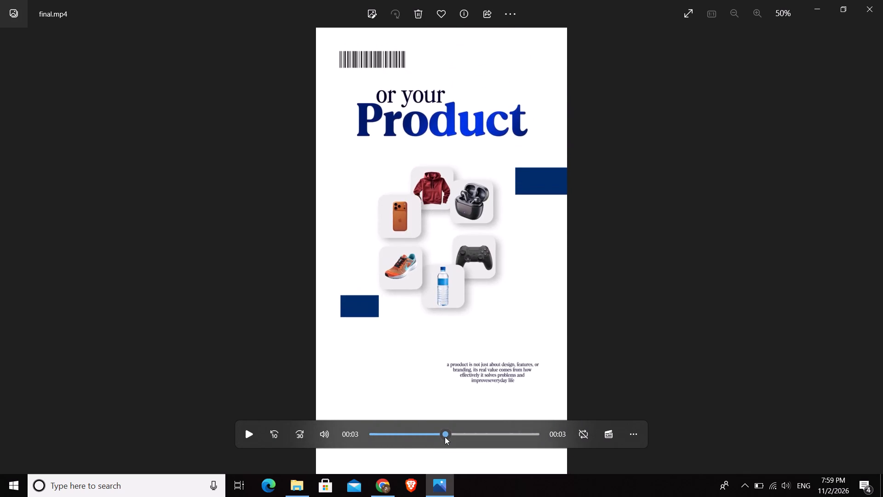
{"action": "left_click_drag", "start_coordinate": [449, 434], "coordinate": [277, 447]}
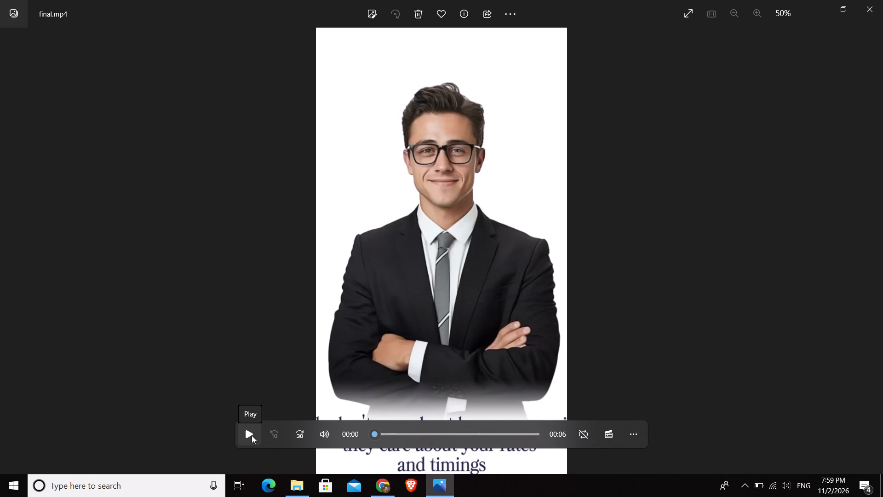
{"action": "left_click", "coordinate": [252, 435]}
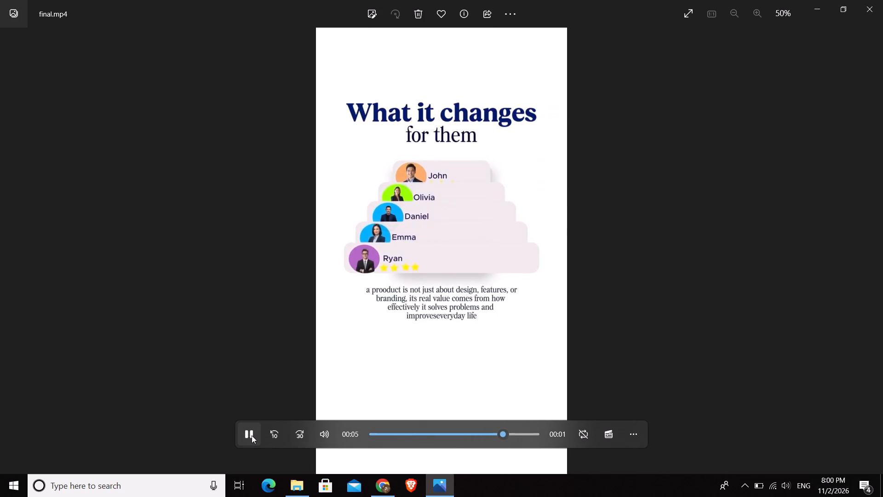
{"action": "left_click", "coordinate": [882, 0]}
Look through the (Footage), Templates and Documents folders to check the project files and the exported video.
{"action": "left_click", "coordinate": [349, 365]}
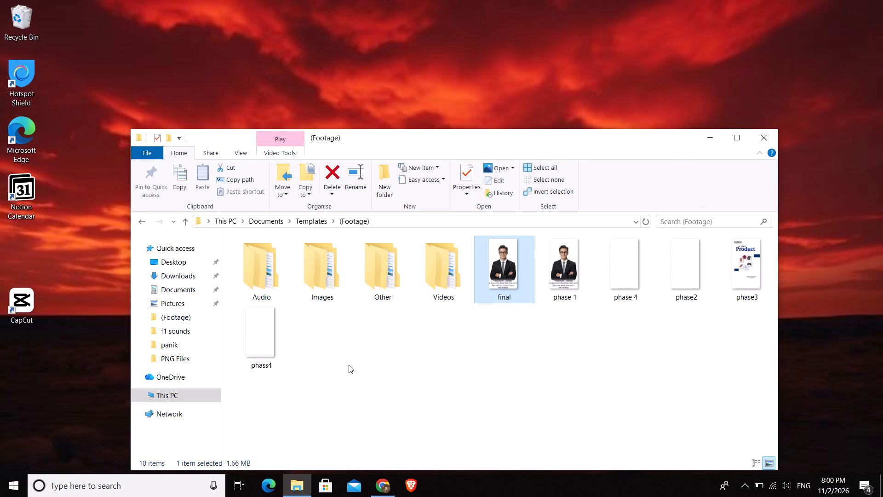
{"action": "left_click", "coordinate": [186, 220]}
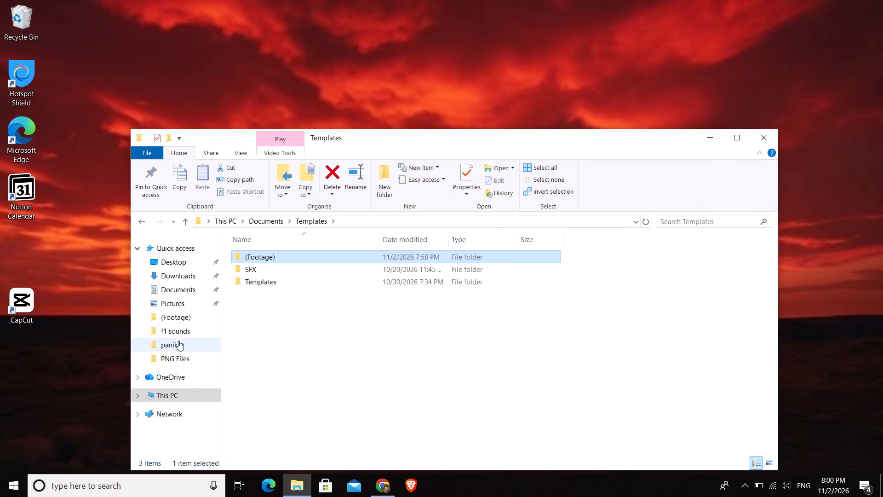
{"action": "right_click", "coordinate": [179, 322]}
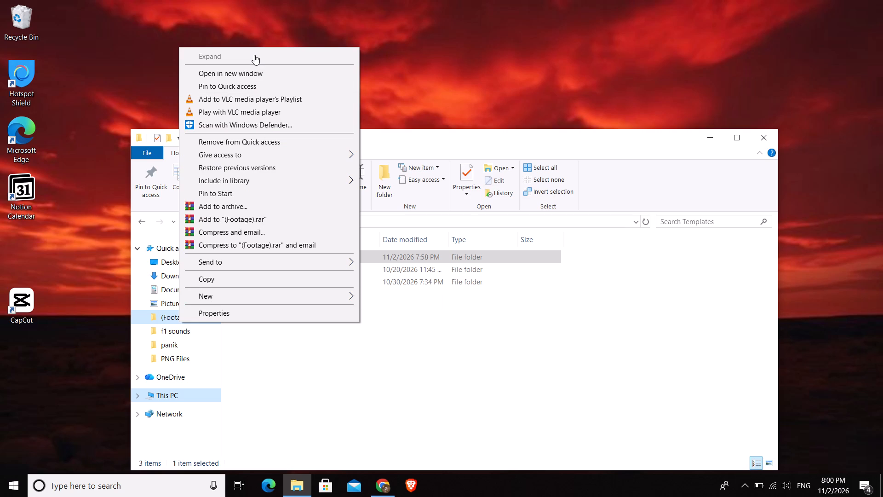
{"action": "left_click", "coordinate": [246, 364]}
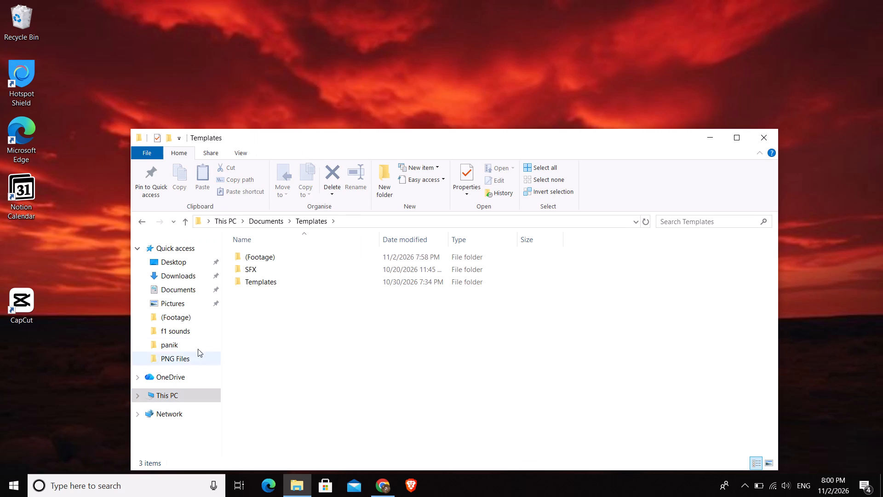
{"action": "left_click", "coordinate": [170, 321]}
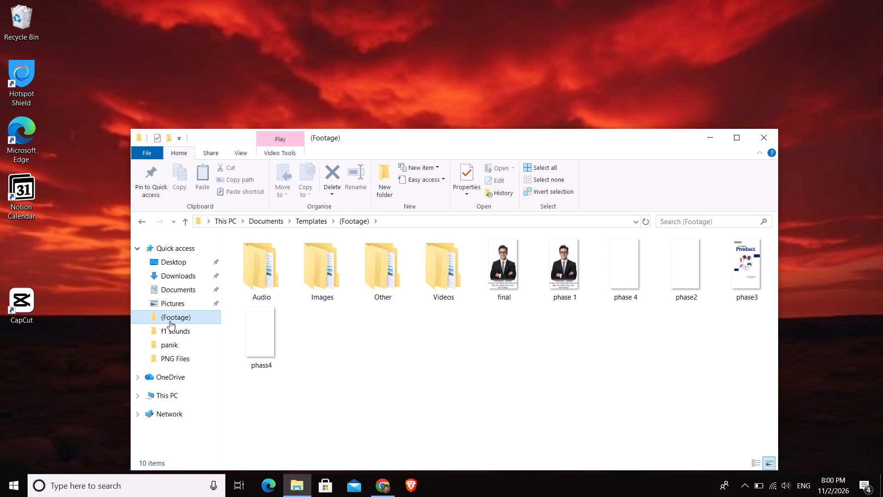
{"action": "left_click", "coordinate": [179, 295]}
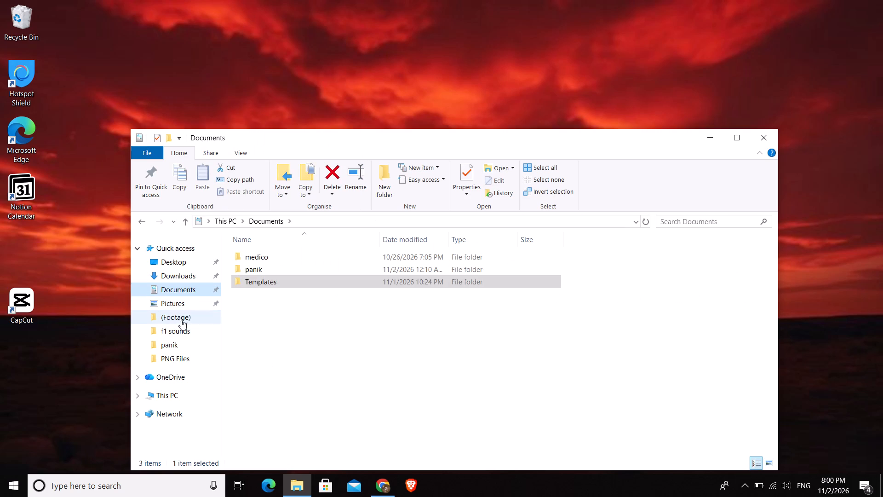
{"action": "left_click", "coordinate": [179, 318]}
{"action": "left_click", "coordinate": [180, 299]}
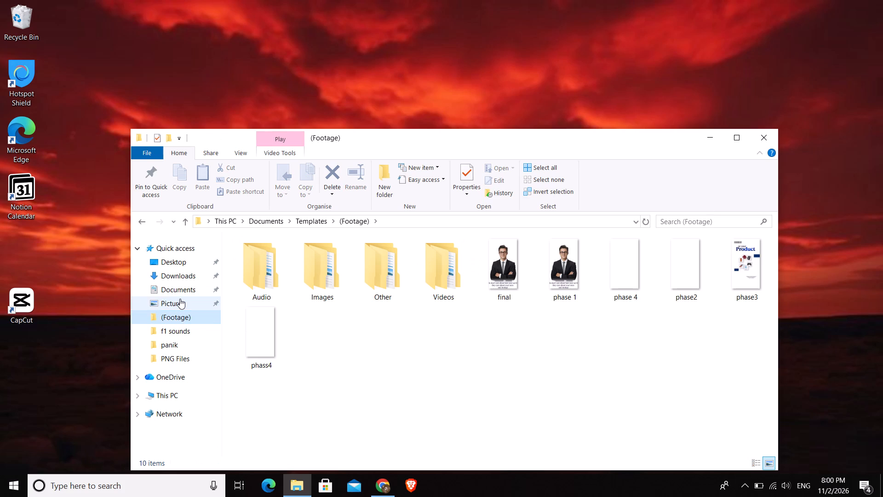
{"action": "left_click", "coordinate": [180, 292]}
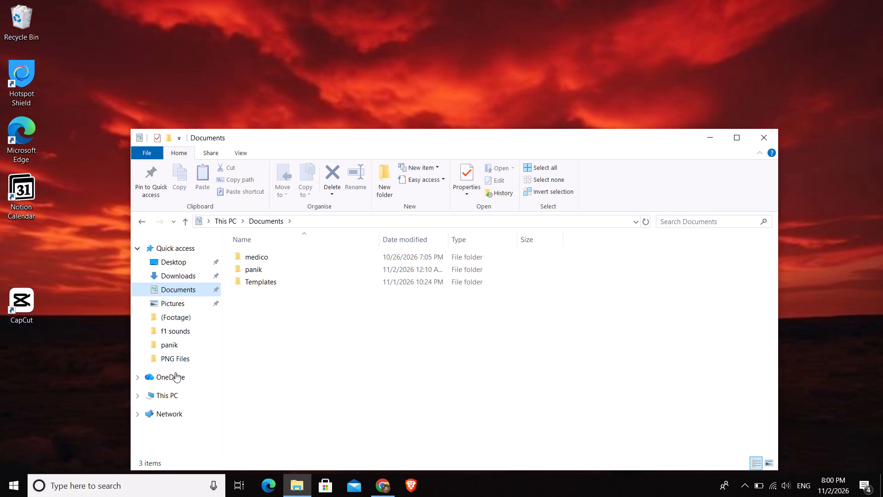
{"action": "left_click", "coordinate": [765, 142]}
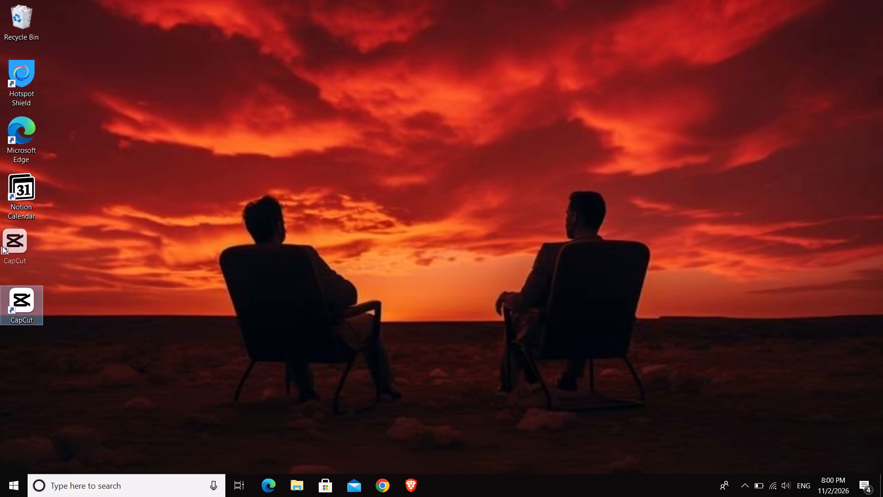
{"action": "left_click_drag", "start_coordinate": [2, 246], "coordinate": [7, 248]}
{"action": "key", "text": "Delete"}
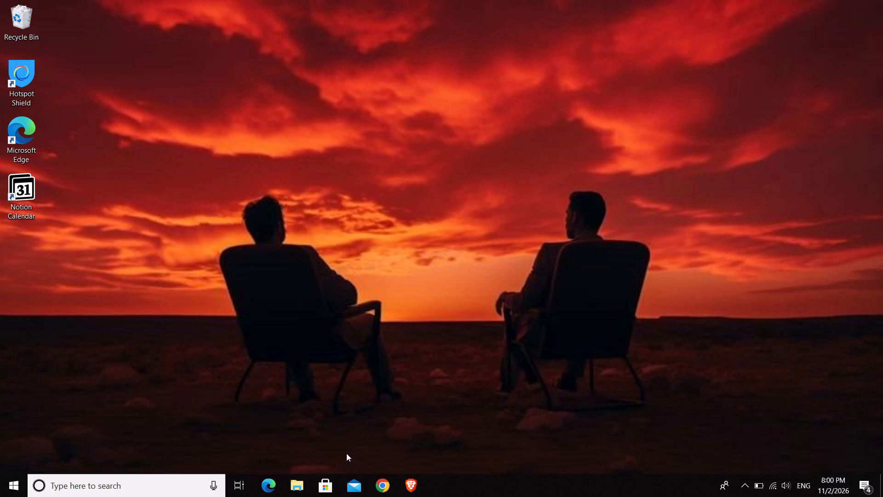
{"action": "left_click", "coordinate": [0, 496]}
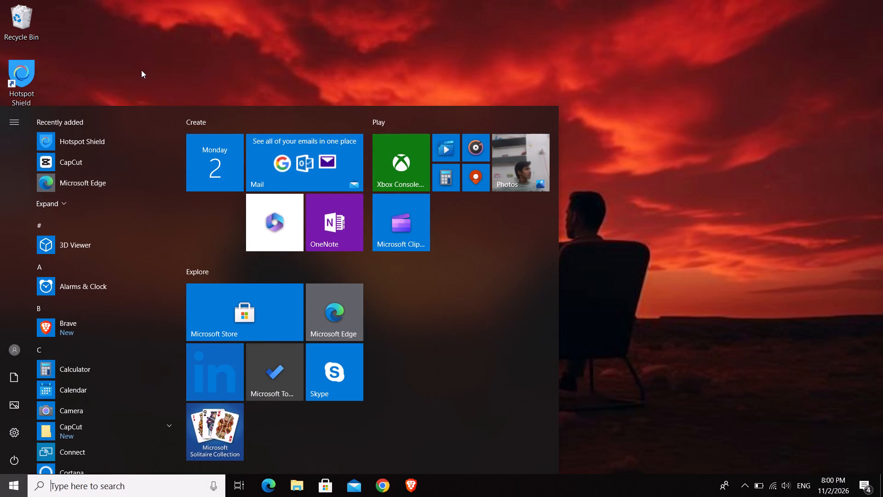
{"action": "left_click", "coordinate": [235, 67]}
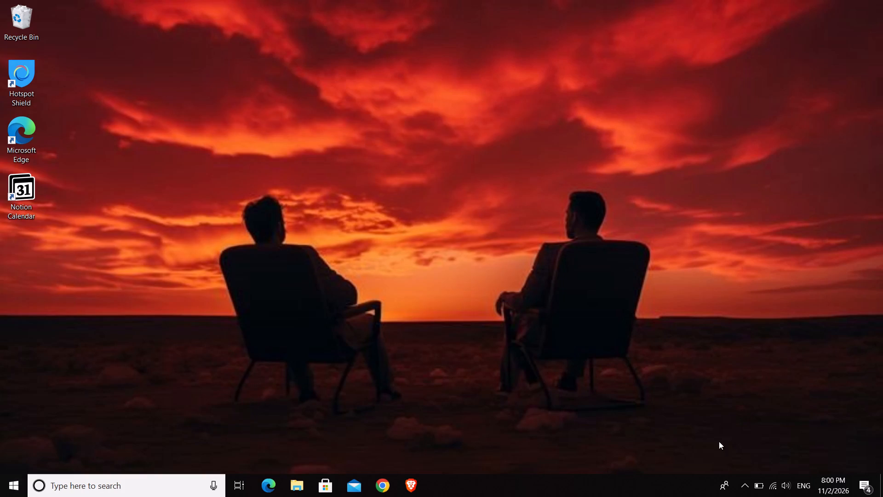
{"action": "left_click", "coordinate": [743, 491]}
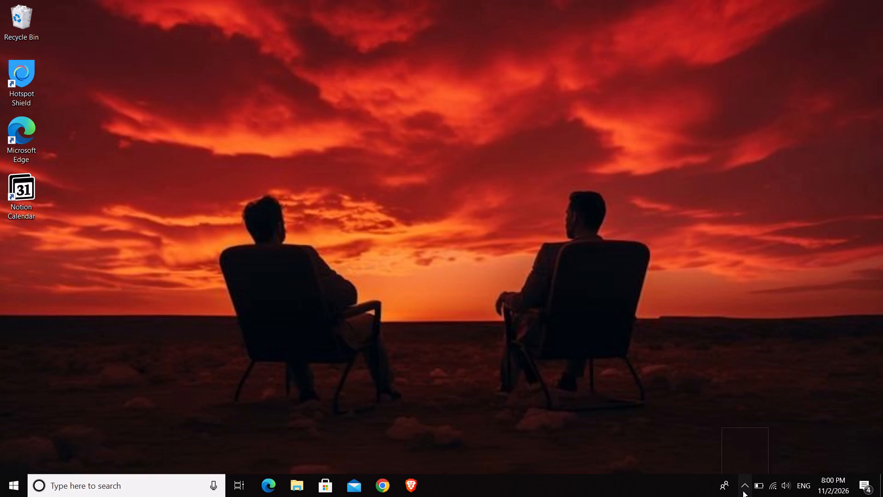